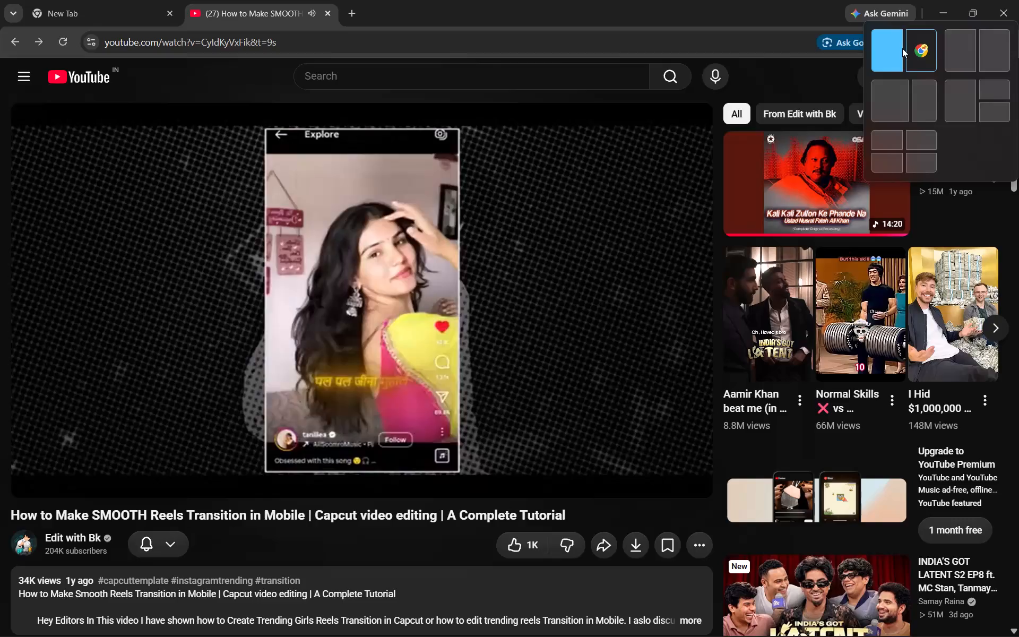
Snap the YouTube tutorial window to the left half of an equal two-window split-screen layout.
click(902, 48)
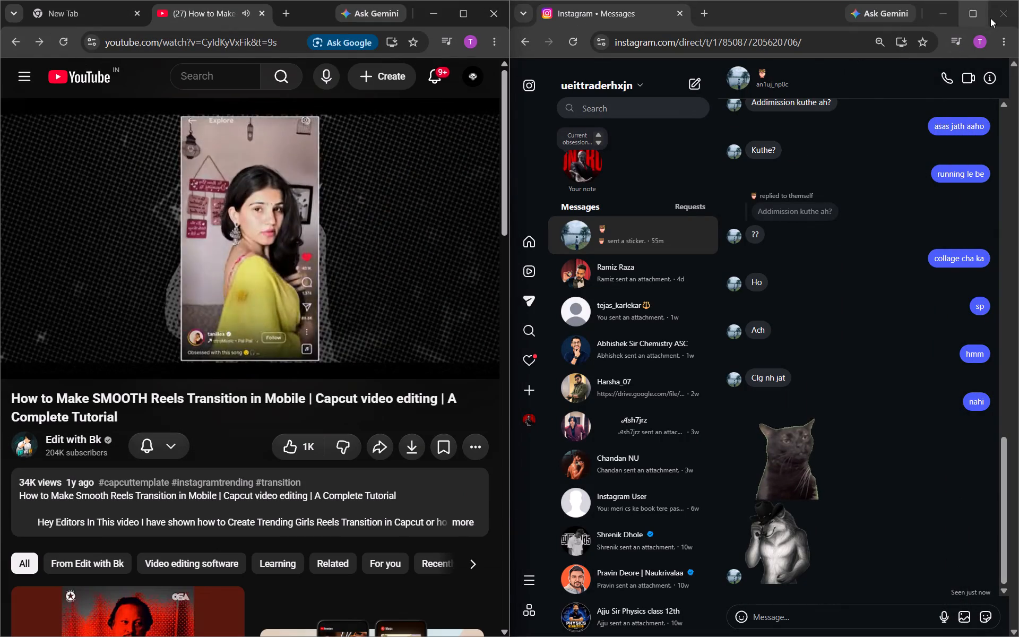
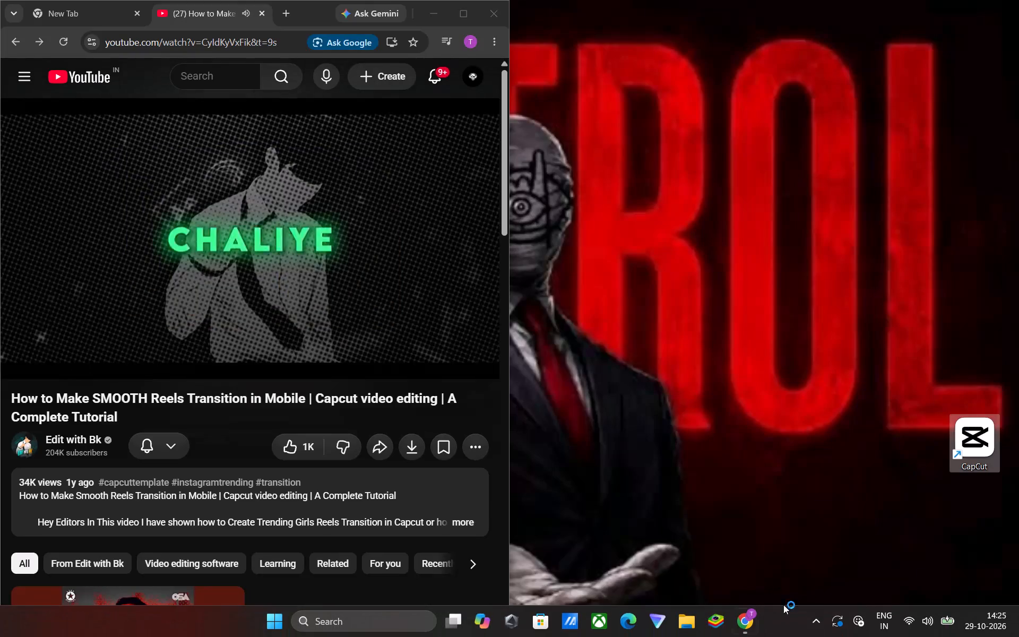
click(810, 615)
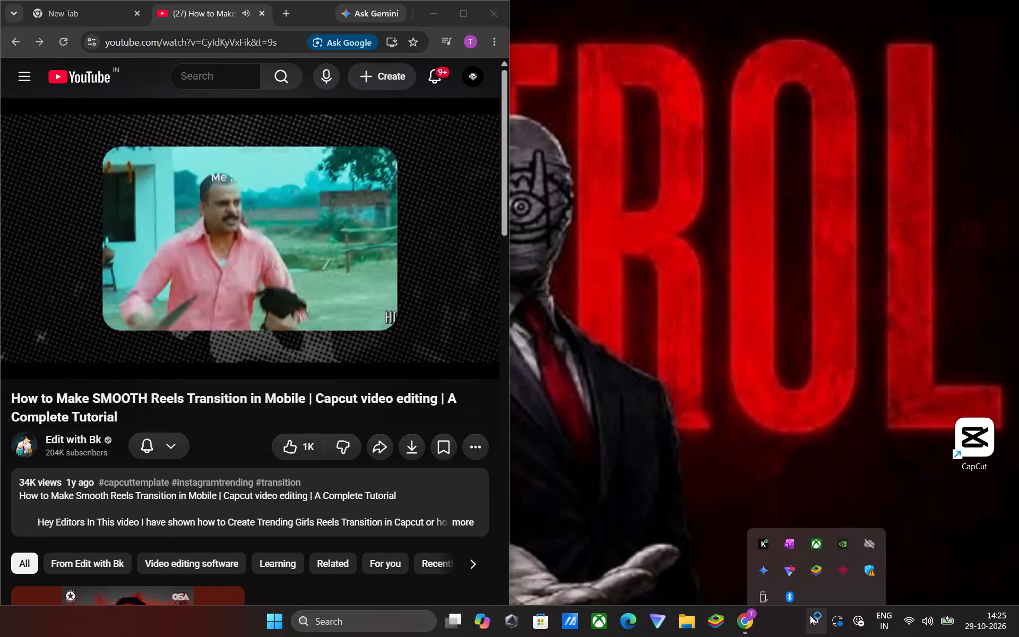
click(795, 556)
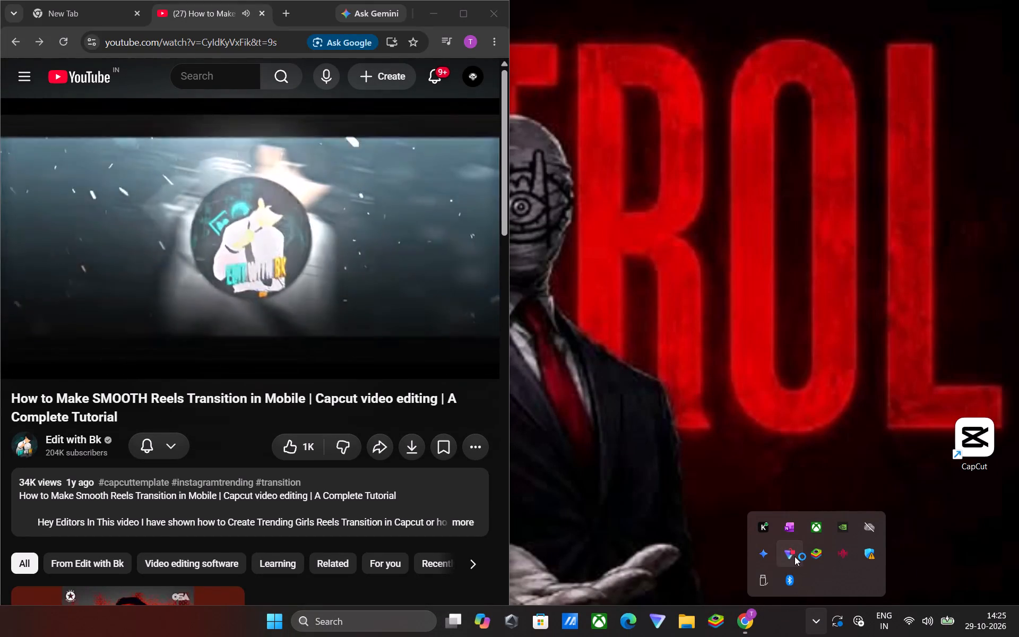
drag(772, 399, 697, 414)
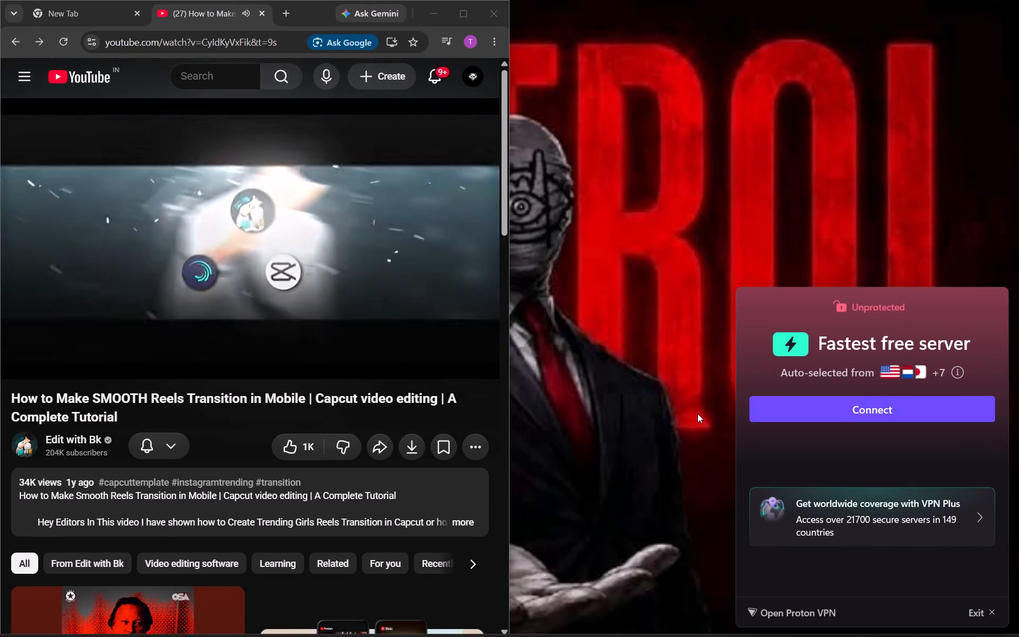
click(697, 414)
Open the Proton VPN quick-connect window over the desktop beside the tutorial.
click(784, 623)
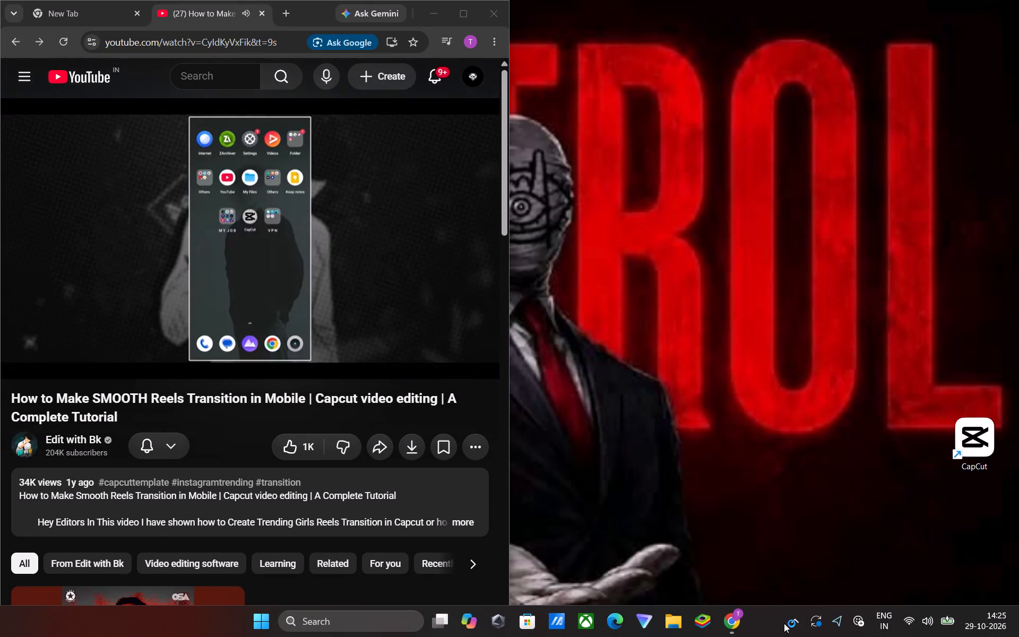
click(789, 622)
click(766, 552)
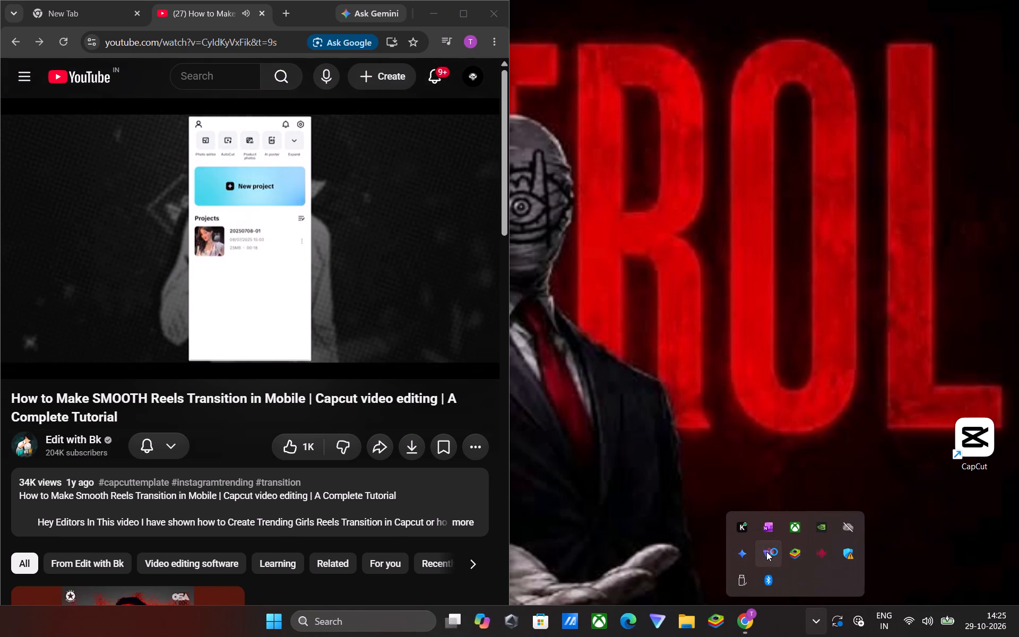
Connect Proton VPN to the fastest free server, with CapCut closed.
click(813, 416)
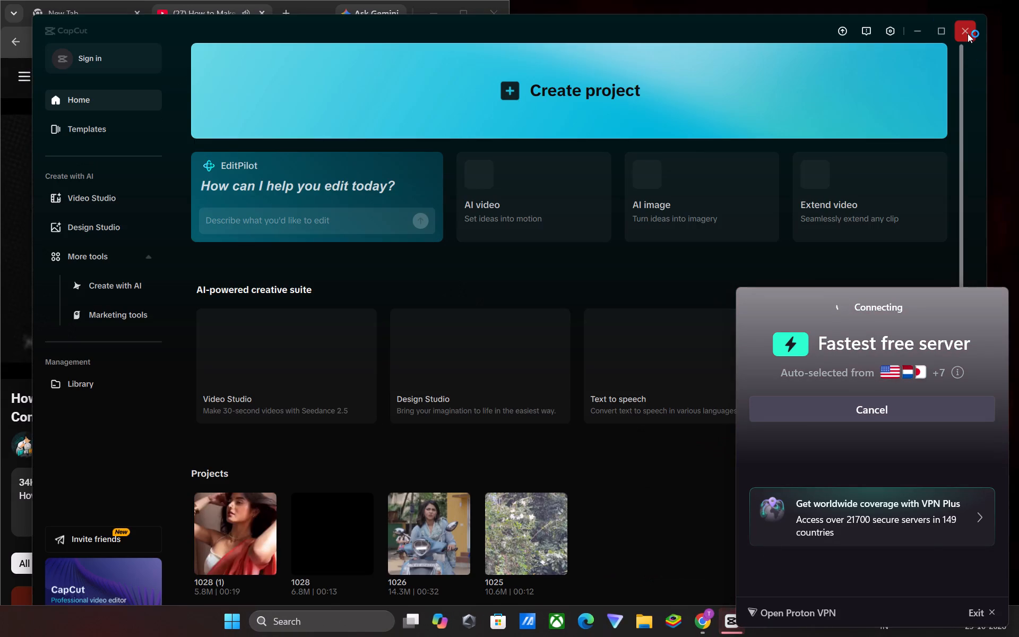
click(968, 33)
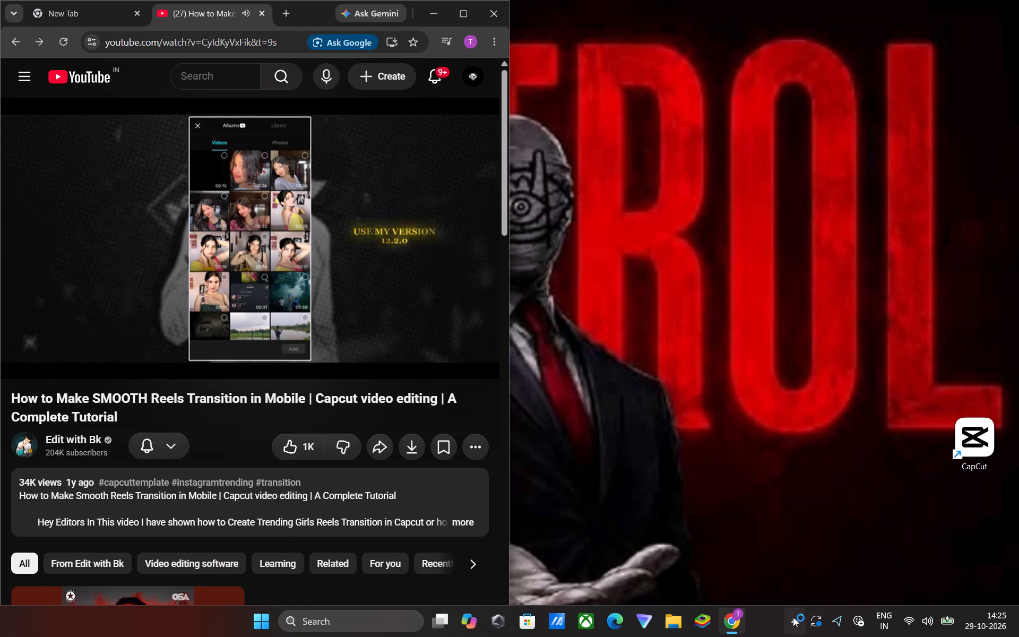
click(792, 617)
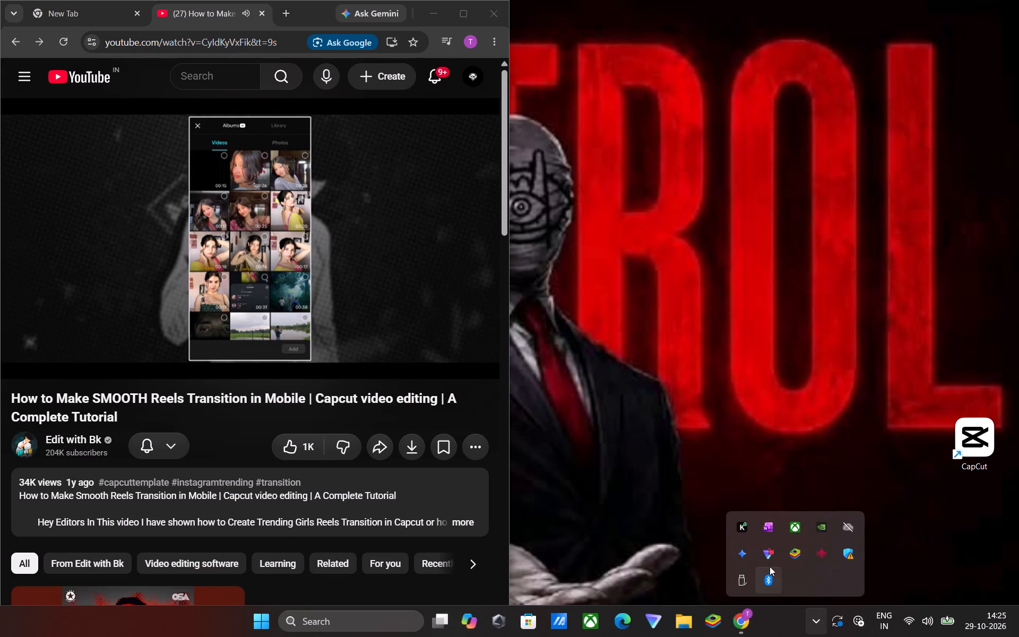
click(770, 552)
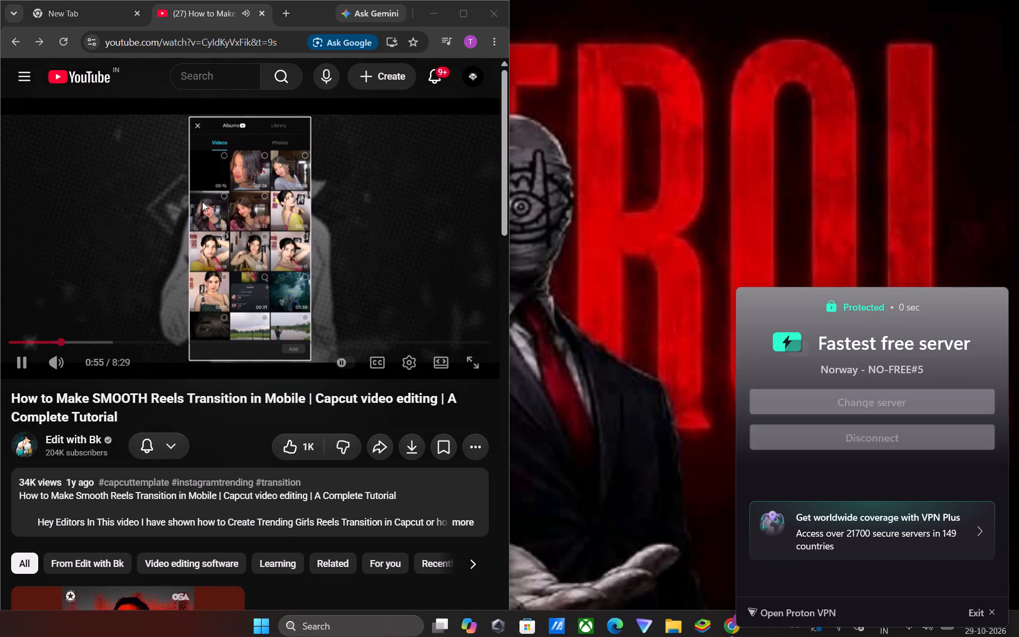
click(629, 353)
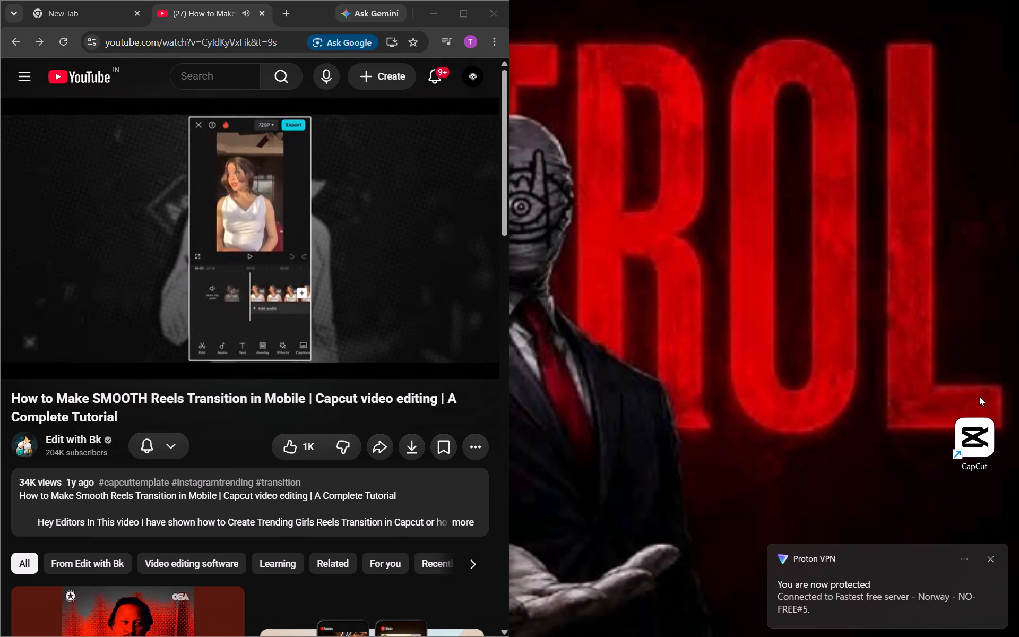
Pause the tutorial video, relaunch CapCut and open the project 1028 (1).
double_click(976, 414)
click(435, 229)
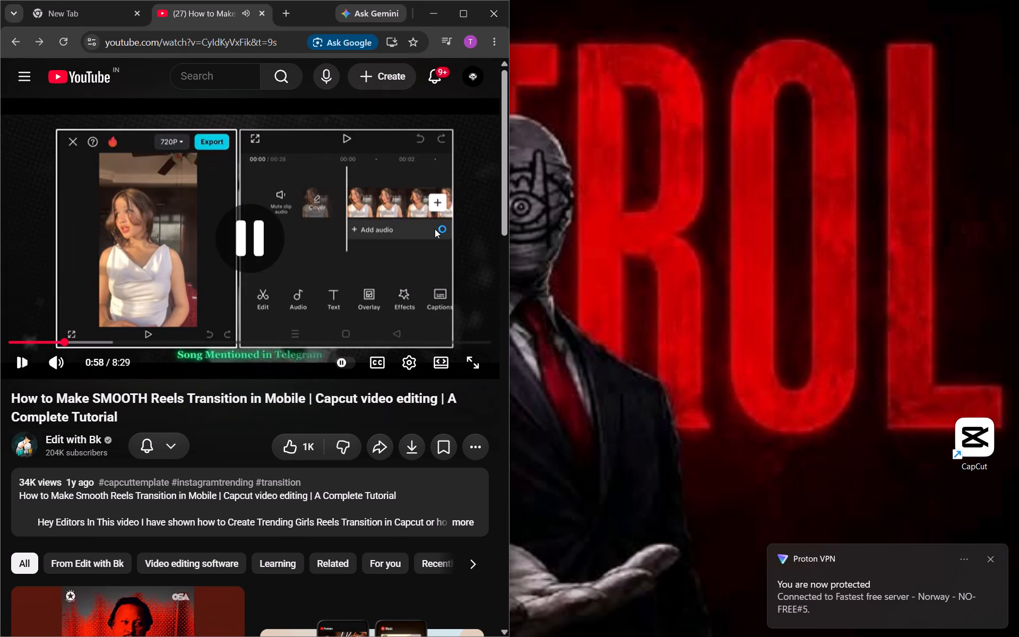
click(987, 557)
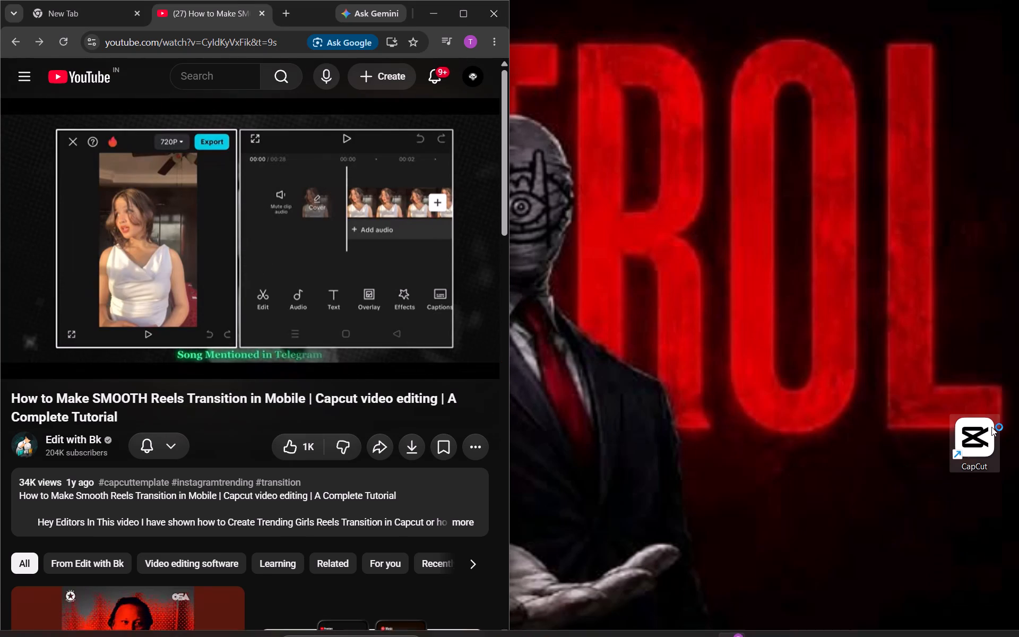
double_click(991, 427)
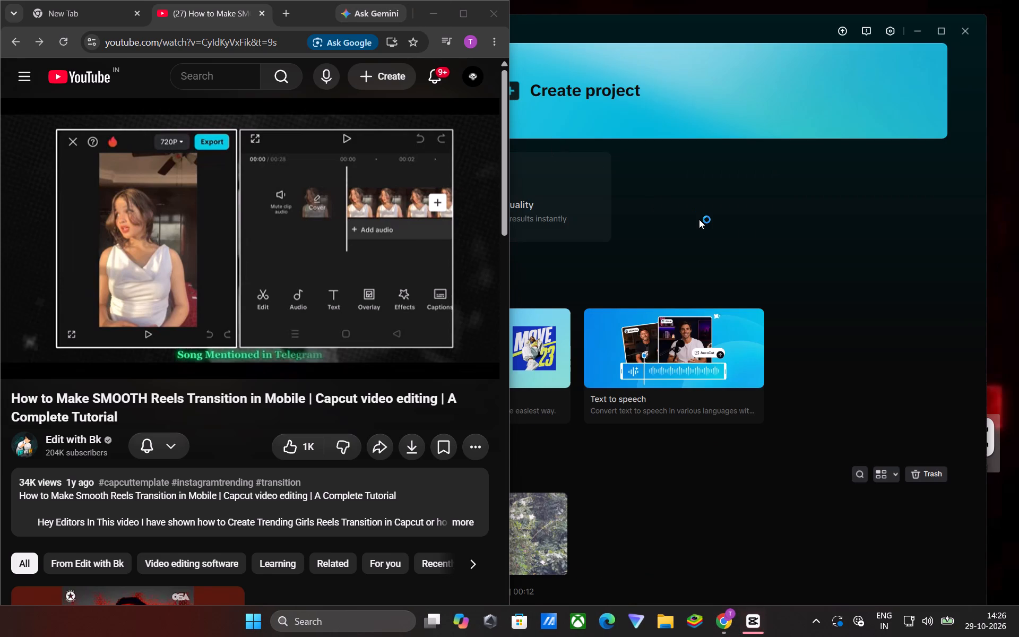
click(699, 219)
click(216, 532)
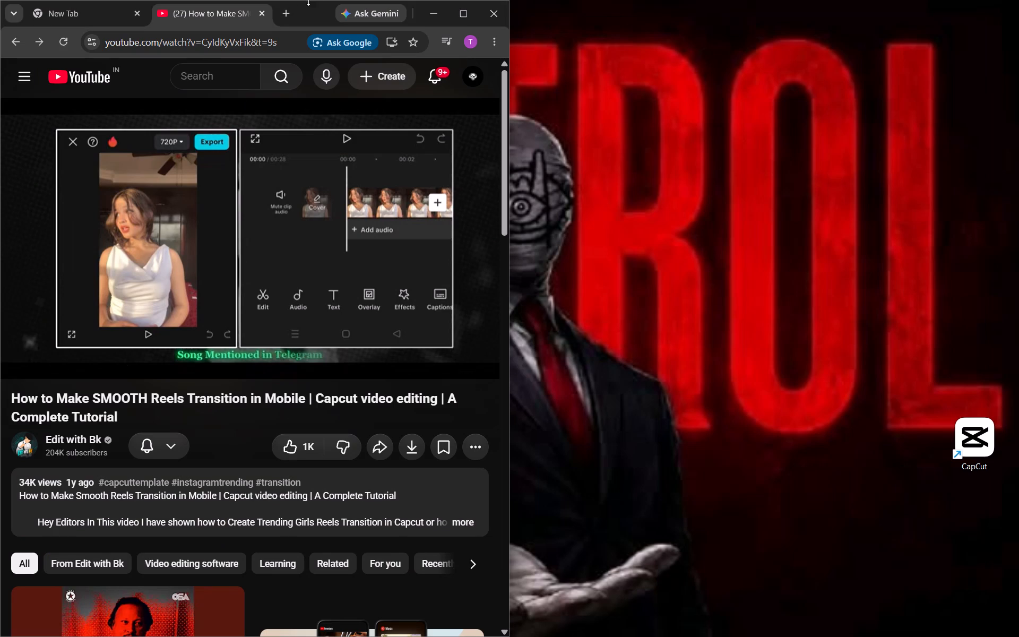
scroll(186, 205, down, 5)
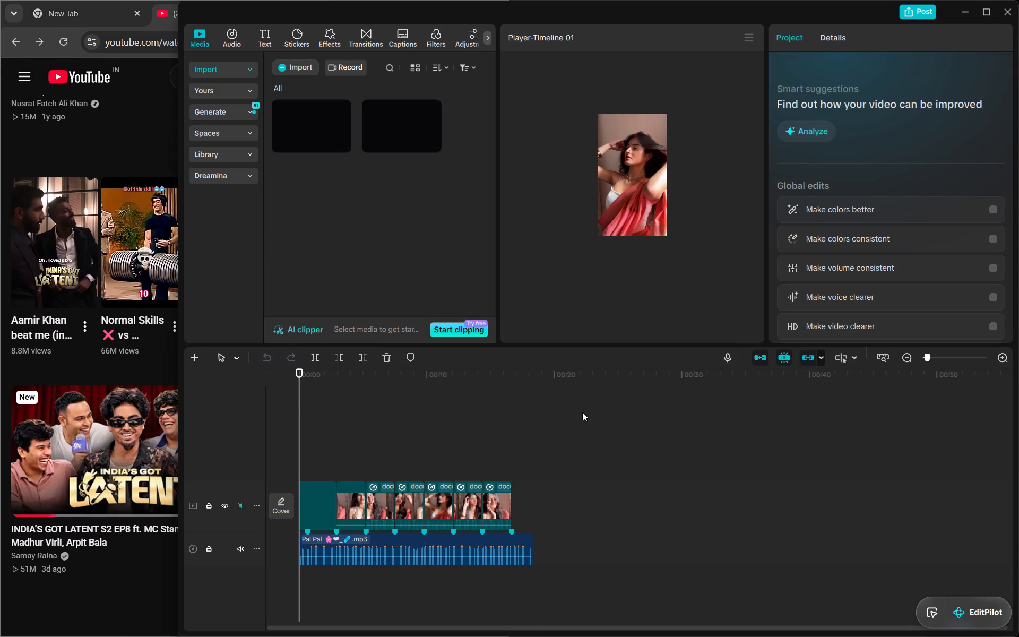
Dismiss the CapCut Pro trial offer and dock the floating timeline back beneath the media and player areas.
click(996, 351)
click(998, 353)
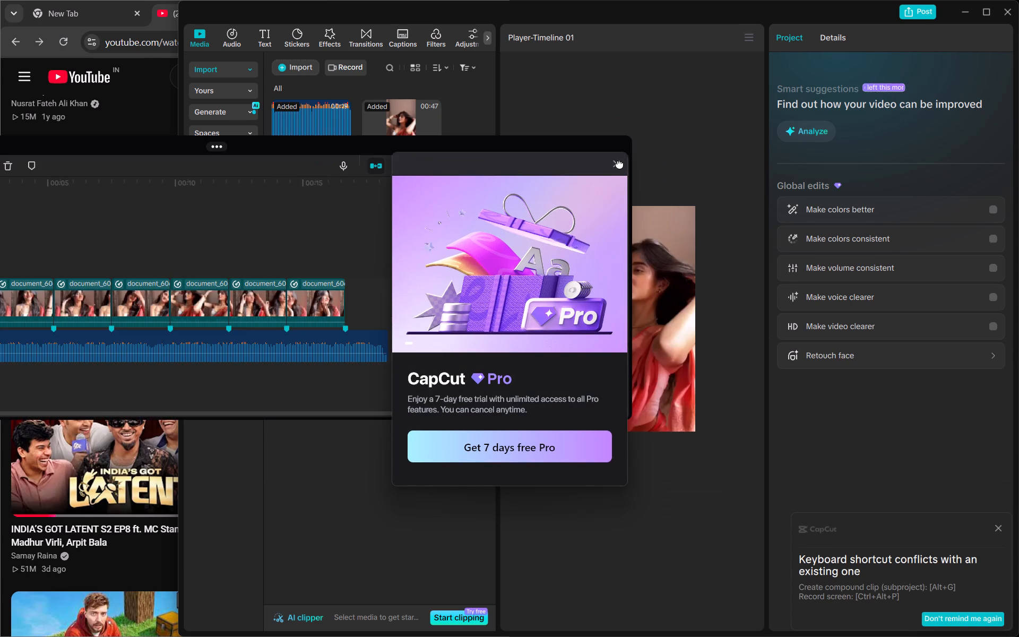
click(616, 162)
click(616, 162)
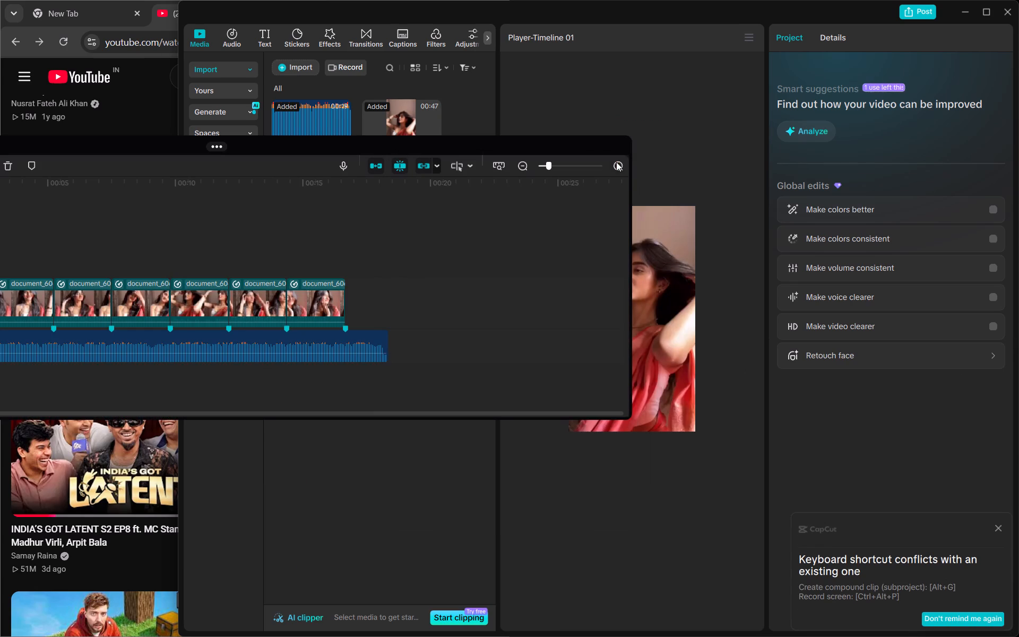
drag(351, 142, 596, 399)
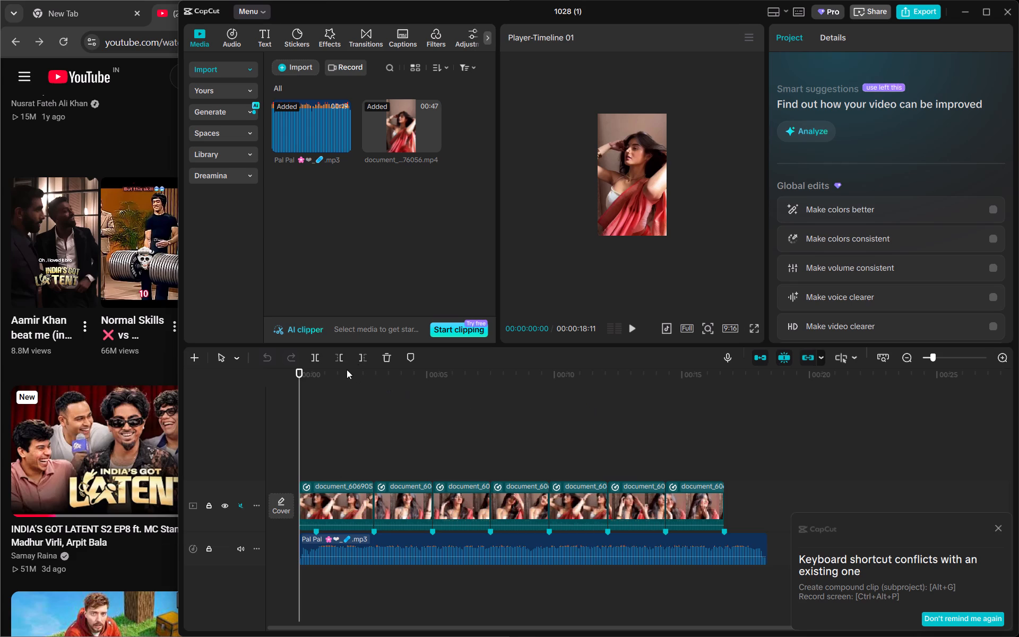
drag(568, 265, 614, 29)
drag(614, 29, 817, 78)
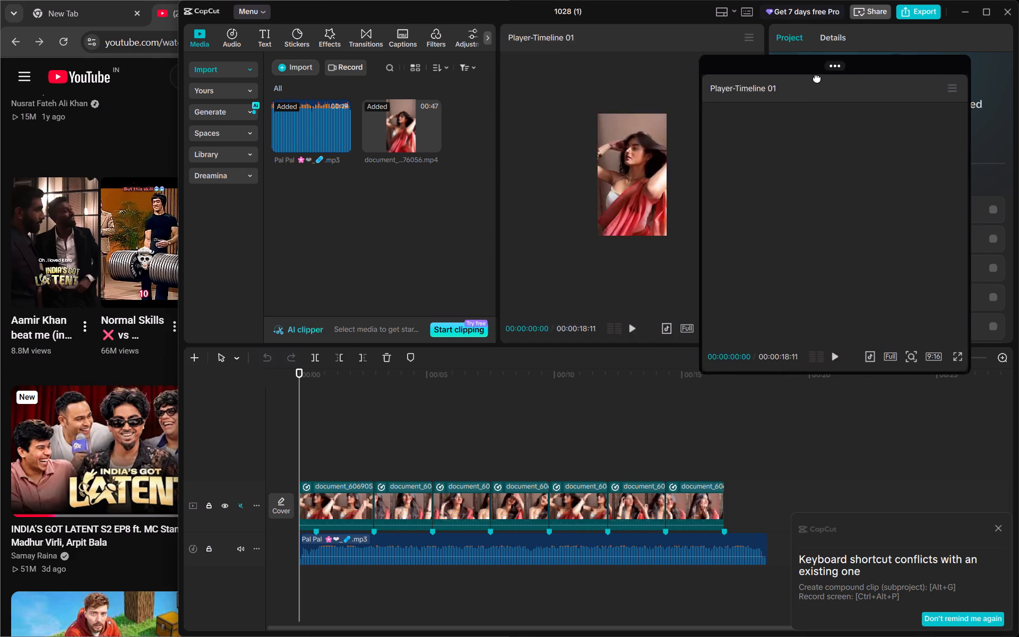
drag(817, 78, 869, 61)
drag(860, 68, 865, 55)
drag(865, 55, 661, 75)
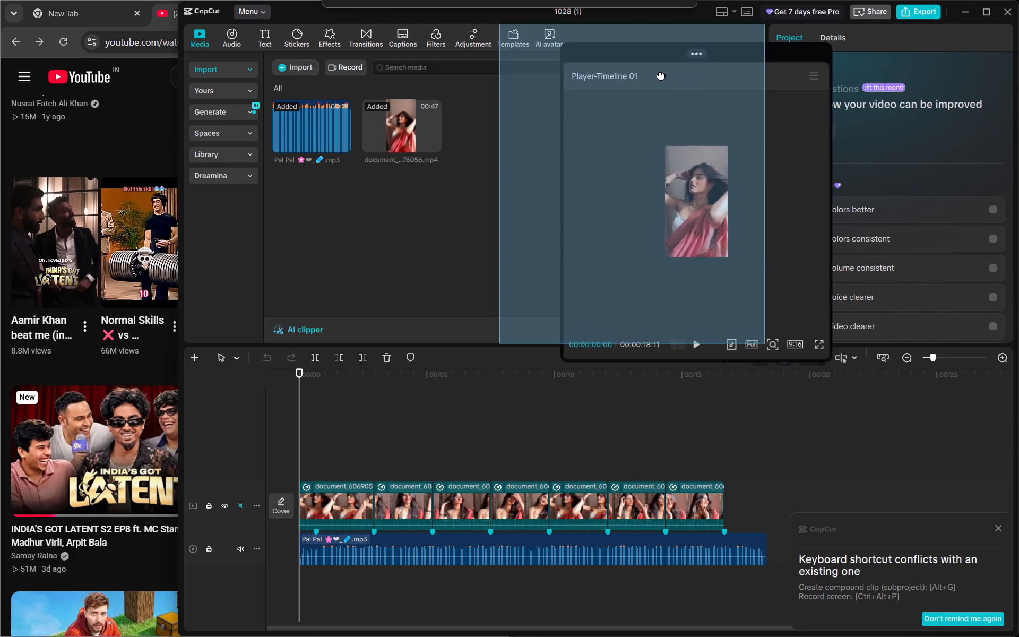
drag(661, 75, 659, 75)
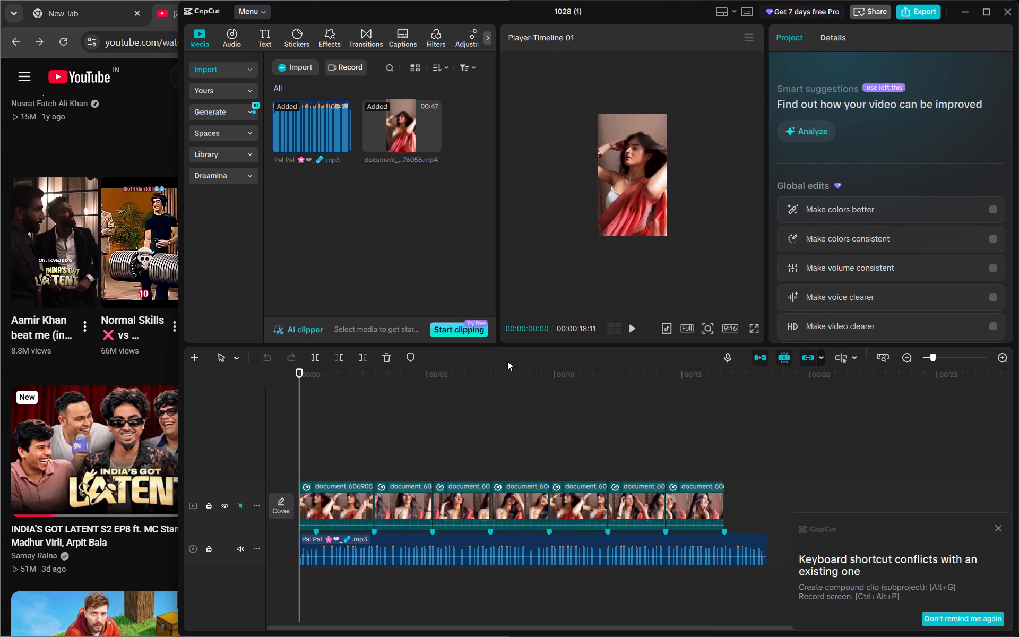
Play back the opening clips and examine the scale keyframes on the first three video clips.
click(325, 501)
click(390, 497)
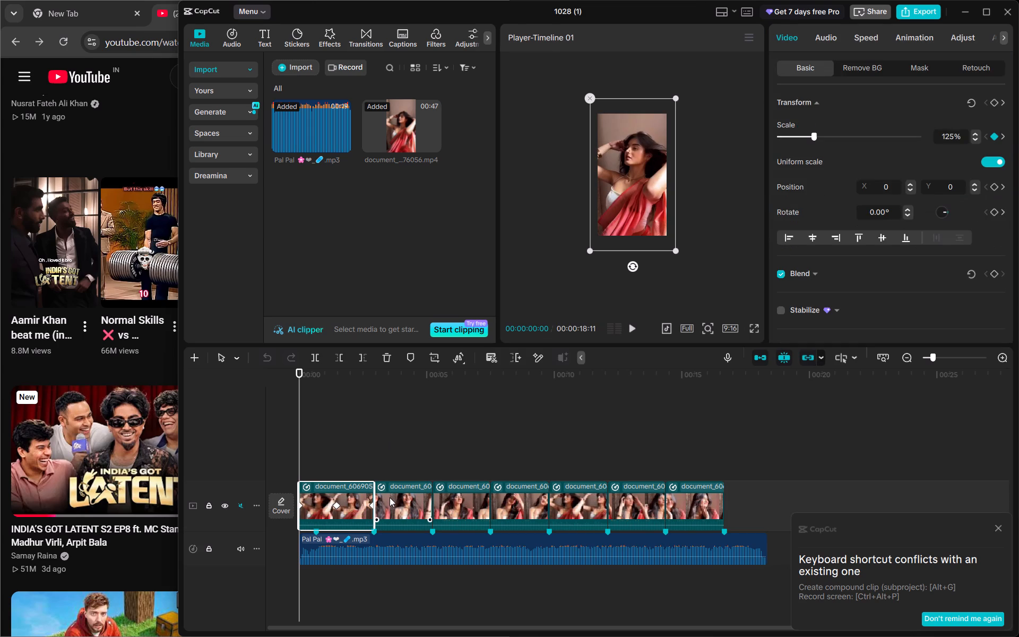
key(space)
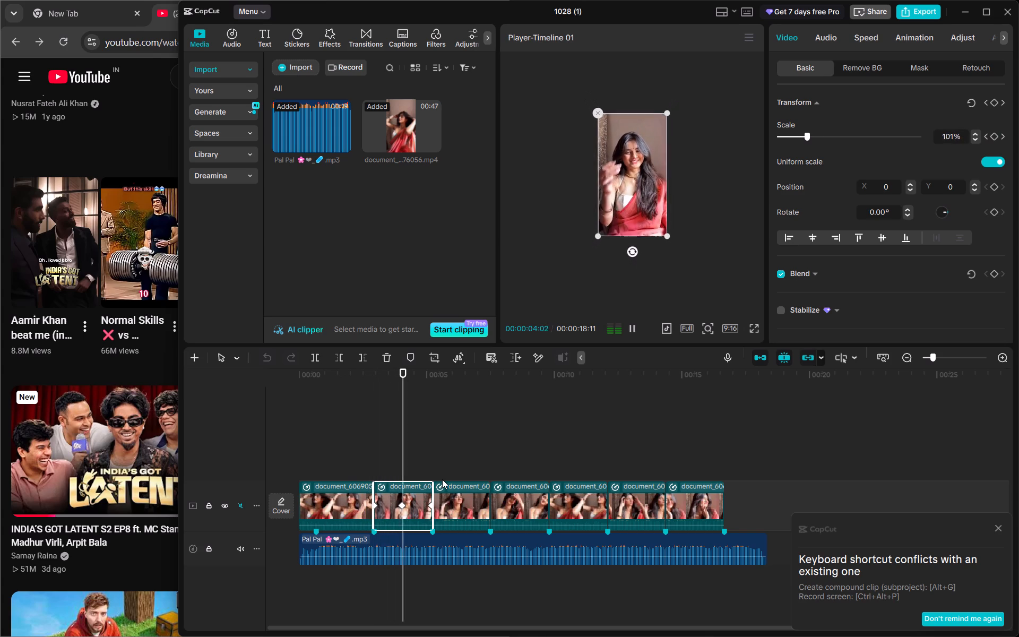
key(space)
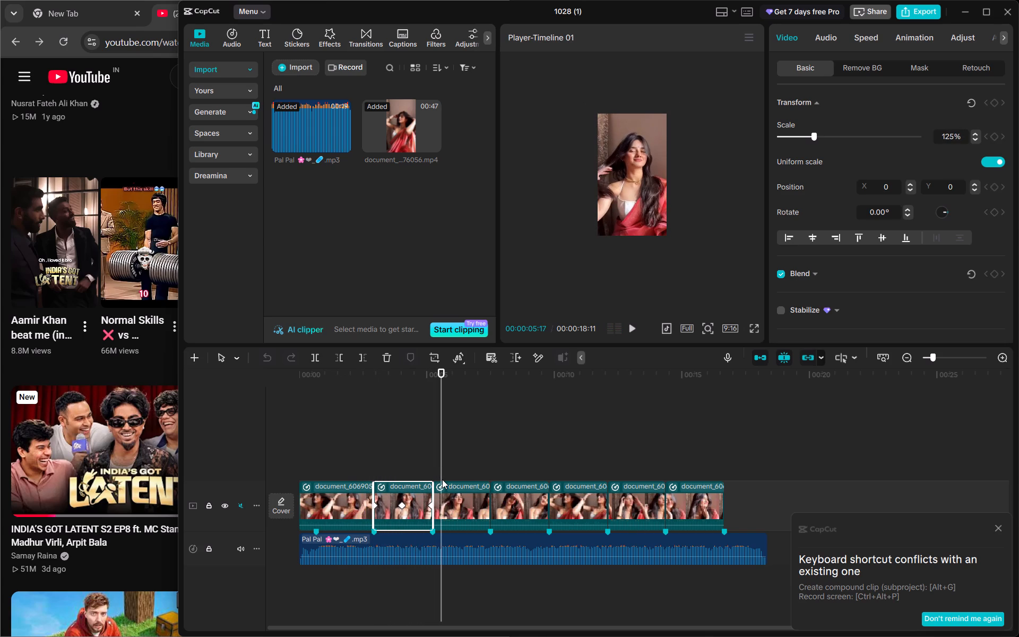
click(470, 493)
drag(441, 450, 470, 451)
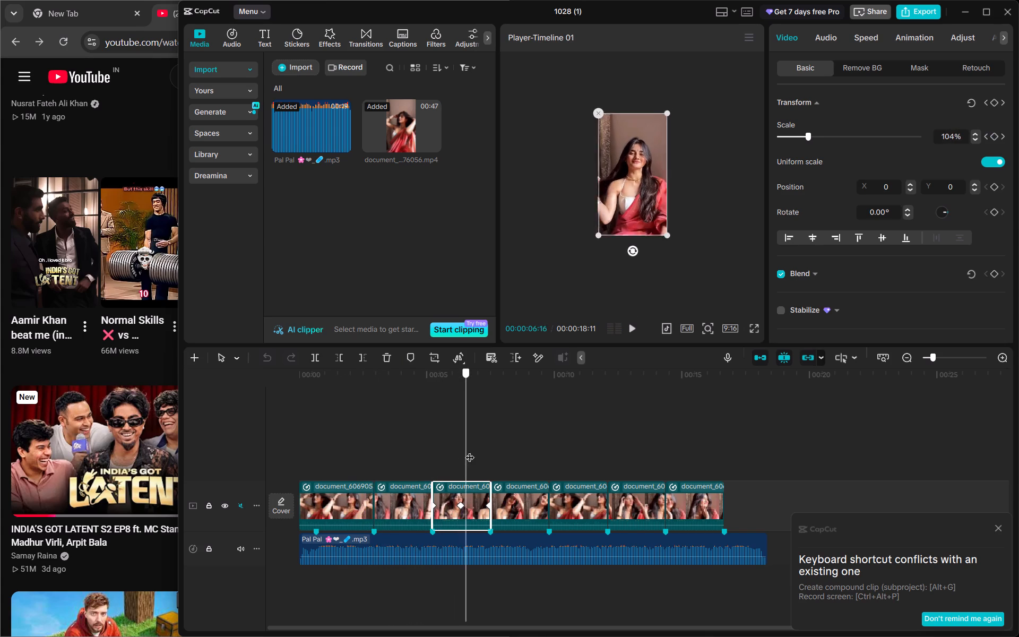
Add a scale keyframe at the start of the fourth video clip, at 00:00:07:15.
drag(470, 451, 520, 467)
click(511, 498)
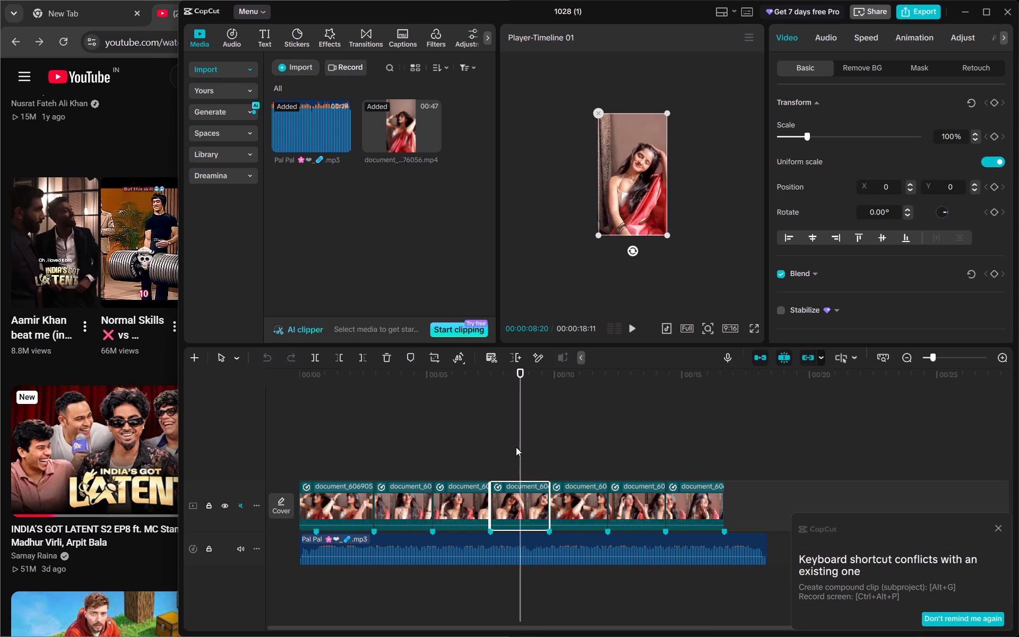
click(526, 452)
drag(523, 452, 502, 451)
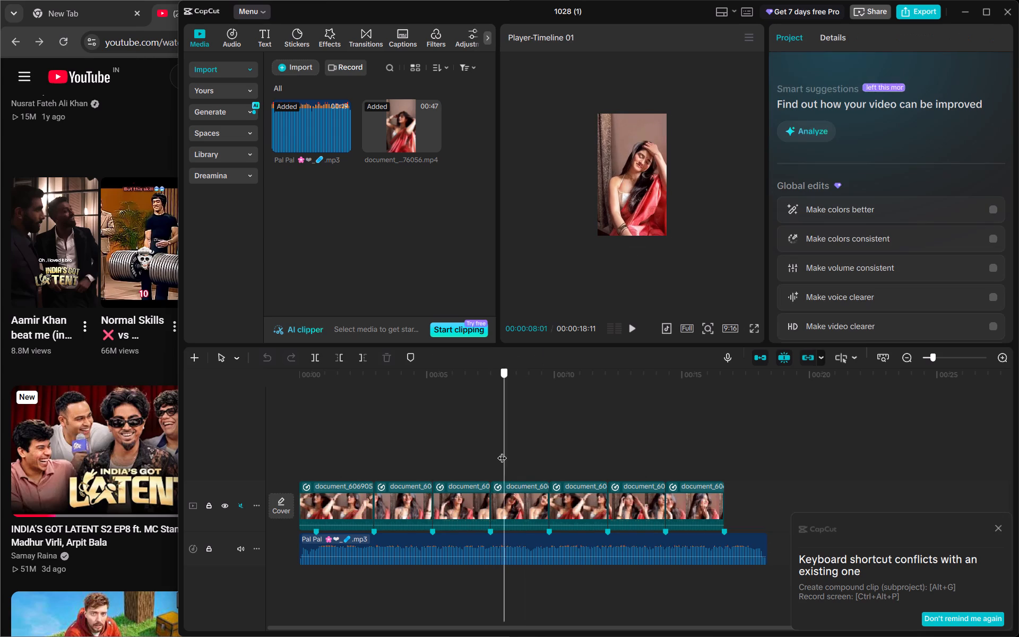
drag(502, 451, 497, 451)
click(511, 512)
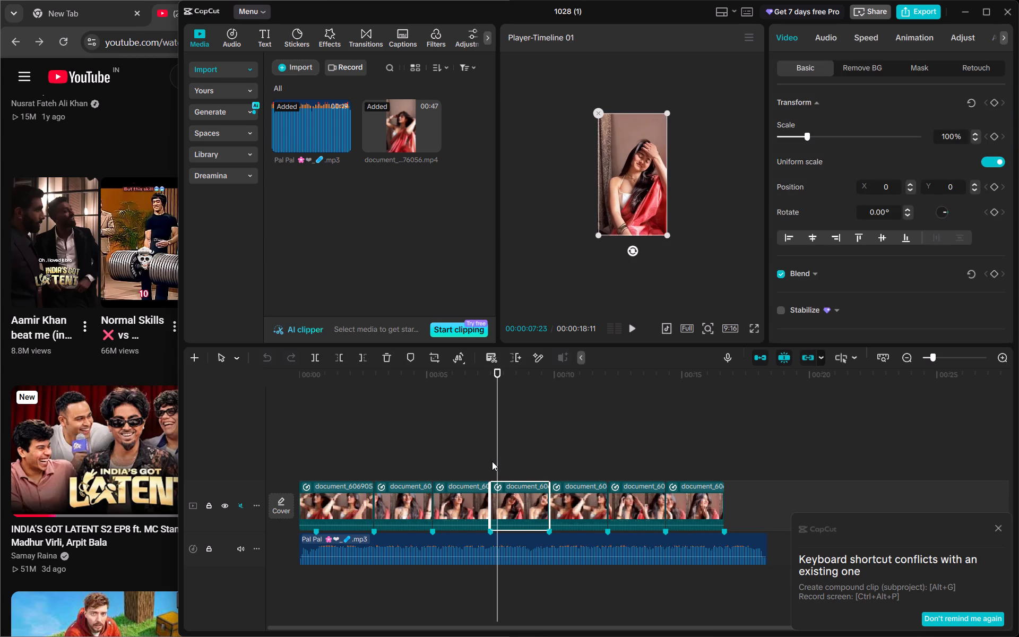
click(498, 464)
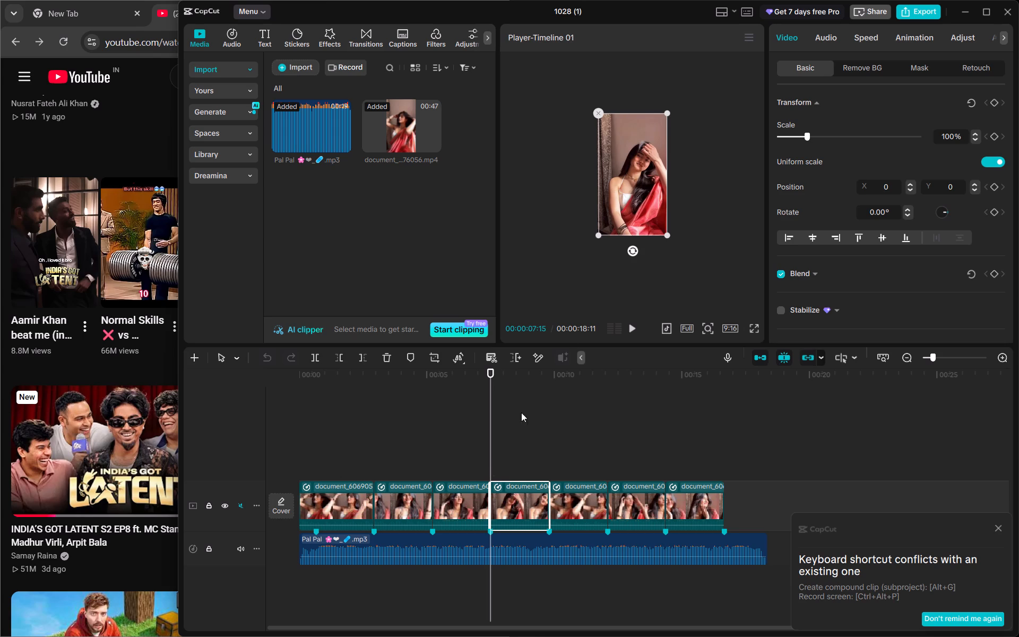
click(994, 137)
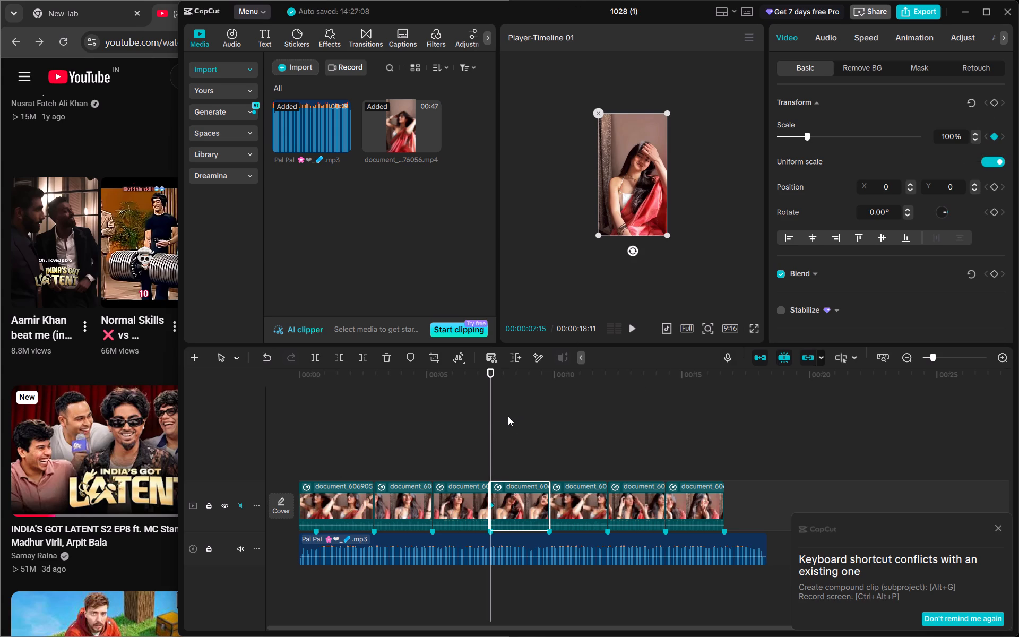
Add a second scale keyframe in the middle of the fourth clip, at 00:00:08:19.
drag(492, 411, 518, 417)
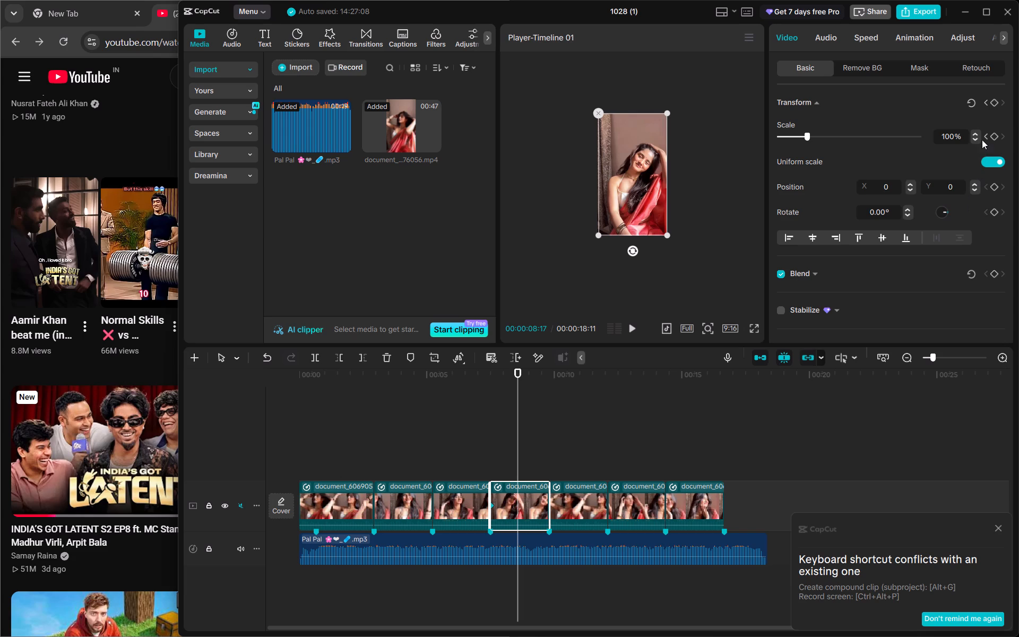
key(Right)
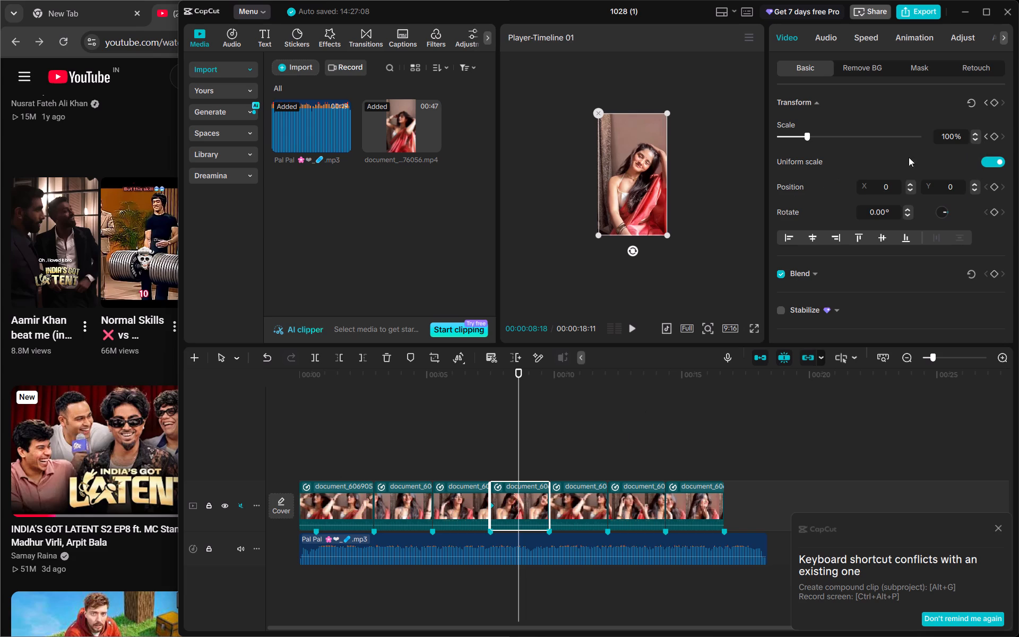
key(Right)
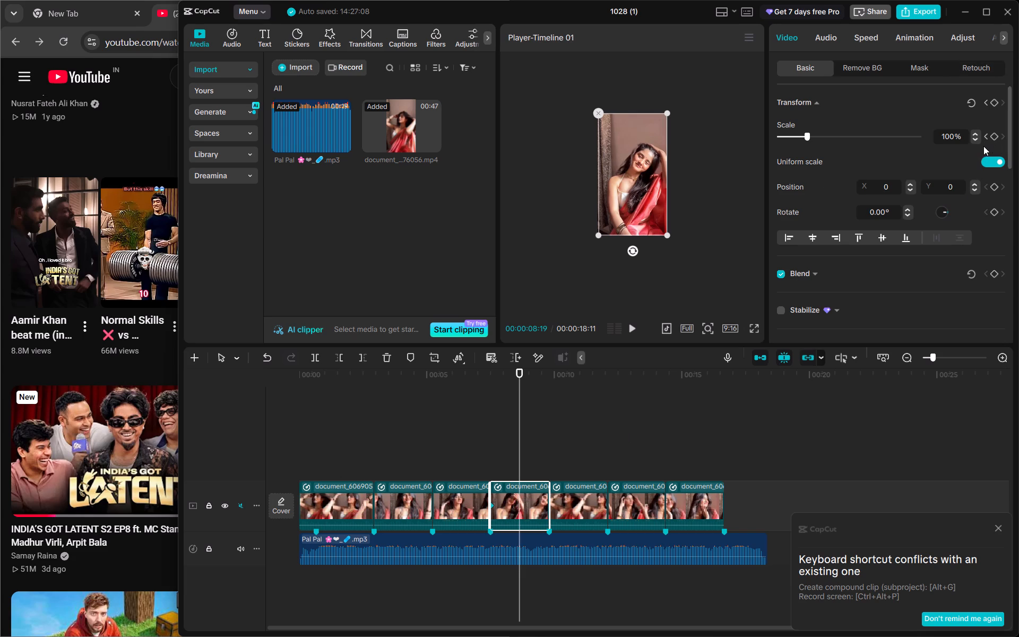
key(Right)
key(Left)
click(998, 136)
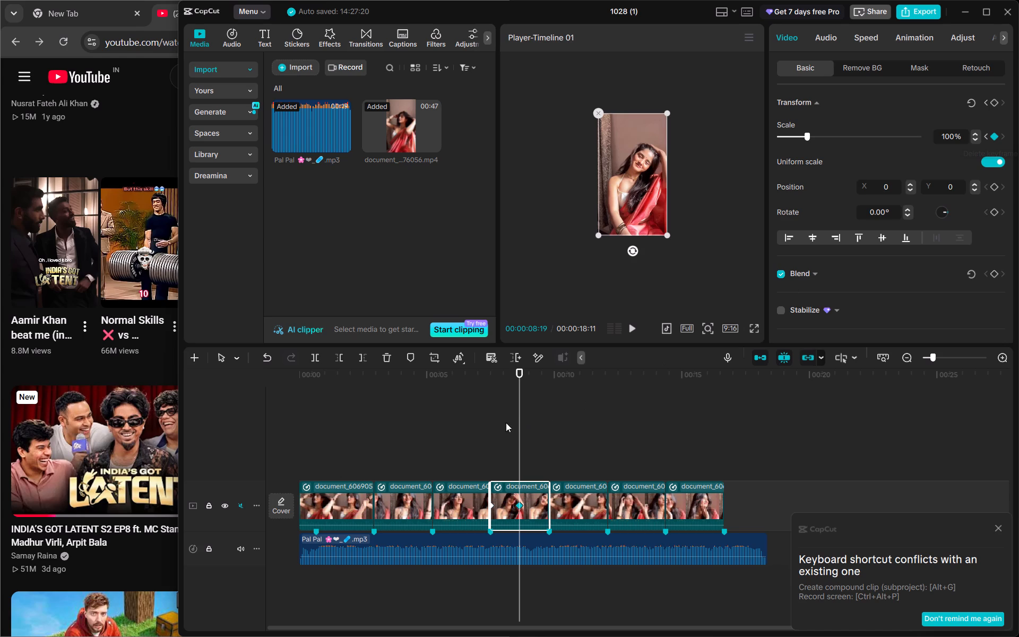
Add a third scale keyframe at the end of the fourth clip, at 00:00:09:23.
drag(519, 412, 544, 415)
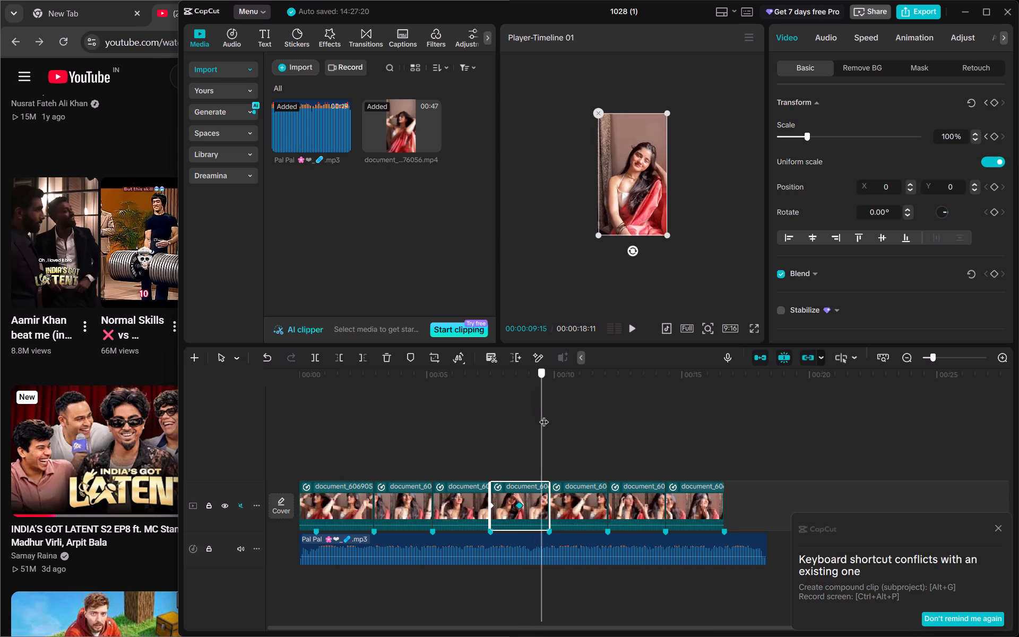
drag(544, 415, 548, 418)
key(Left)
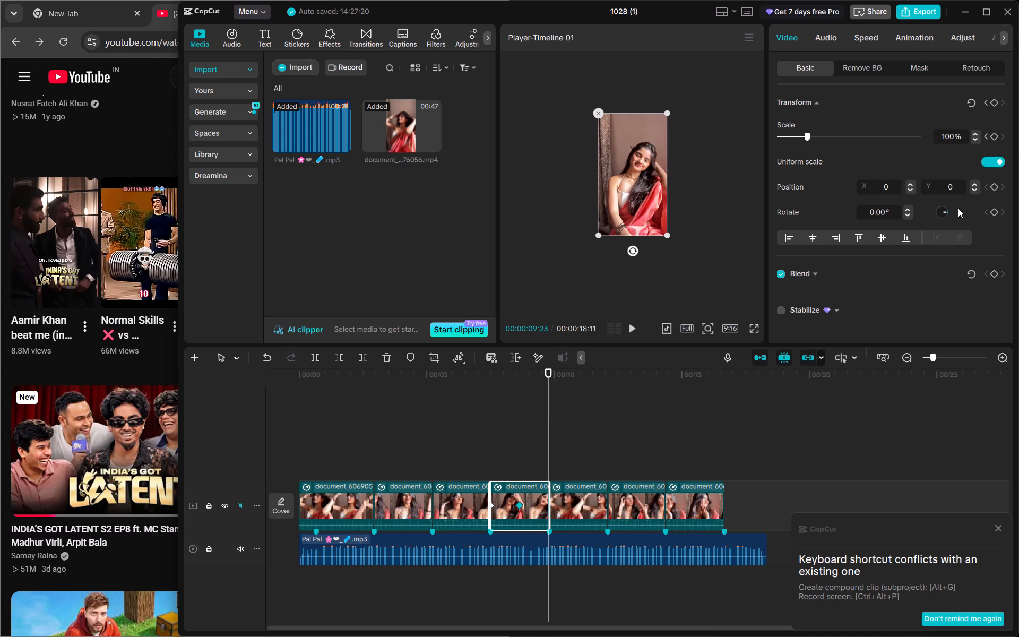
click(994, 142)
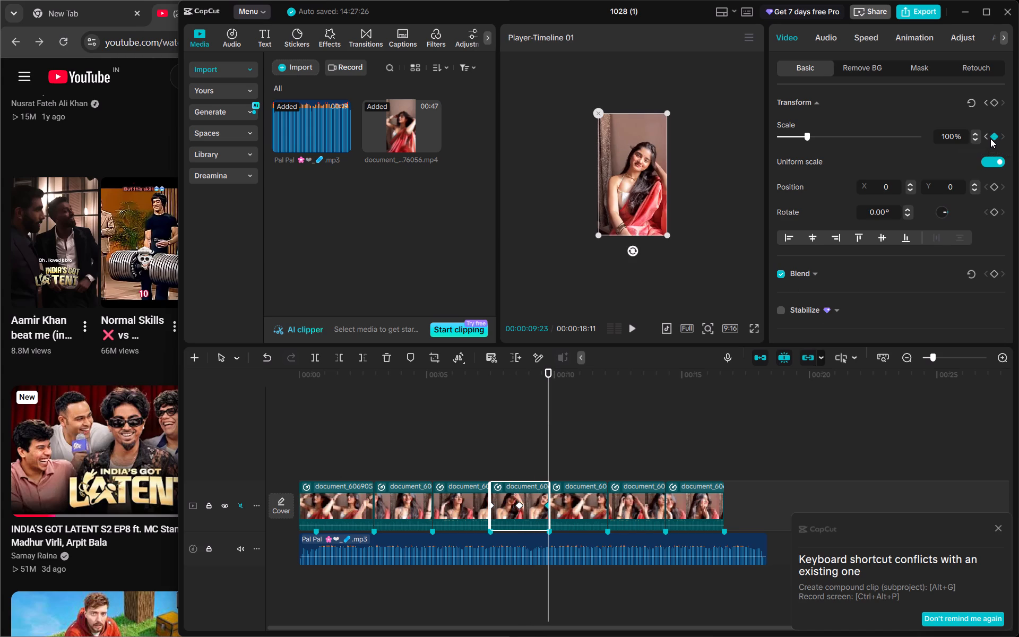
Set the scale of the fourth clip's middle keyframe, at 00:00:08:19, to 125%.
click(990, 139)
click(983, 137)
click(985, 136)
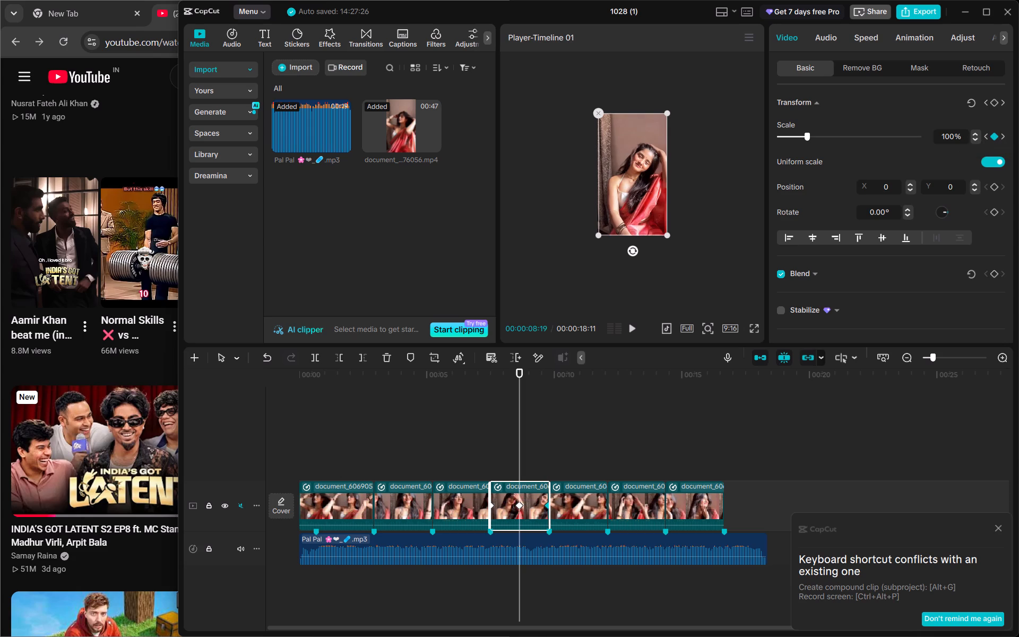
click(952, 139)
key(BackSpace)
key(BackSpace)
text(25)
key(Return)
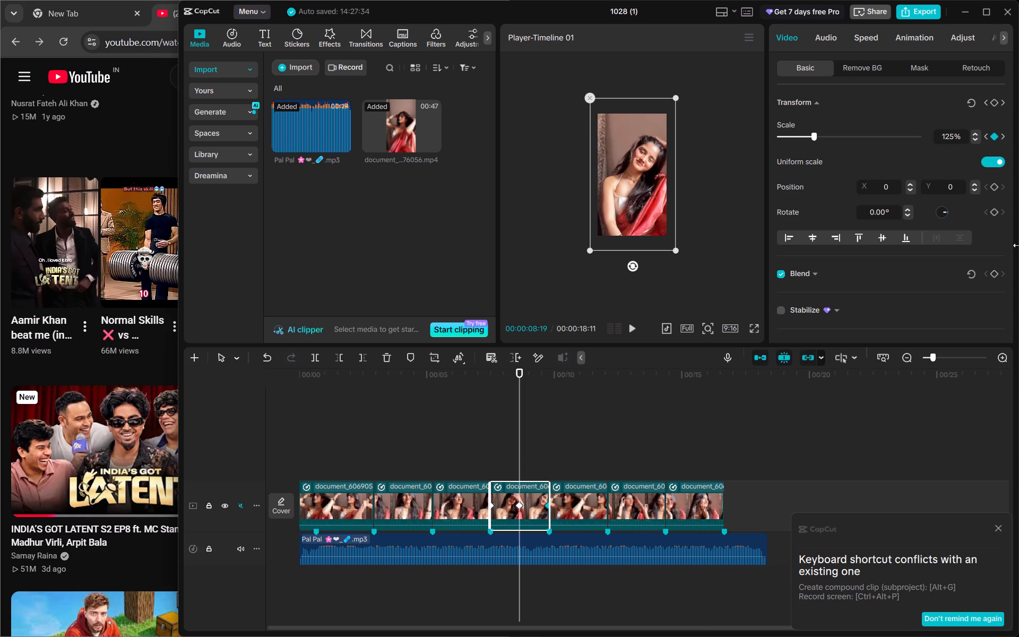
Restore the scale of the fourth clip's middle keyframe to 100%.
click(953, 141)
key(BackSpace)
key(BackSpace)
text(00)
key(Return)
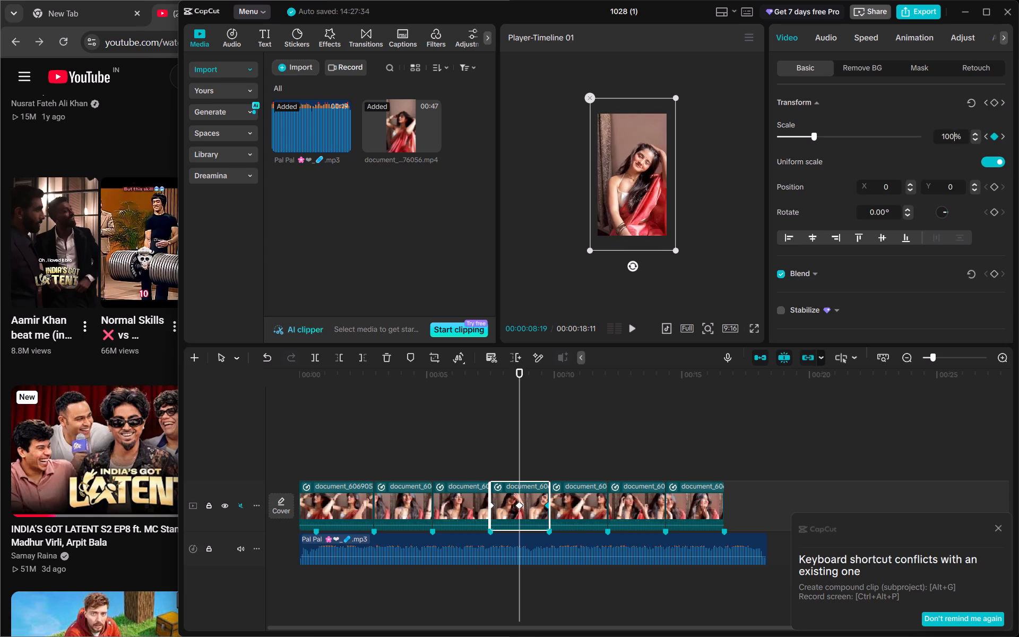
Set the scale of the fourth clip's first keyframe, at 00:00:07:15, to 125%.
click(986, 139)
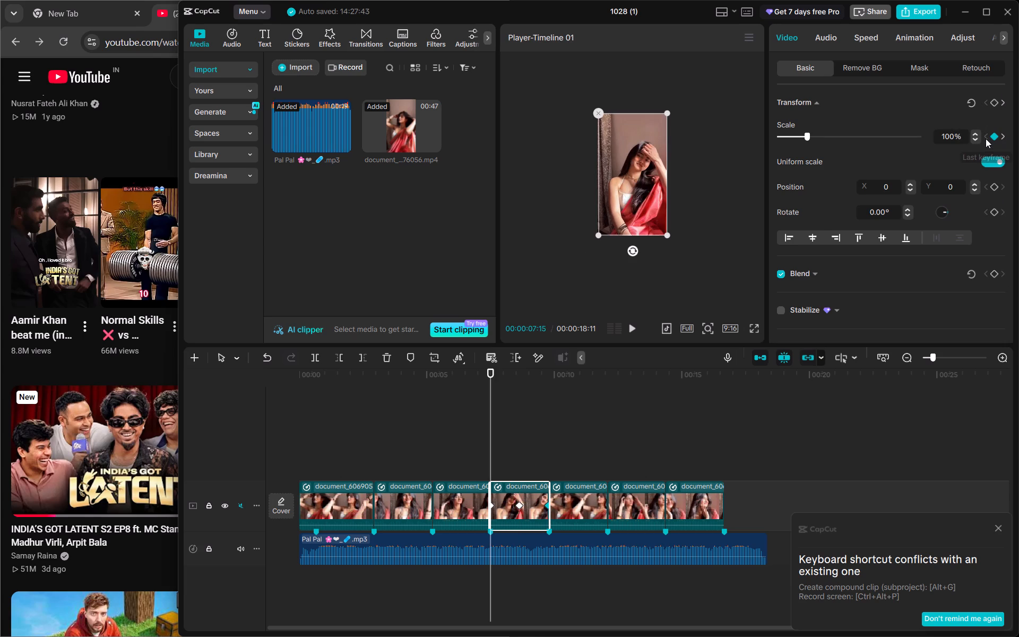
click(951, 140)
key(Right)
key(BackSpace)
key(BackSpace)
text(25)
key(Return)
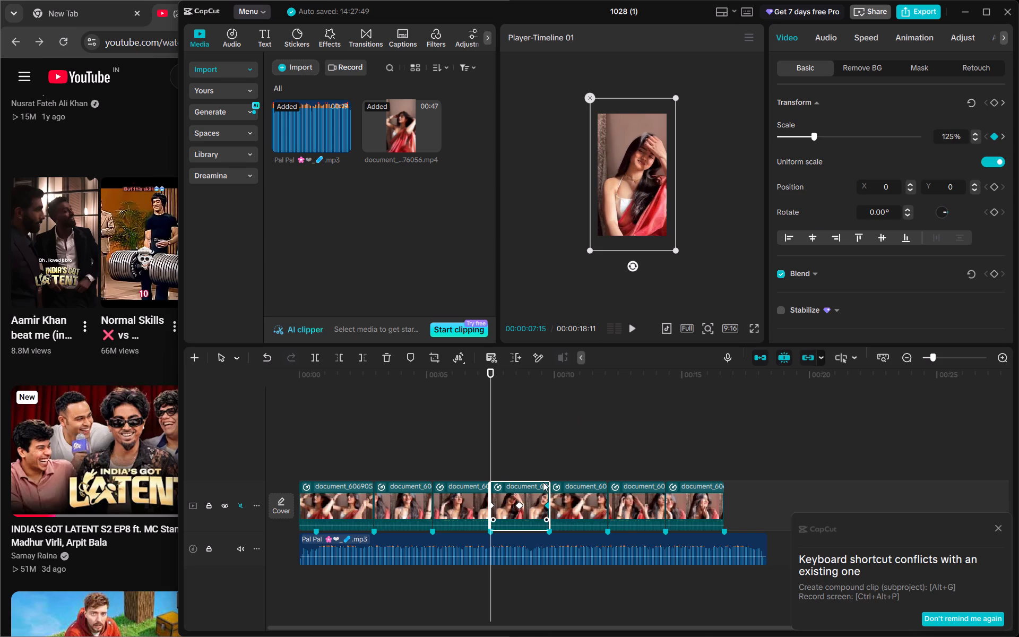
Check the fourth clip's keyframes and set the scale of its last keyframe, at 00:00:09:23, to 125%.
click(520, 504)
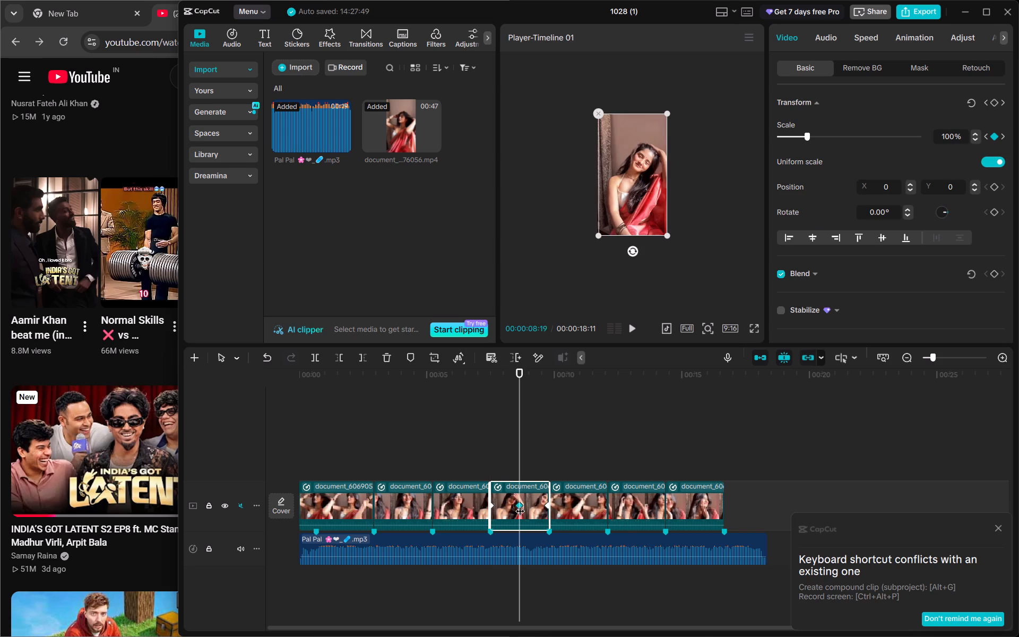
click(548, 505)
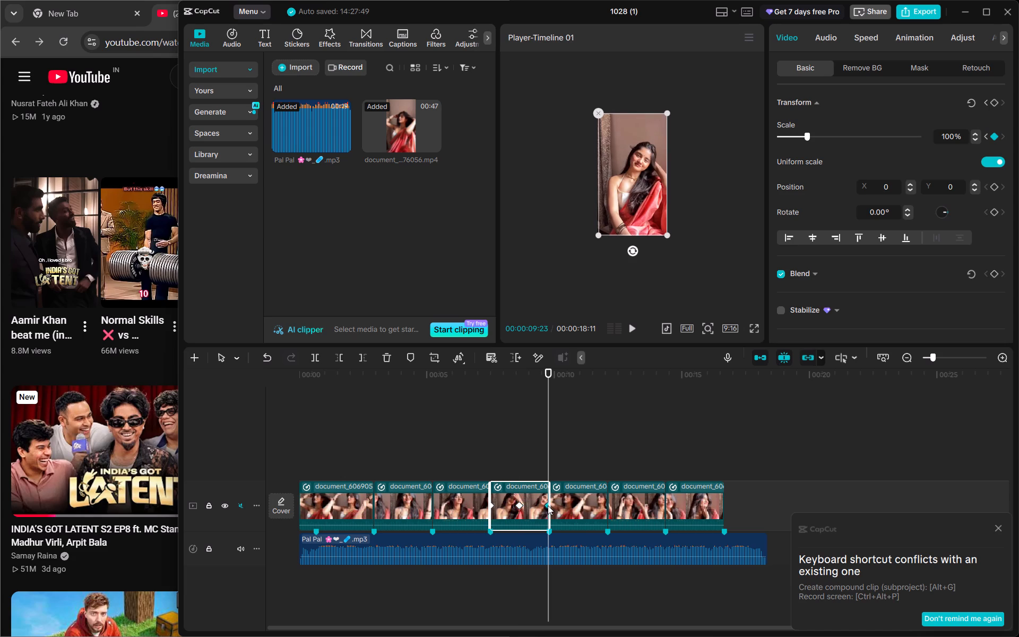
click(491, 505)
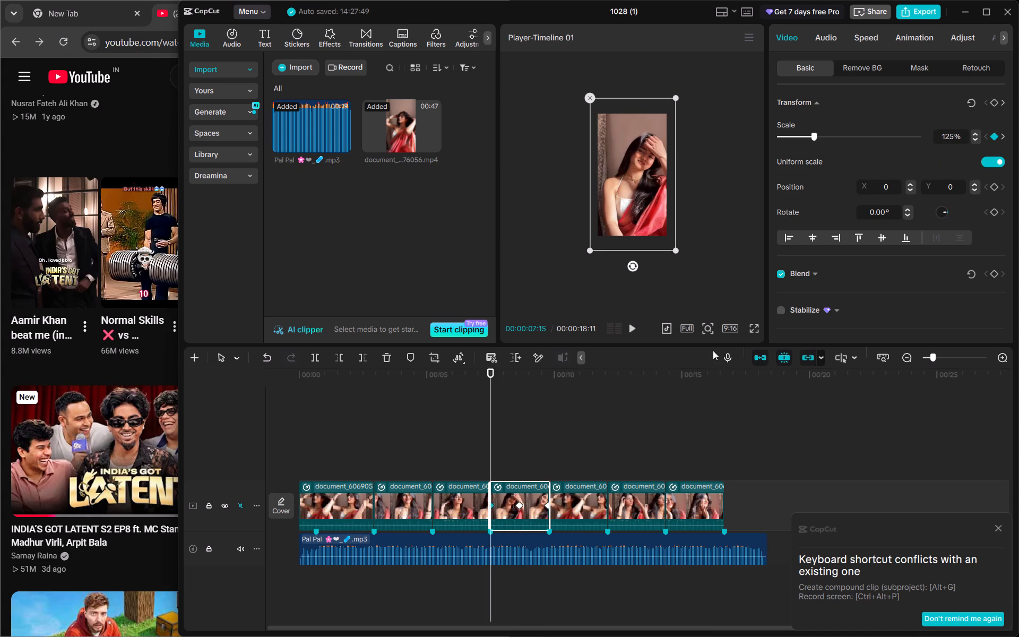
click(954, 140)
click(544, 505)
click(953, 136)
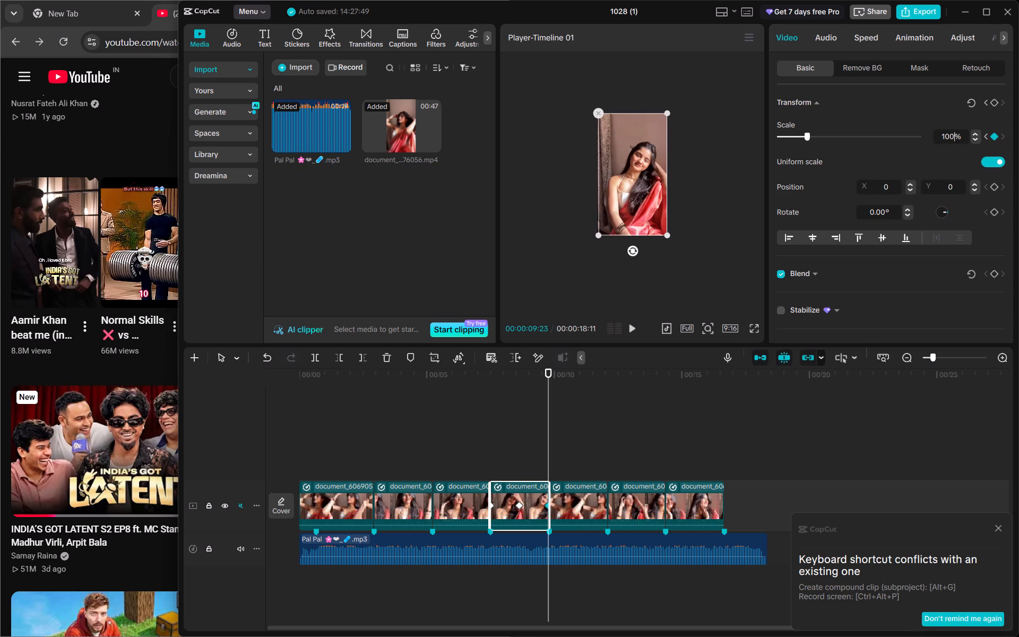
key(BackSpace)
key(BackSpace)
text(25)
key(Return)
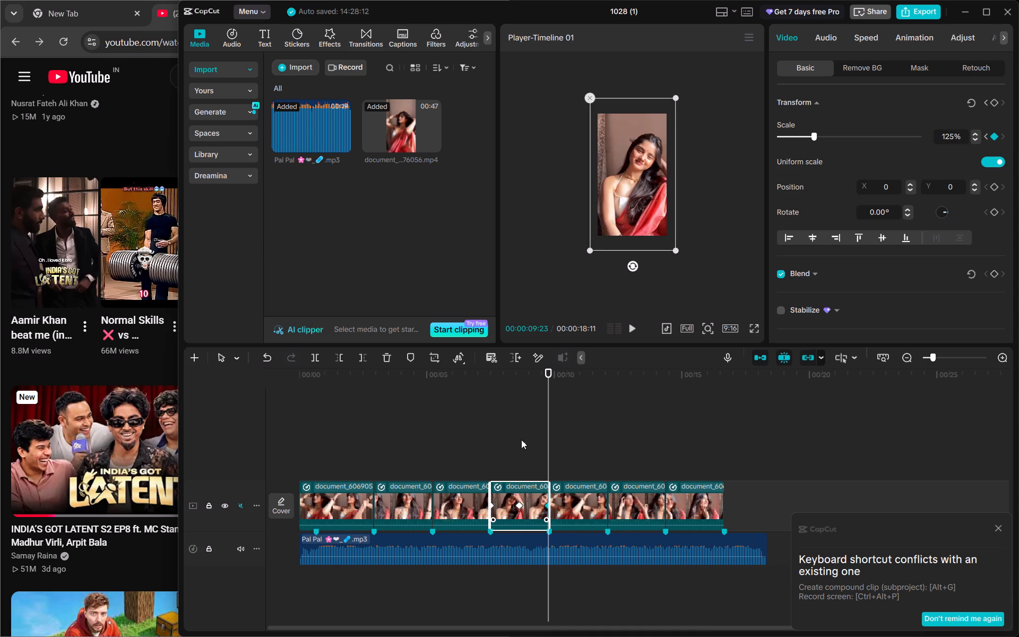
Scrub through the third and fourth clips to compare their scale keyframe animation.
click(471, 508)
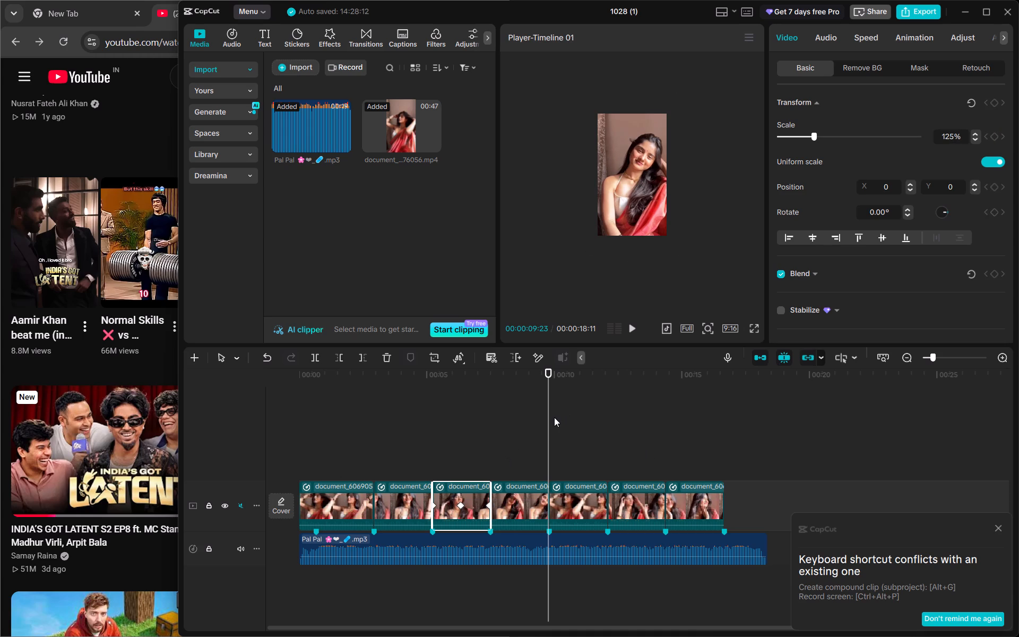
drag(549, 417, 481, 431)
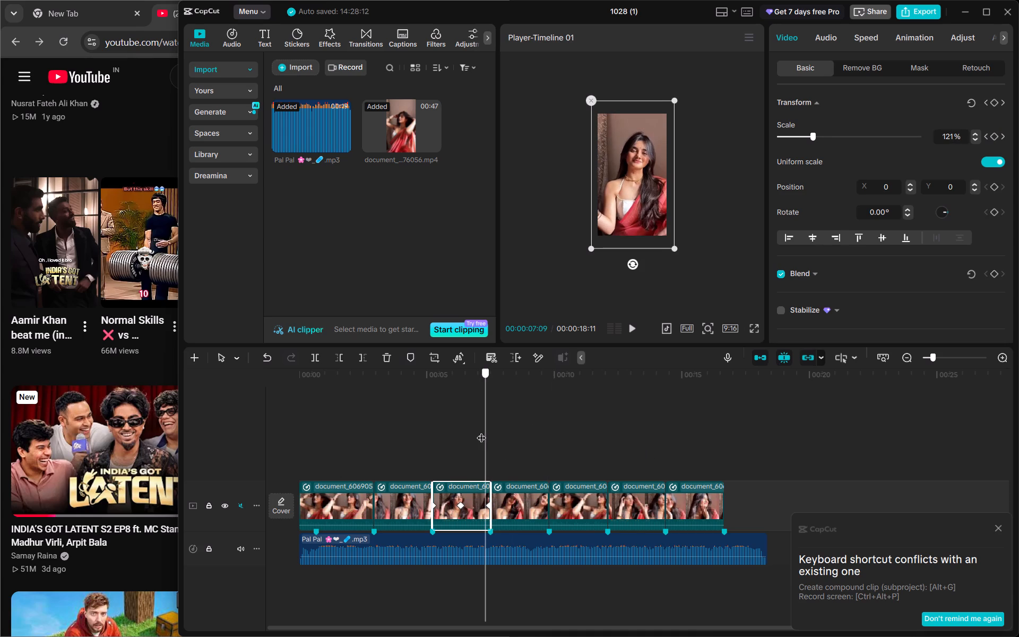
drag(481, 431, 439, 444)
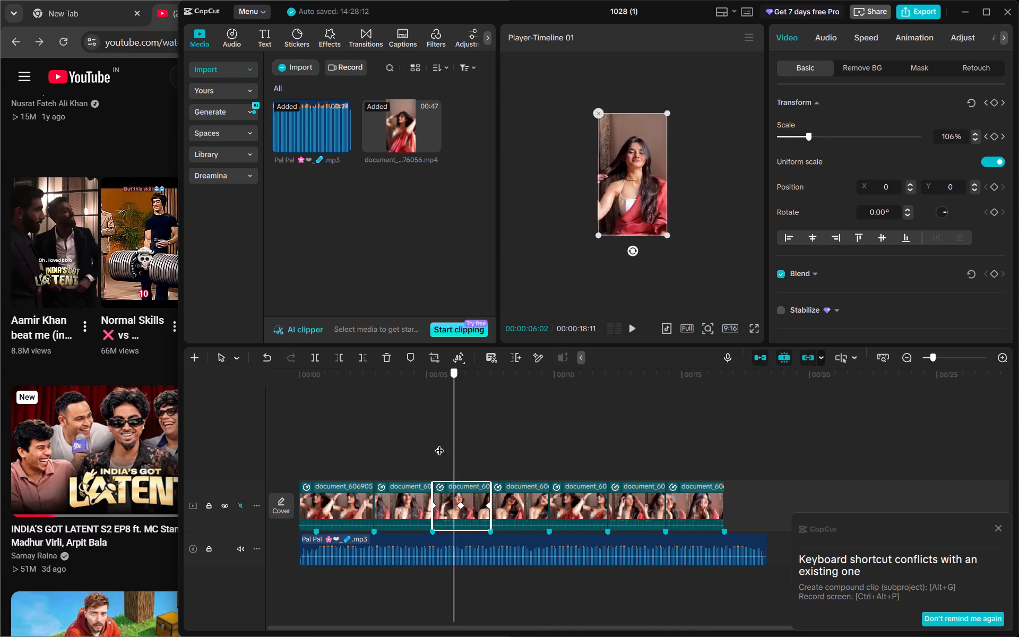
drag(439, 444, 438, 445)
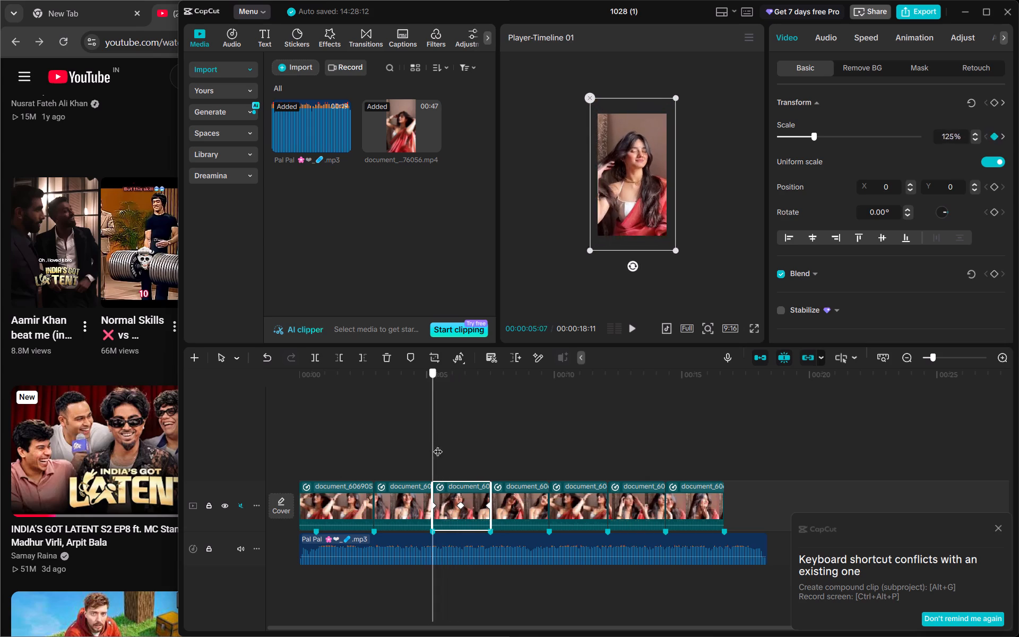
drag(438, 445, 511, 456)
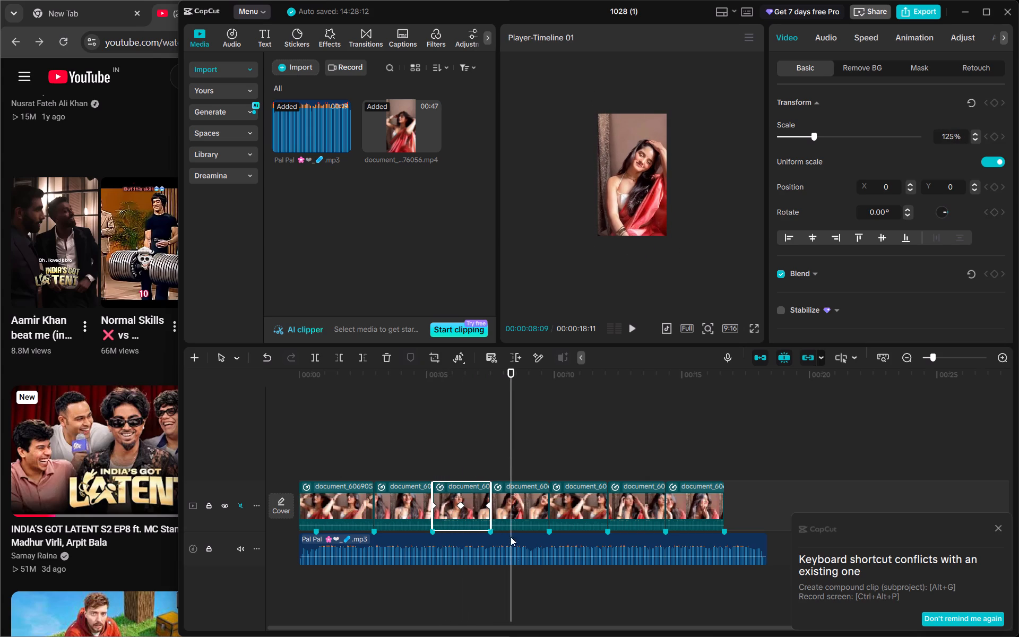
click(514, 494)
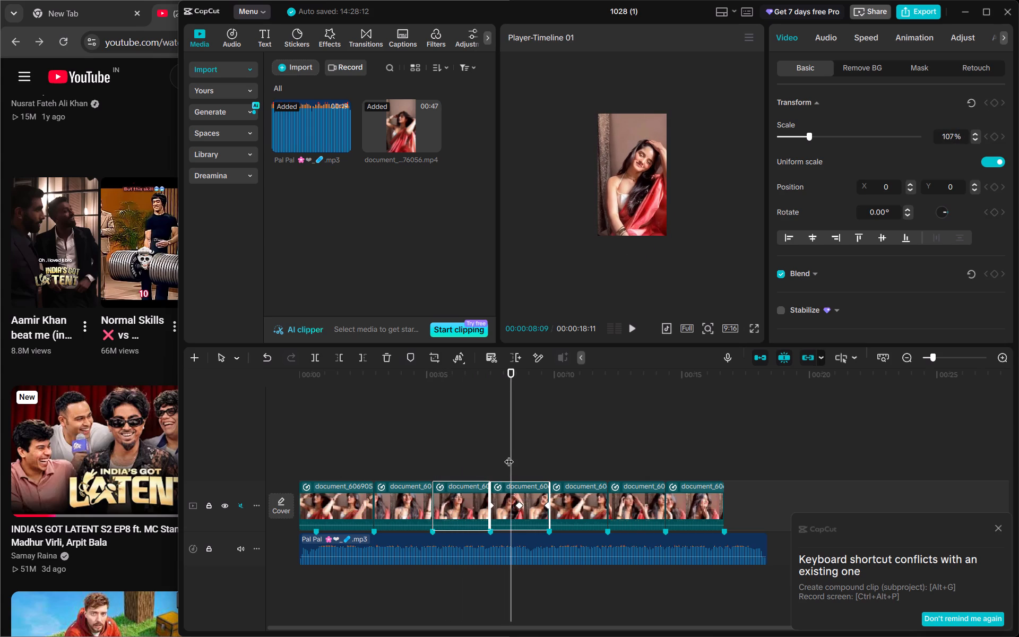
drag(509, 455, 563, 466)
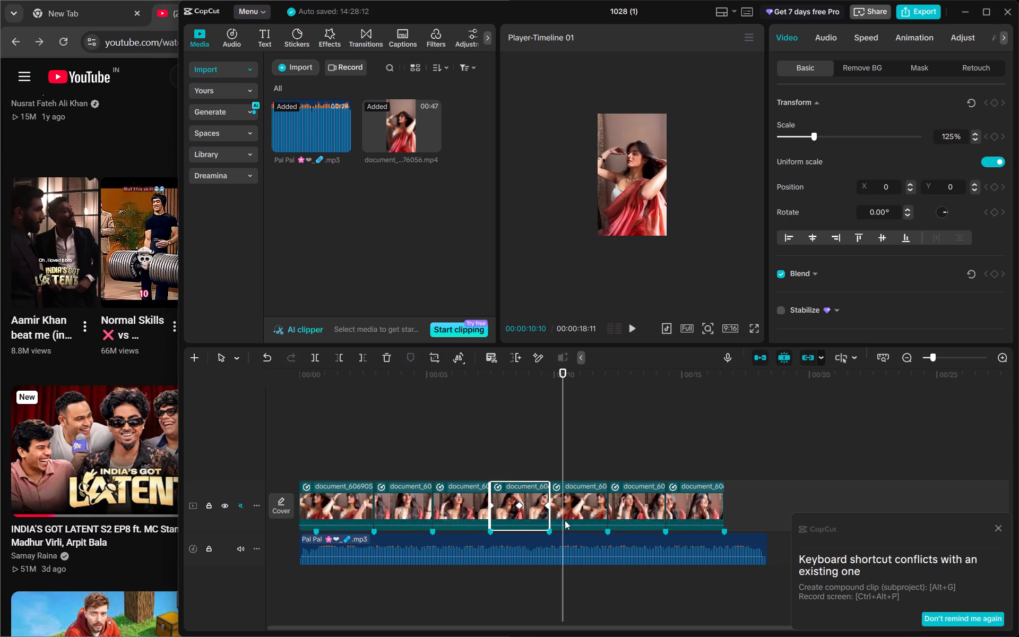
Add a scale keyframe at the start of the fifth video clip, at 00:00:09:25.
click(565, 520)
drag(559, 466, 552, 467)
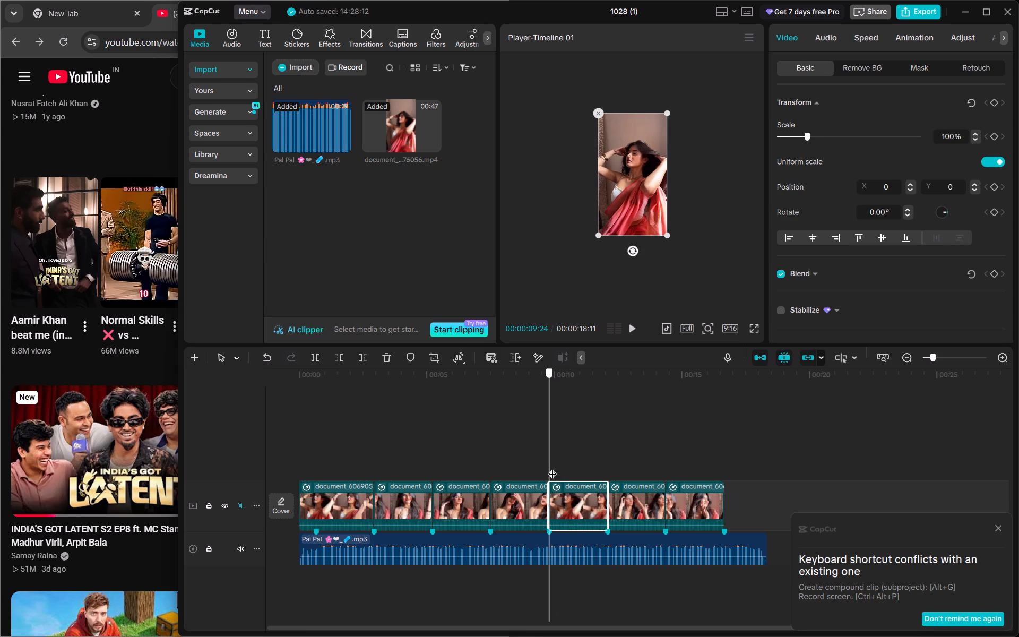
drag(552, 467, 551, 467)
key(Right)
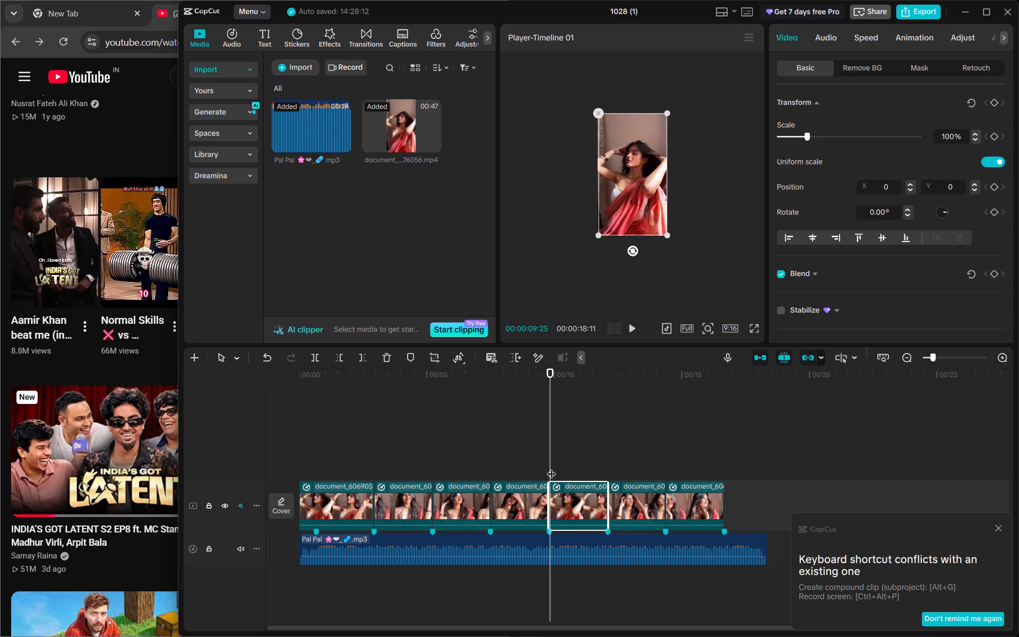
key(Right)
key(Left)
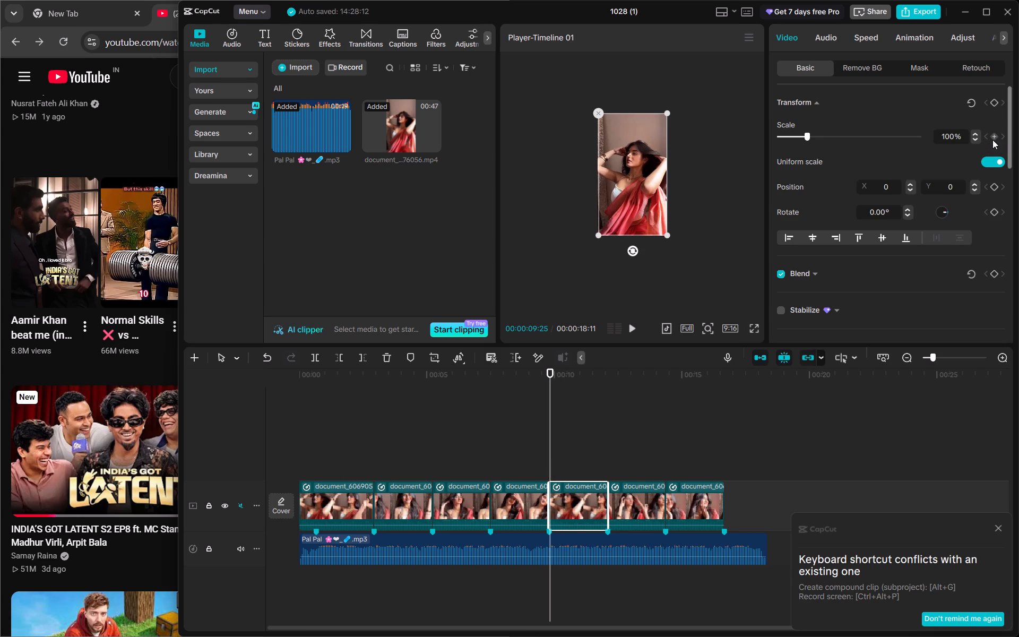
click(994, 139)
Add a second scale keyframe in the middle of the fifth clip, at 00:00:10:27.
key(Right)
key(Right)
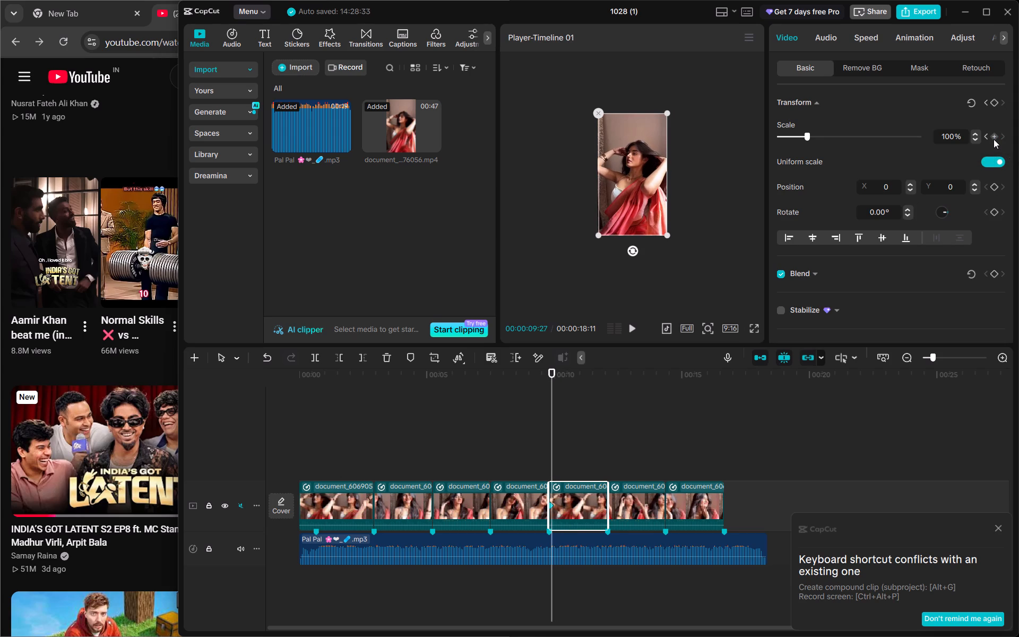
key(Left)
key(Right)
key(Right)
key(Right)
key(Right)
key(Right)
key(Right)
key(Right)
key(Right)
key(Right)
key(Right)
key(Right)
key(Right)
key(Right)
key(Right)
key(Right)
key(Right)
key(Right)
key(Right)
key(Right)
key(Right)
key(Right)
key(Right)
key(Right)
key(Right)
key(Right)
key(Right)
key(Right)
key(Right)
key(Right)
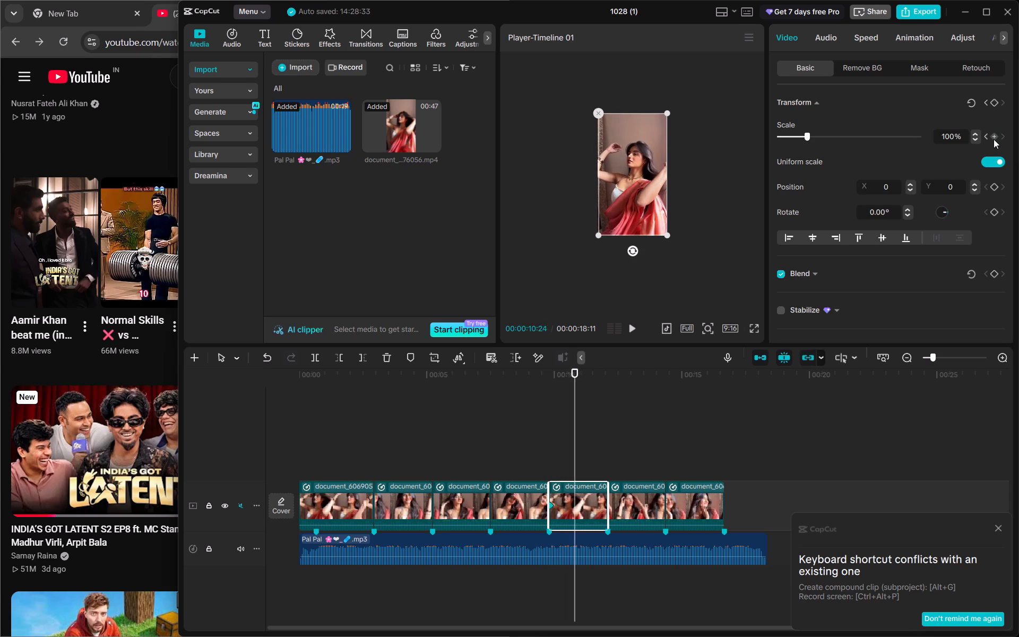
key(Right)
key(Right)
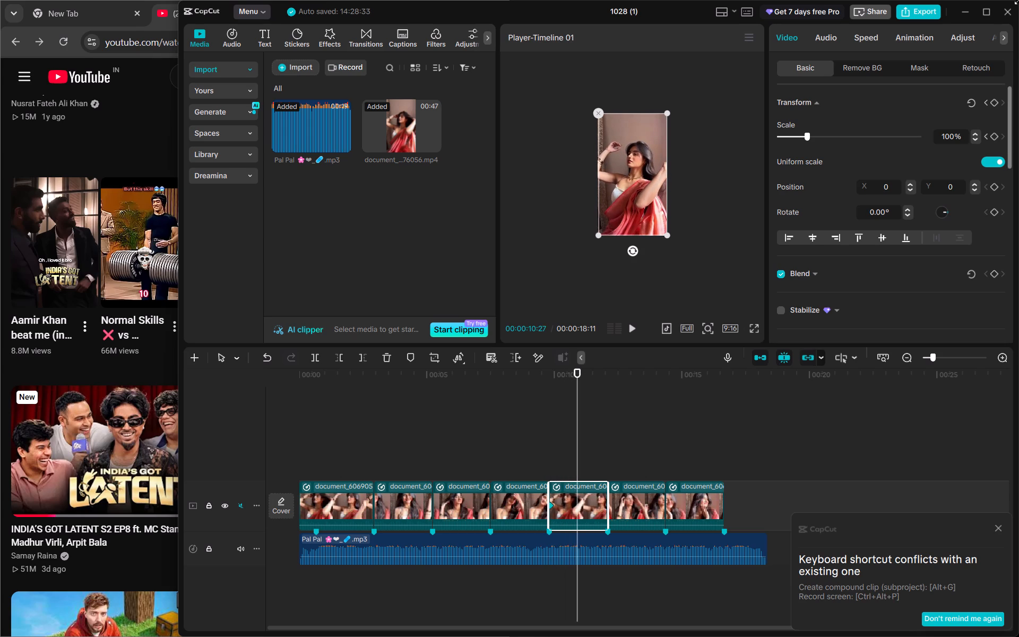
click(995, 136)
Set the scale of the fifth clip's first keyframe, at 00:00:09:25, to 125%.
click(986, 136)
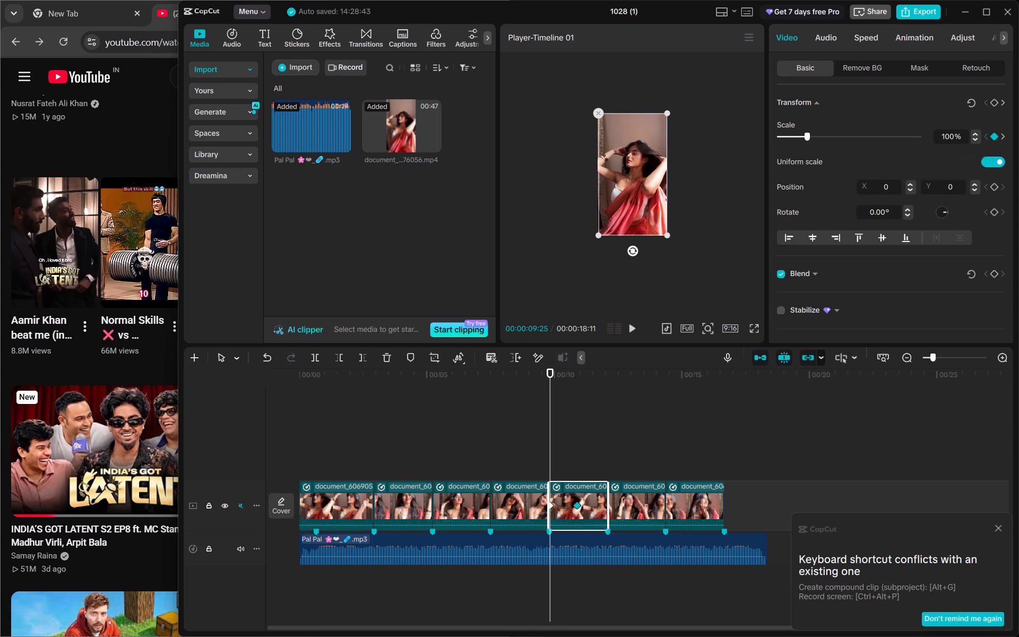
triple_click(975, 135)
triple_click(975, 135)
triple_click(975, 135)
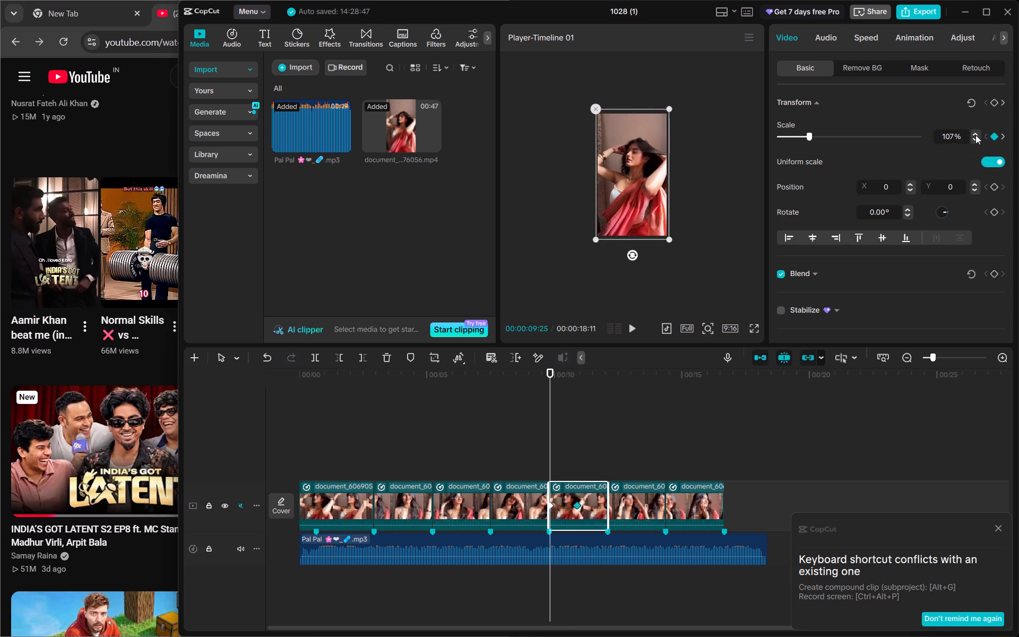
triple_click(975, 135)
triple_click(975, 135)
triple_click(975, 135)
triple_click(975, 135)
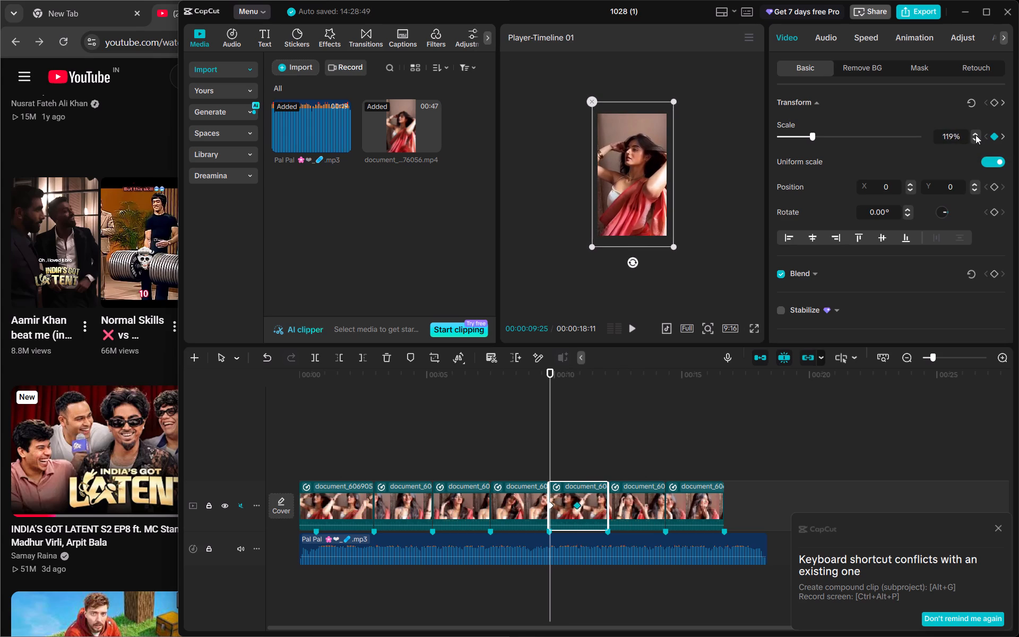
triple_click(975, 135)
click(975, 135)
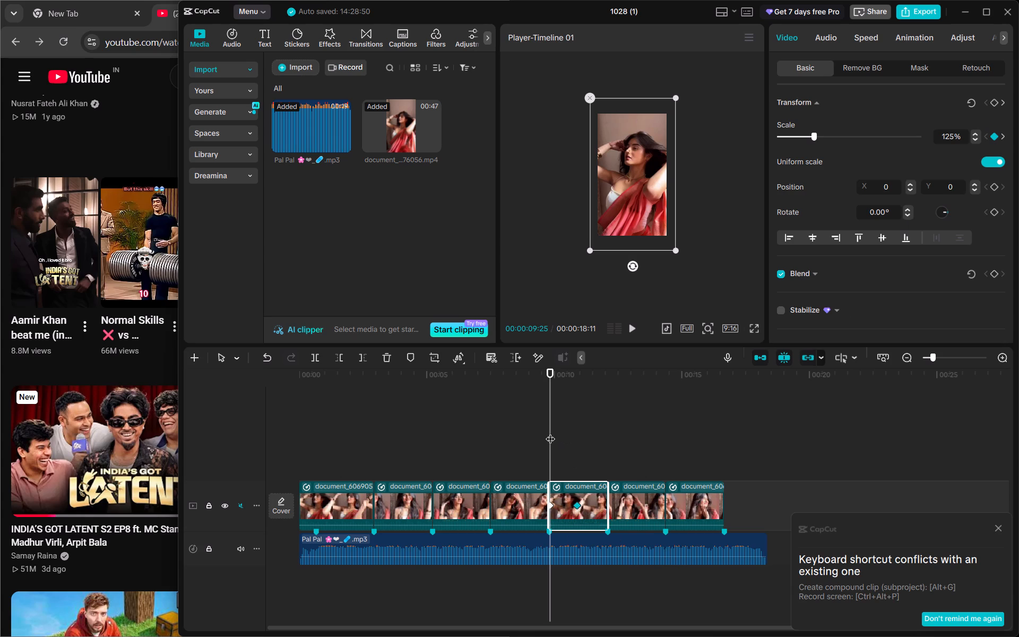
Add a scale keyframe of 125% at the end of the fifth clip, at 00:00:12:02, and check its earlier keyframes.
drag(550, 432, 605, 435)
key(Left)
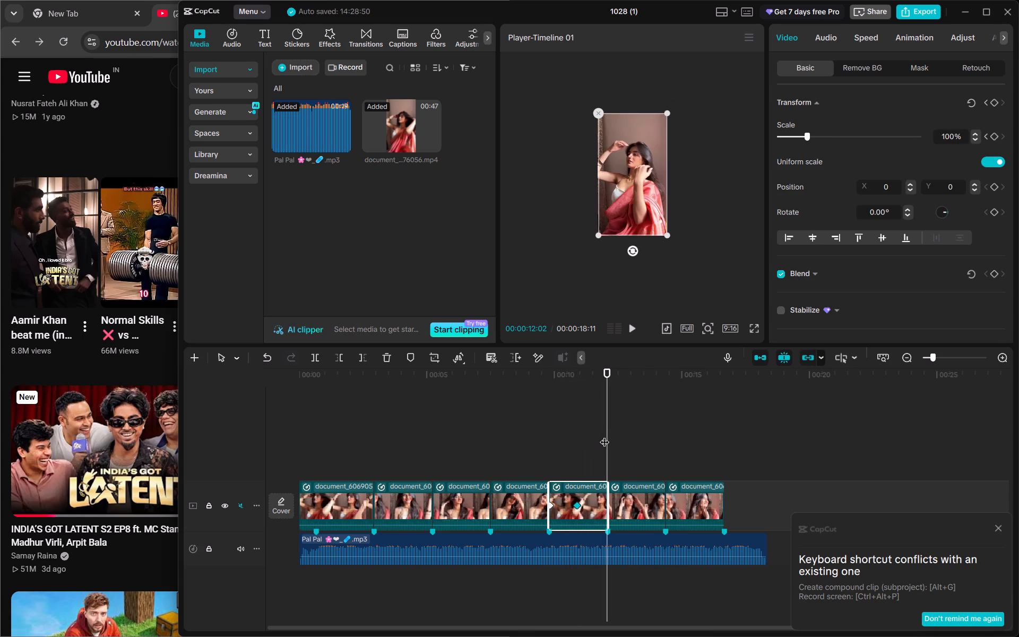
click(994, 135)
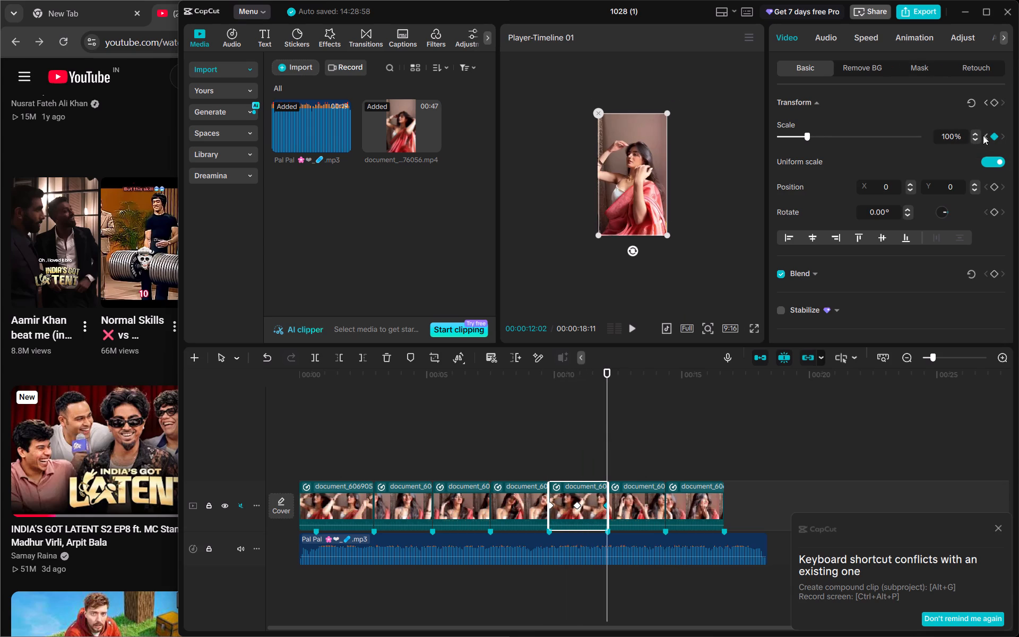
triple_click(974, 134)
triple_click(974, 134)
triple_click(974, 134)
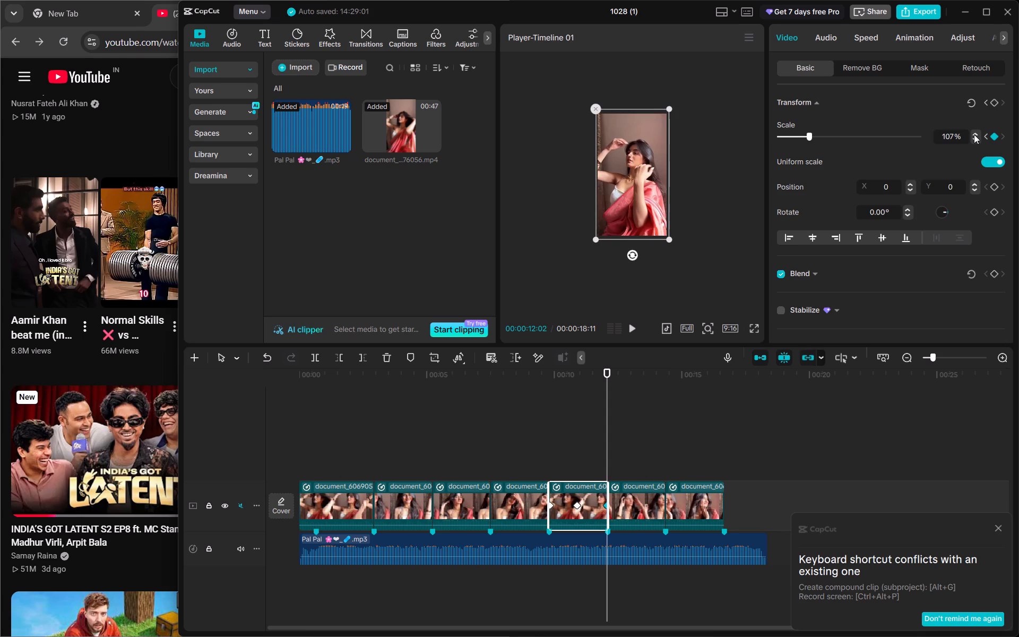
triple_click(974, 134)
triple_click(974, 134)
triple_click(974, 134)
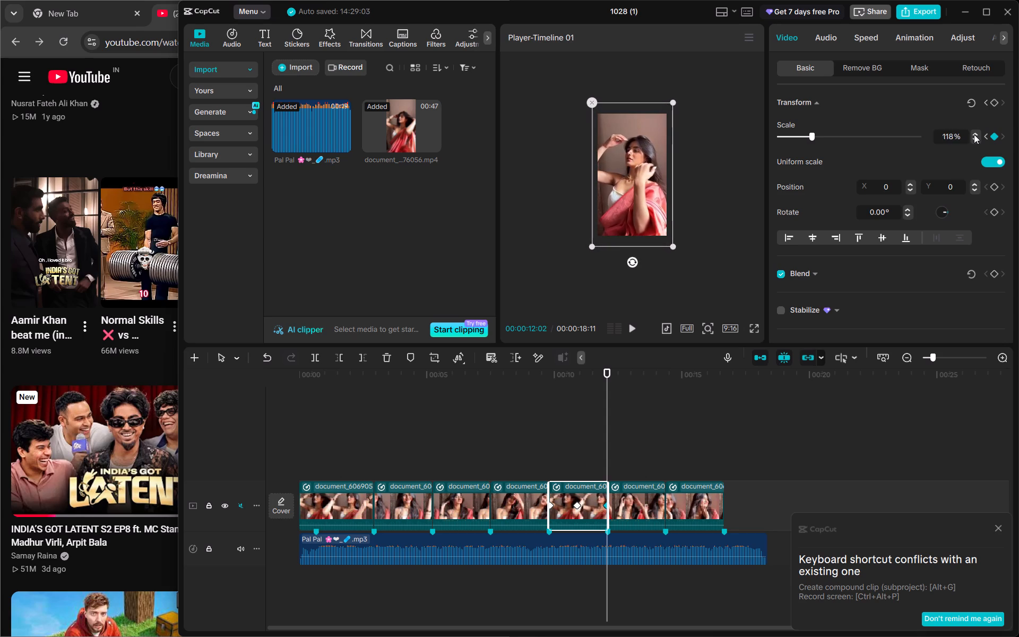
triple_click(974, 134)
triple_click(974, 134)
click(974, 134)
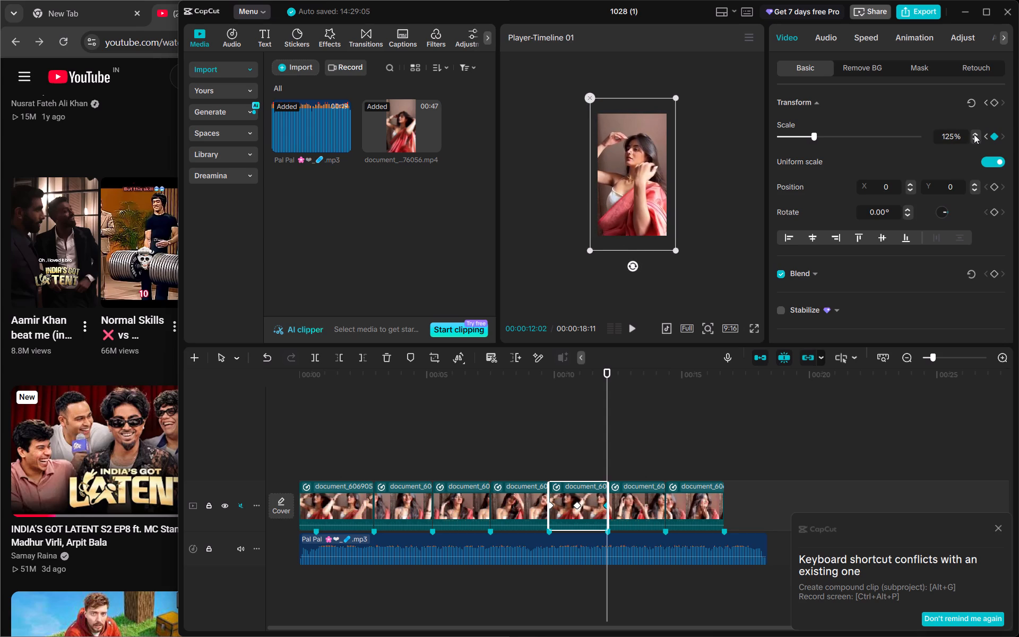
click(974, 134)
click(985, 136)
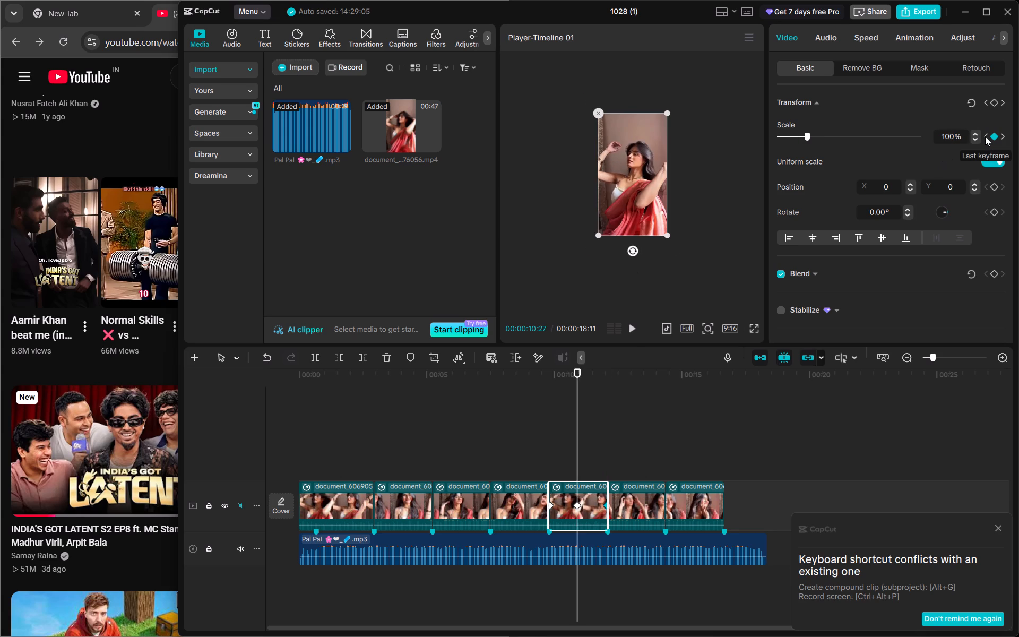
click(985, 136)
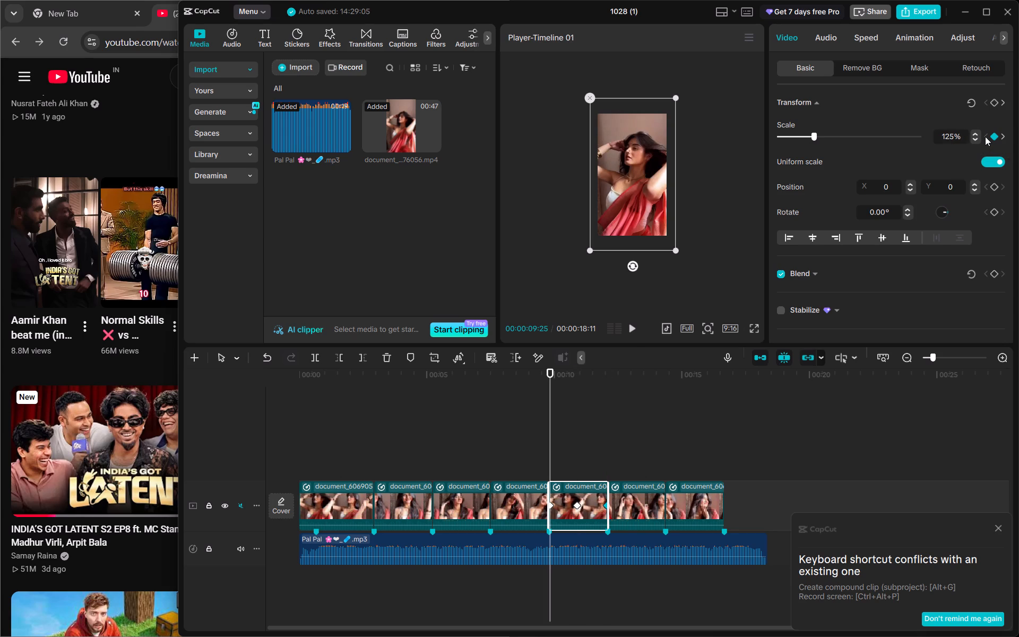
Add a scale keyframe of 100% in the middle of the sixth clip, at 00:00:13:08.
drag(553, 418, 638, 435)
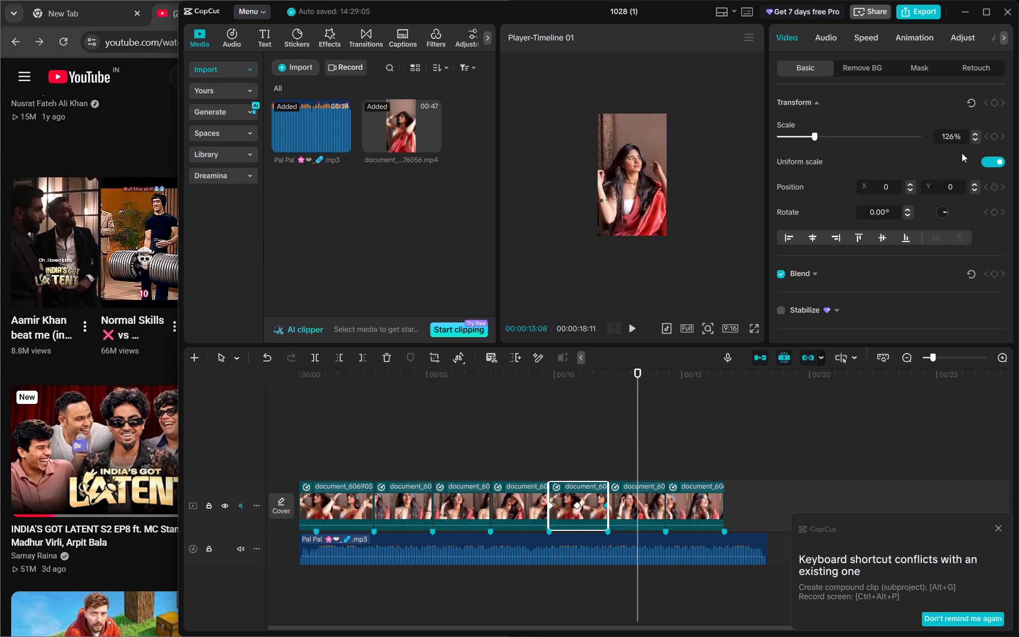
click(631, 501)
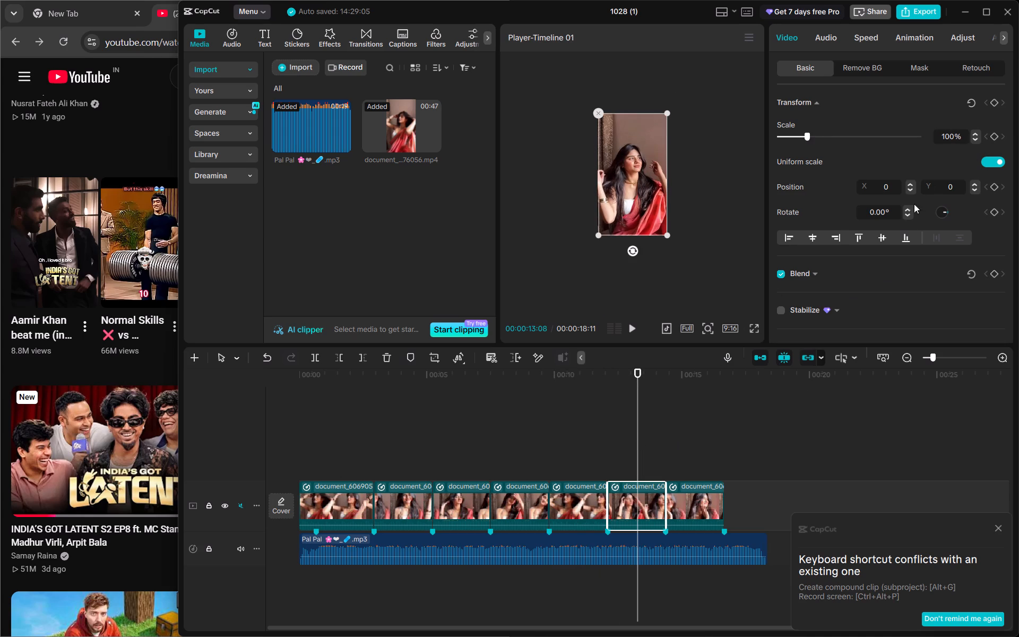
click(997, 140)
Add a scale keyframe at the start of the sixth clip, at 00:00:12:03, and set it to 125%.
drag(639, 410, 606, 410)
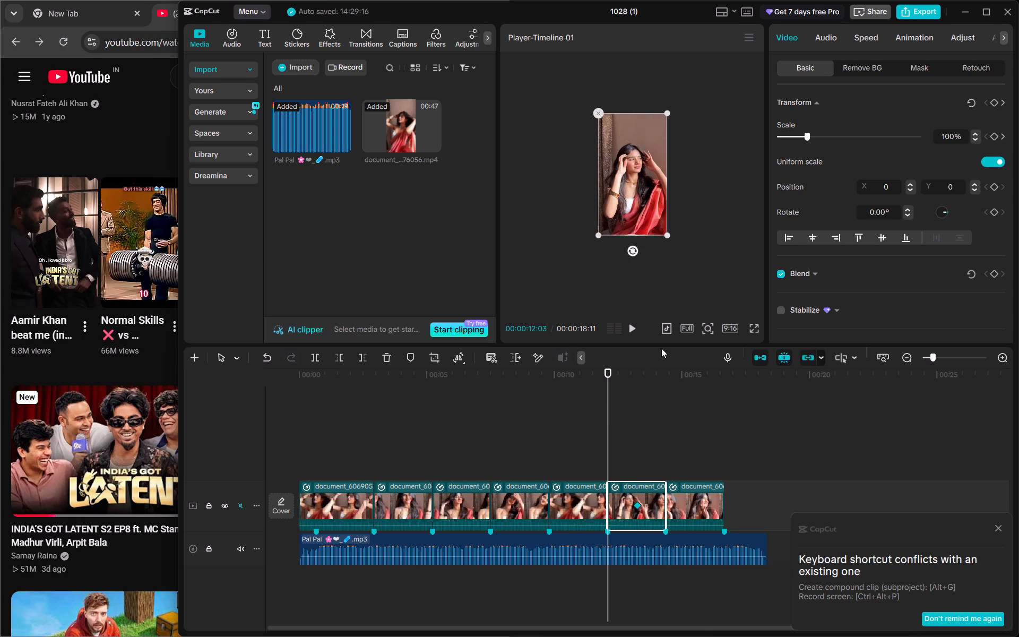
click(992, 139)
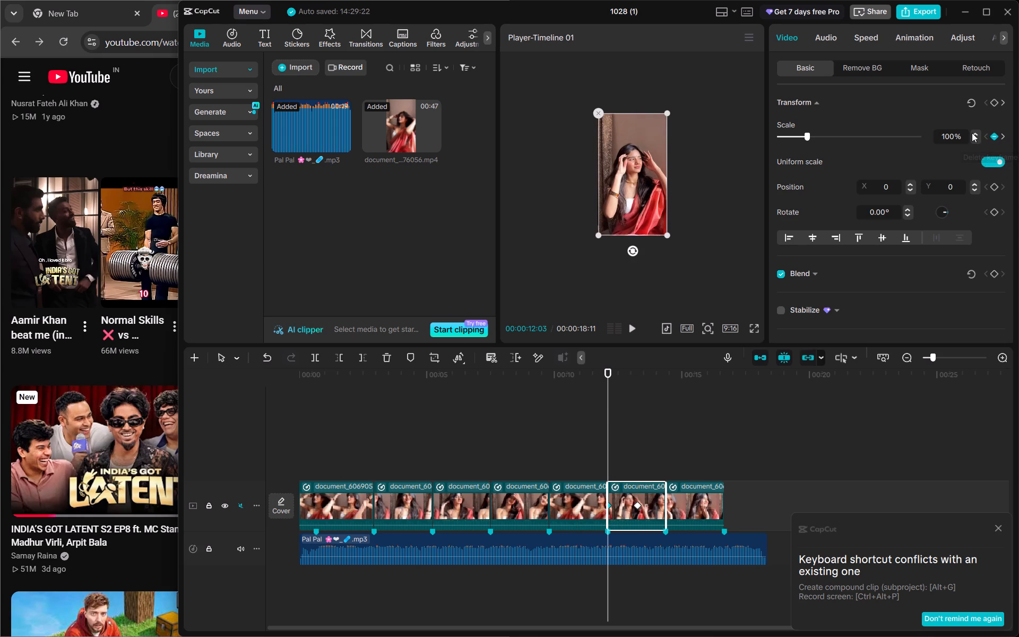
triple_click(972, 133)
triple_click(972, 133)
triple_click(972, 133)
triple_click(972, 133)
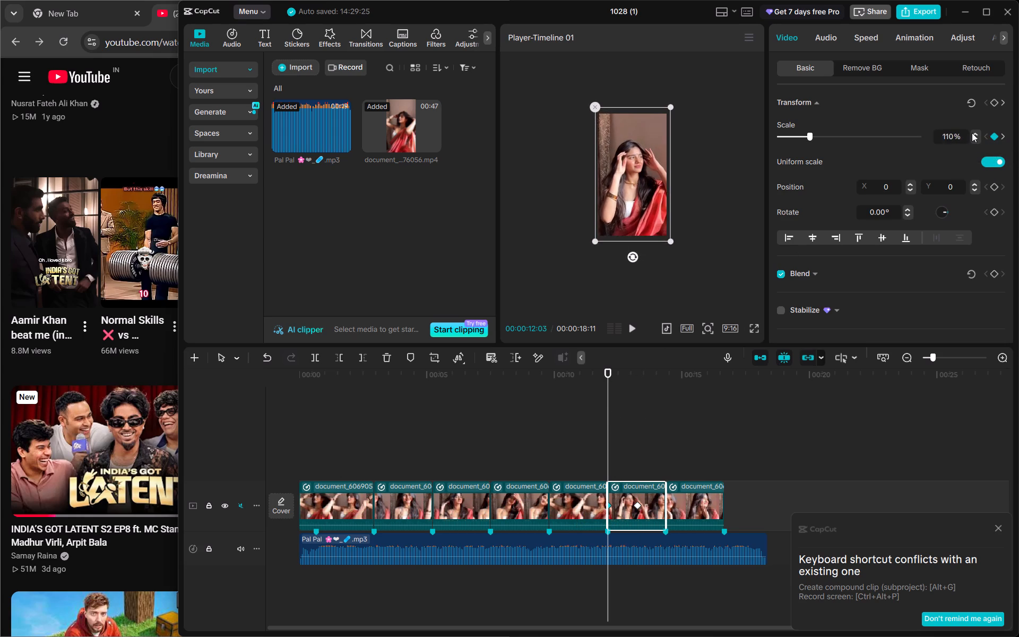
triple_click(972, 133)
triple_click(972, 133)
triple_click(972, 133)
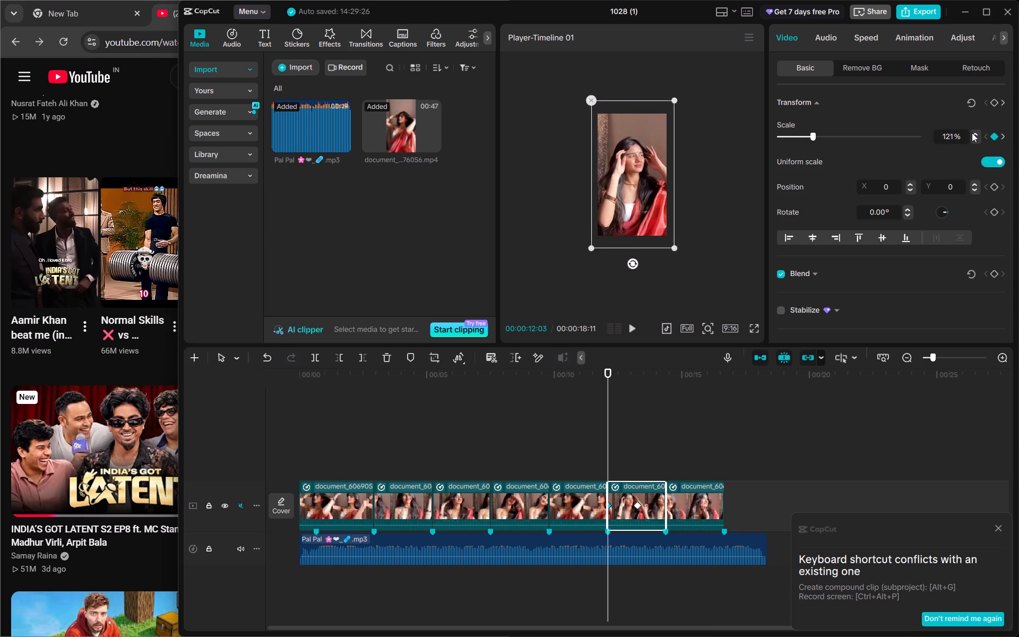
triple_click(972, 133)
click(972, 133)
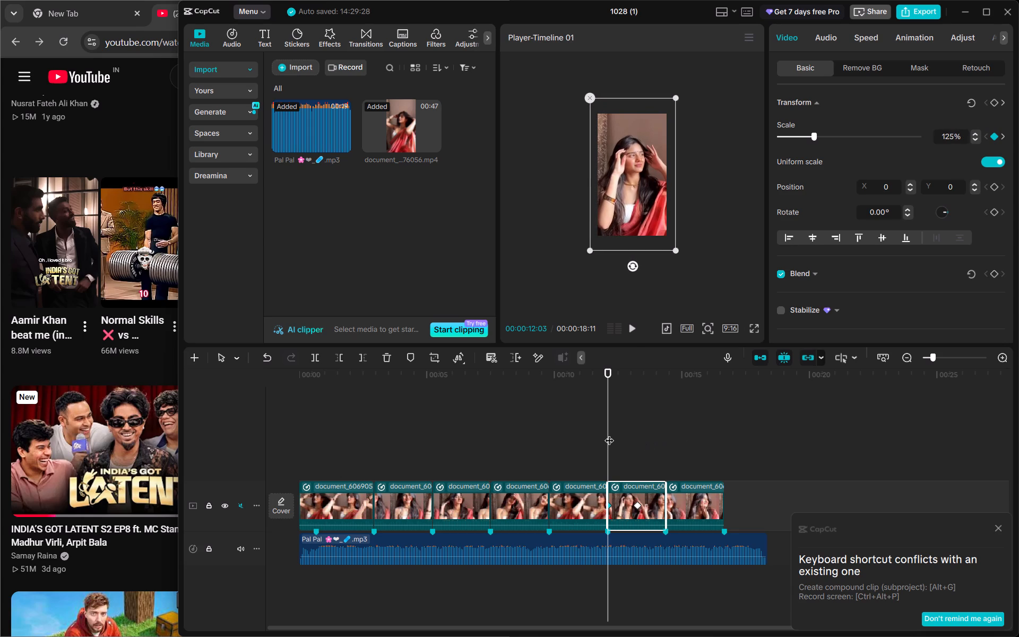
Create a scale keyframe of 125% at the end of the sixth clip, at 00:00:14:11.
drag(609, 434, 663, 435)
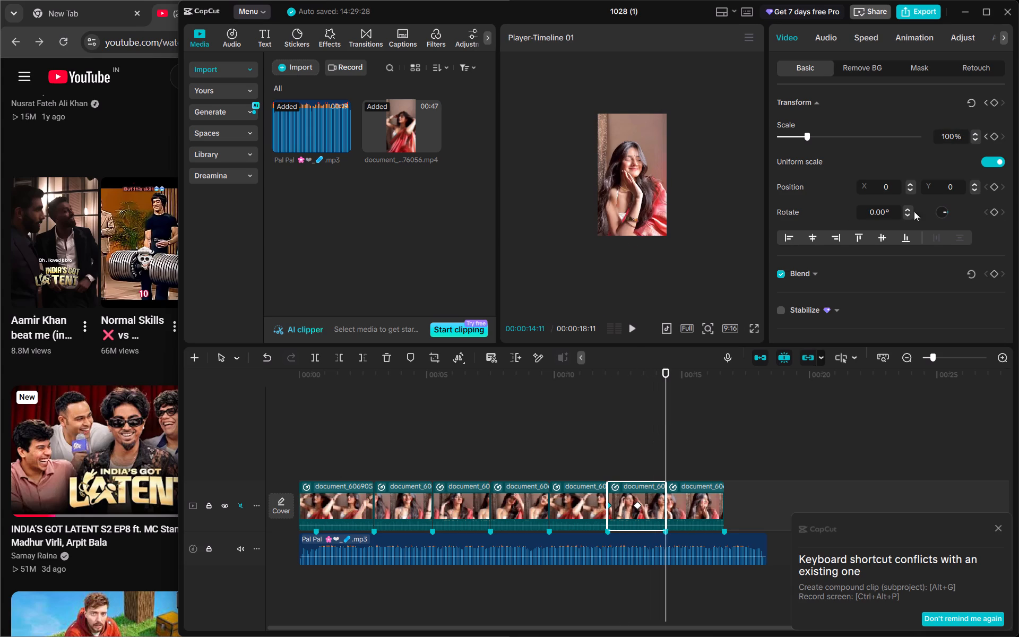
triple_click(974, 134)
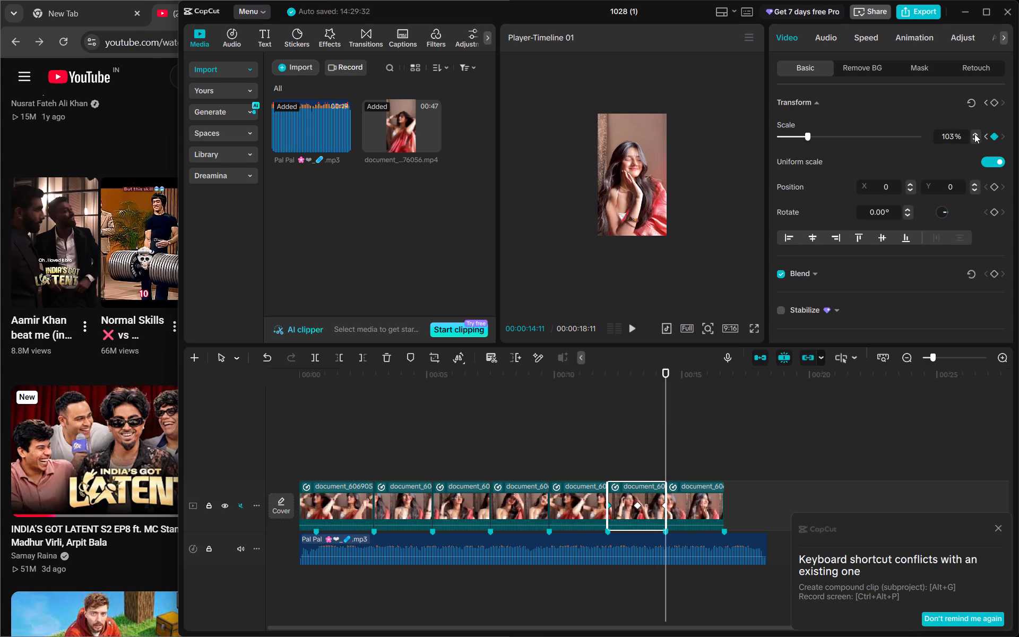
triple_click(974, 134)
triple_click(974, 134)
triple_click(974, 134)
triple_click(974, 134)
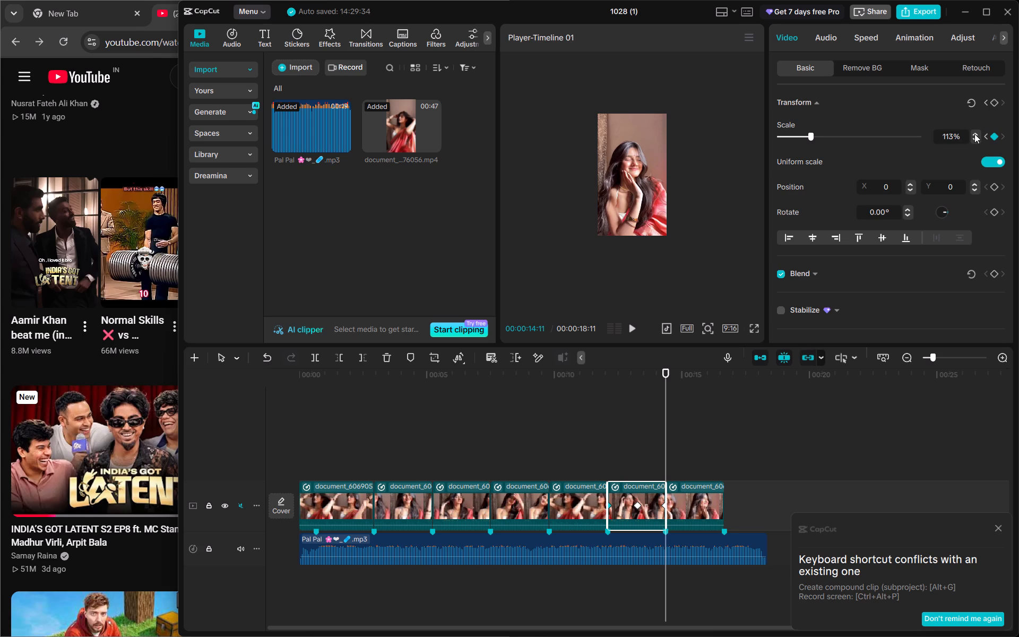
triple_click(974, 134)
triple_click(974, 134)
triple_click(974, 134)
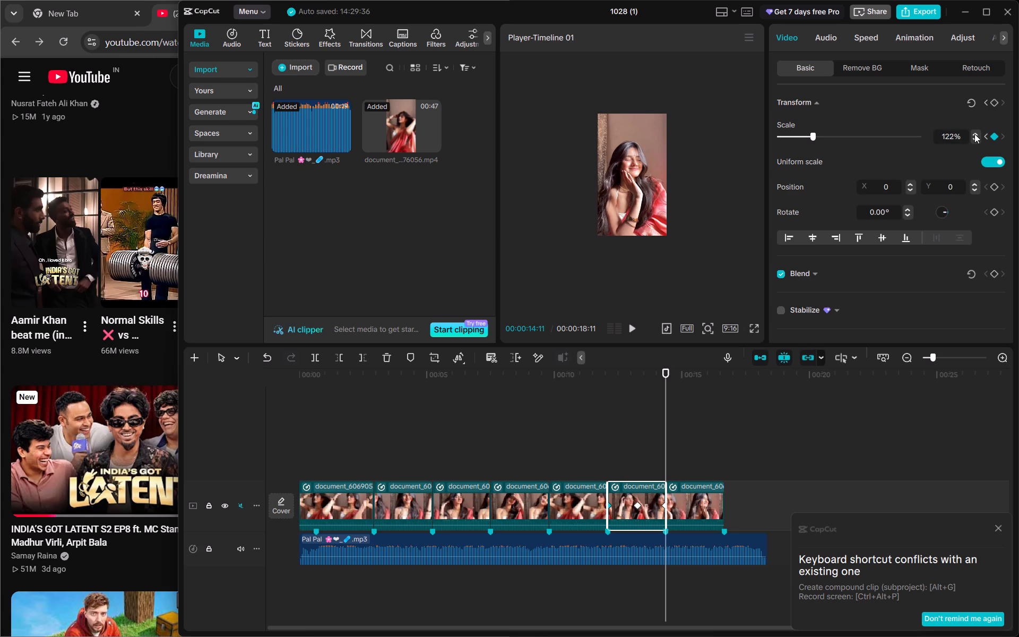
click(974, 134)
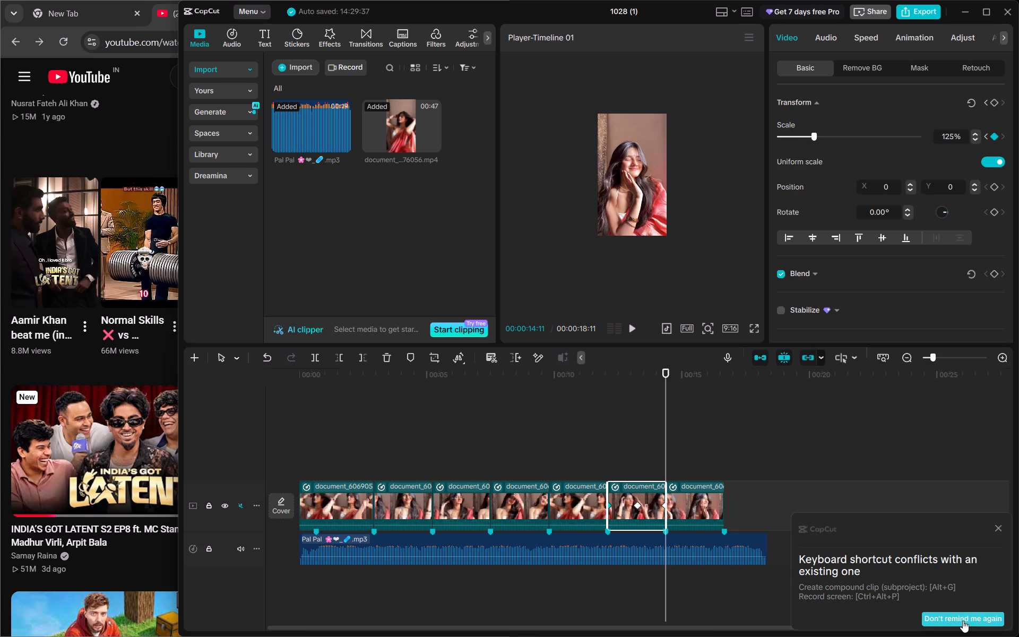
Dismiss the keyboard shortcut conflict notice so that it does not remind again.
click(963, 621)
Play back the beginning of the timeline briefly to preview the scale animation.
drag(664, 431, 581, 410)
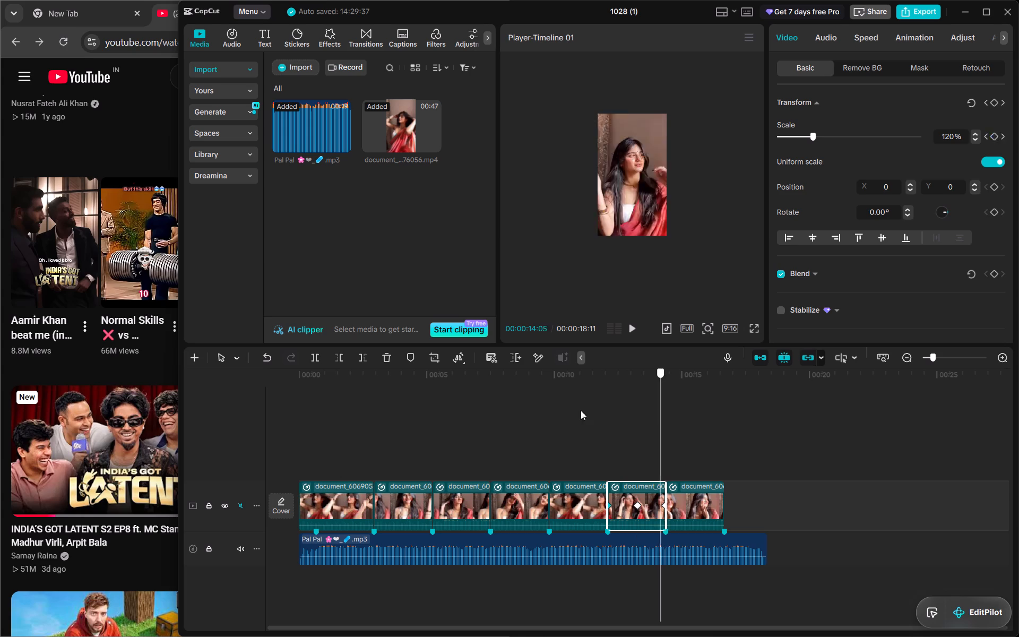
drag(581, 410, 305, 364)
key(space)
key(space)
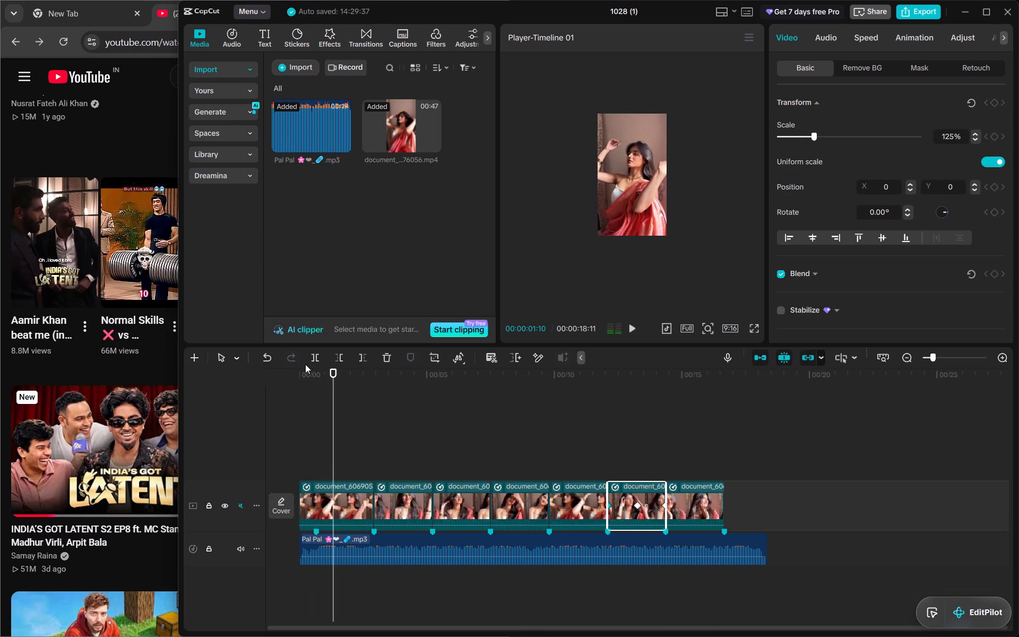
Add a scale keyframe at the start of the seventh clip, at 00:00:14:11.
drag(332, 423, 668, 483)
key(Right)
key(Right)
key(Right)
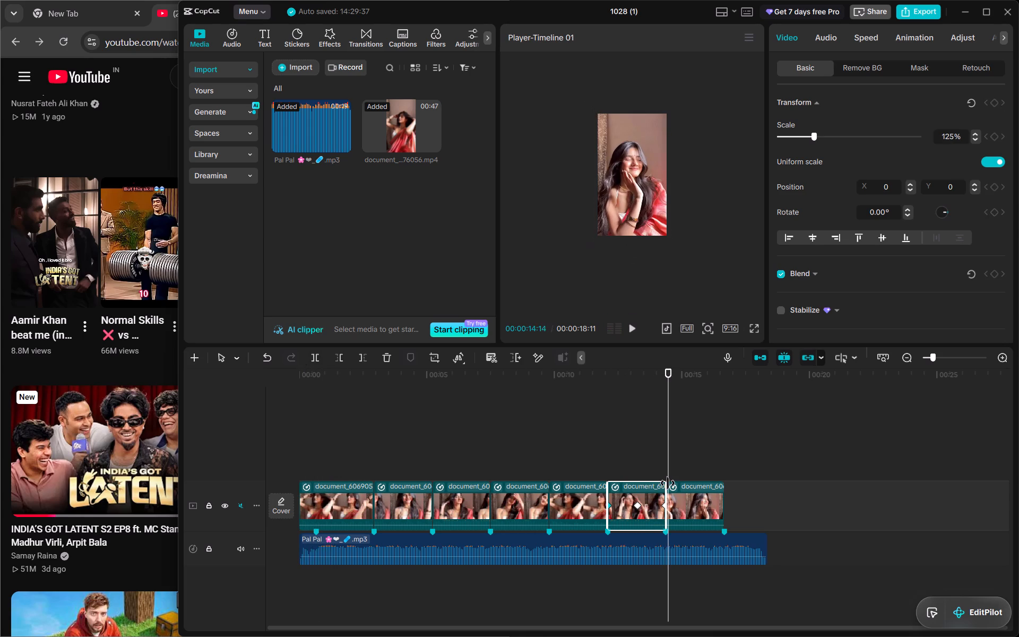
key(Right)
key(Left)
key(Left)
key(Left)
key(Left)
key(Left)
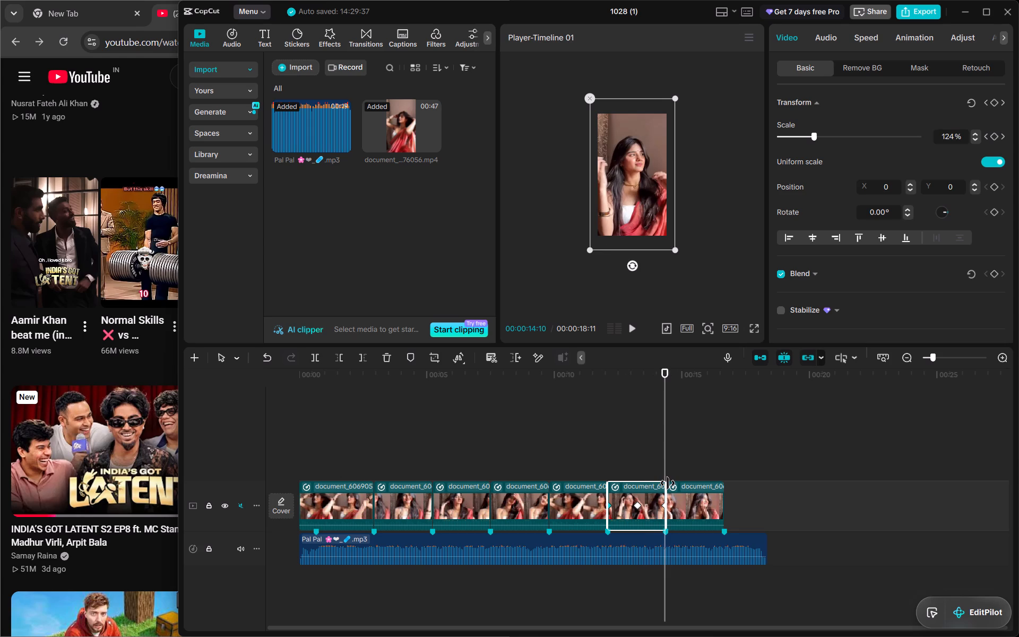
key(Right)
click(695, 496)
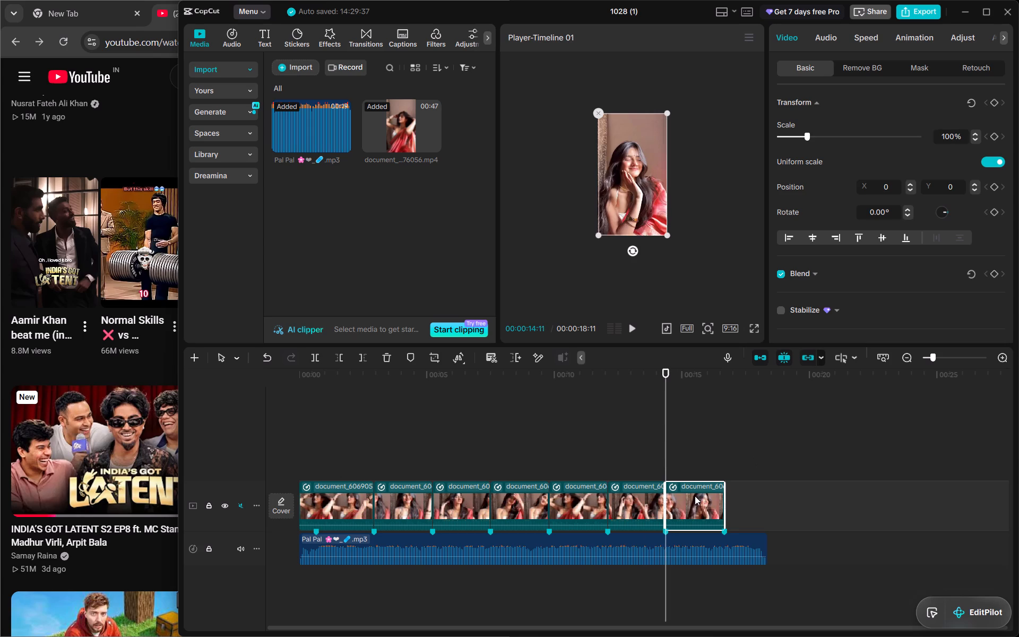
click(995, 136)
Add a scale keyframe of 100% in the middle of the seventh clip, at 00:00:15:12.
drag(662, 445, 694, 446)
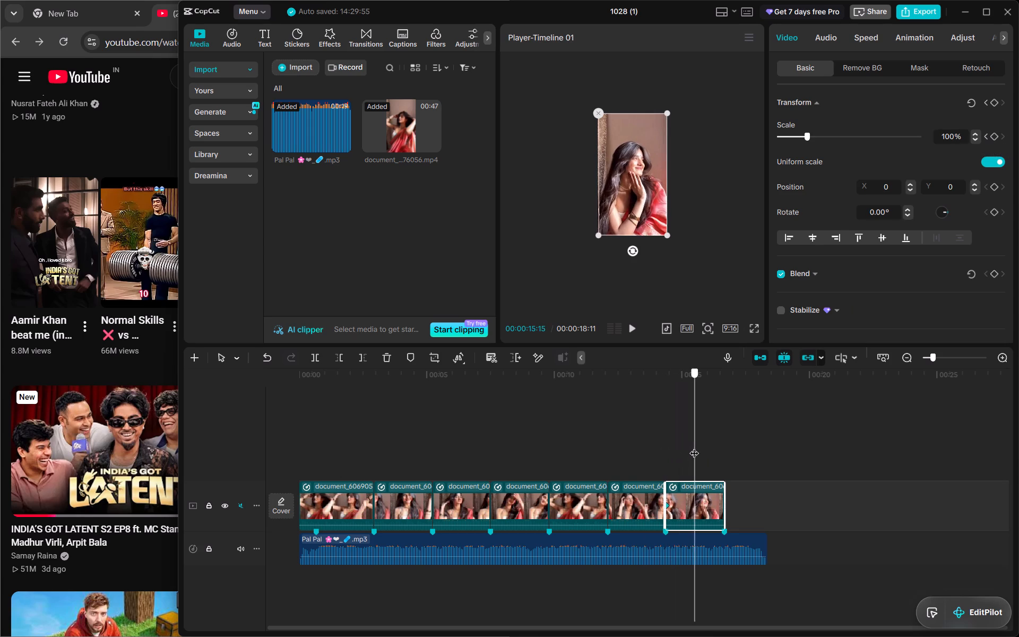
drag(694, 446, 692, 447)
click(994, 133)
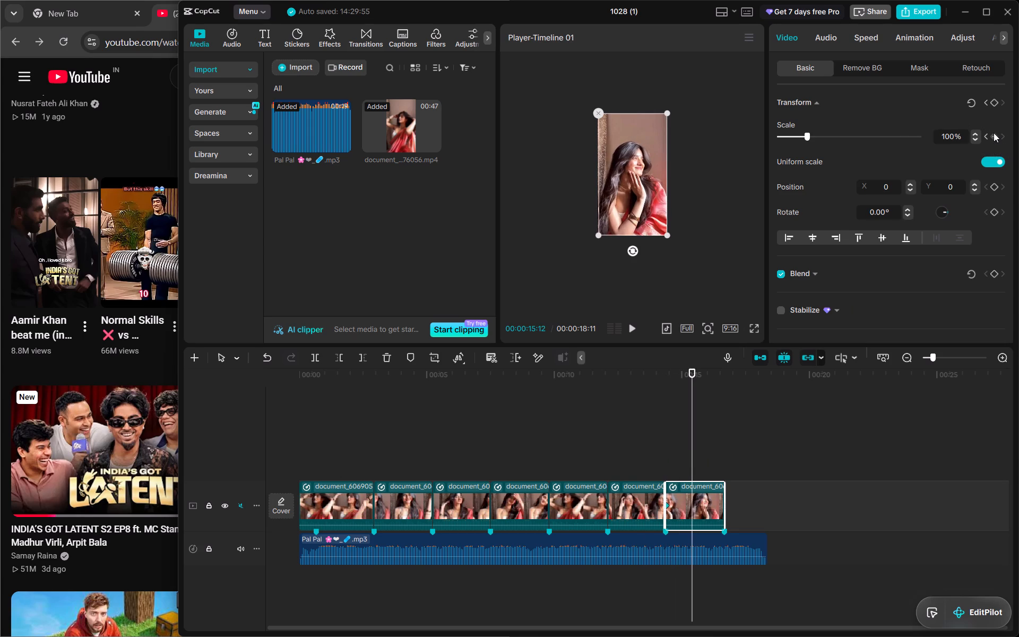
Set the scale of the seventh clip's first keyframe, at 00:00:14:11, to 125%.
click(985, 136)
triple_click(975, 134)
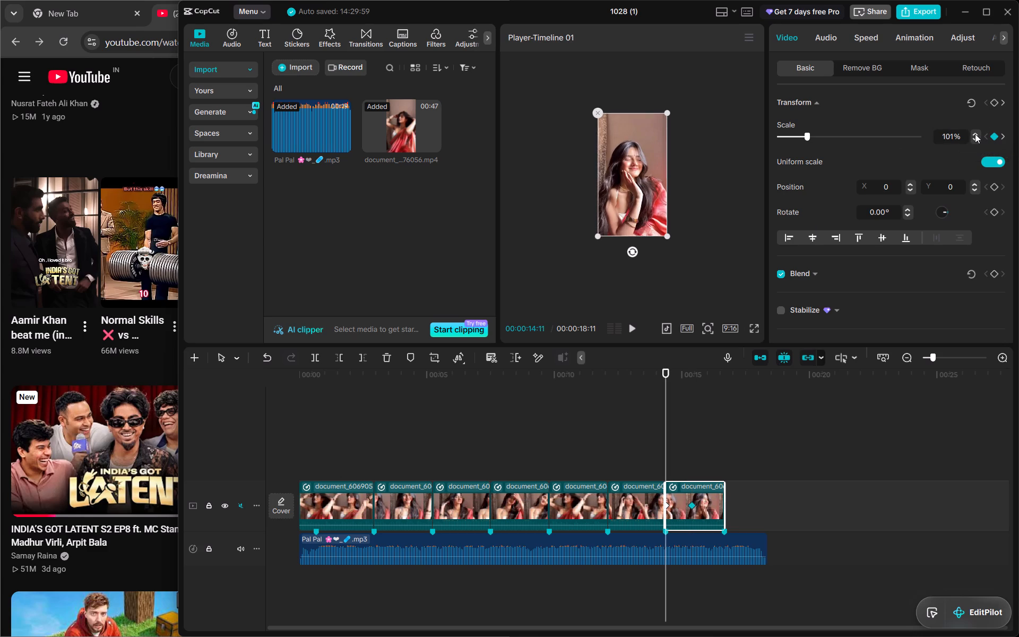
triple_click(975, 134)
triple_click(975, 134)
triple_click(975, 134)
triple_click(975, 134)
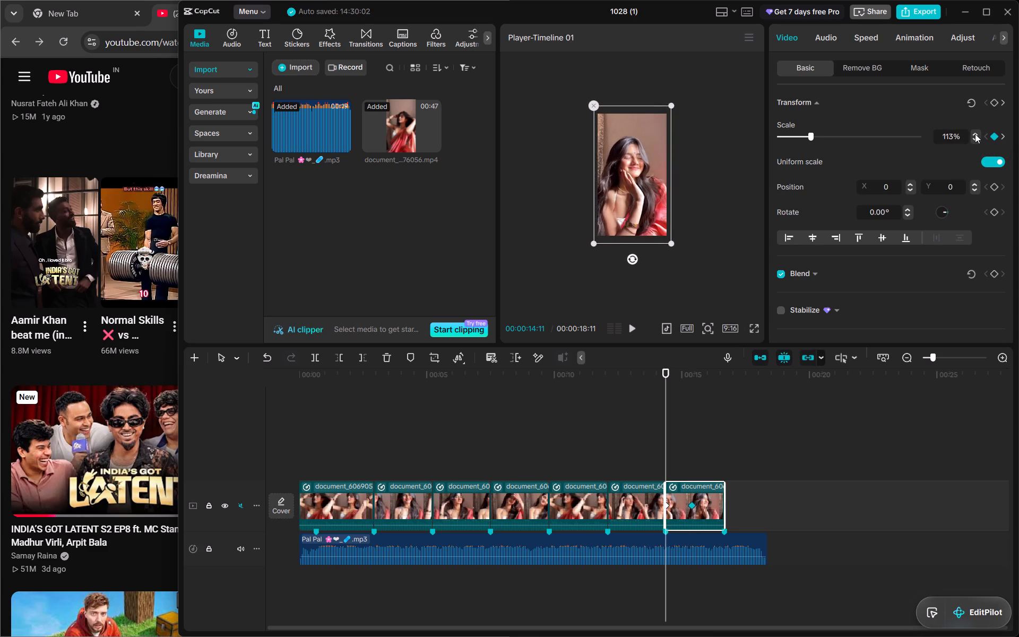
triple_click(975, 134)
triple_click(975, 134)
triple_click(975, 134)
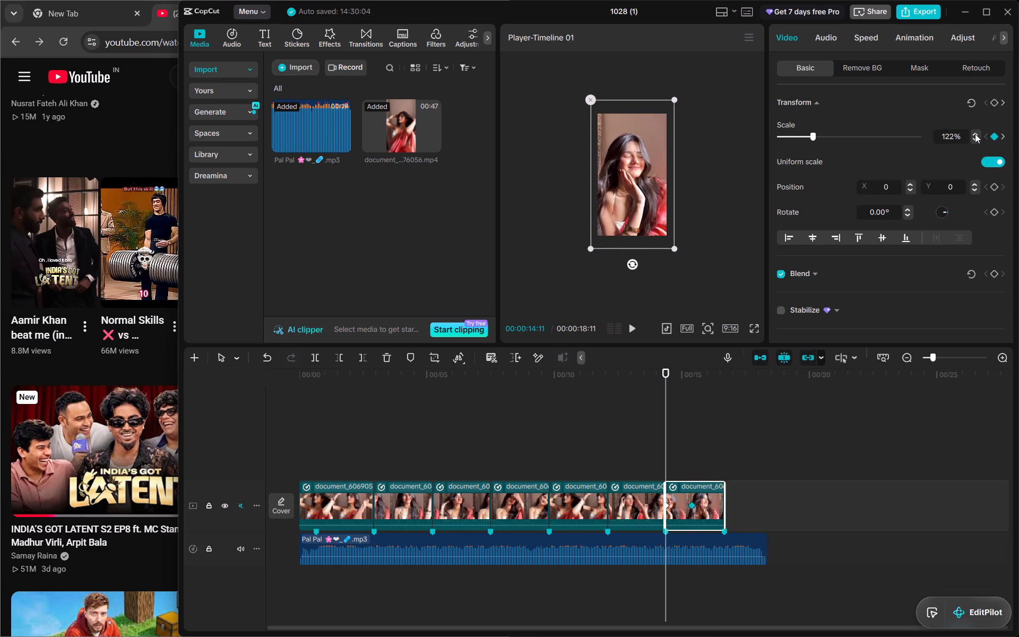
click(975, 134)
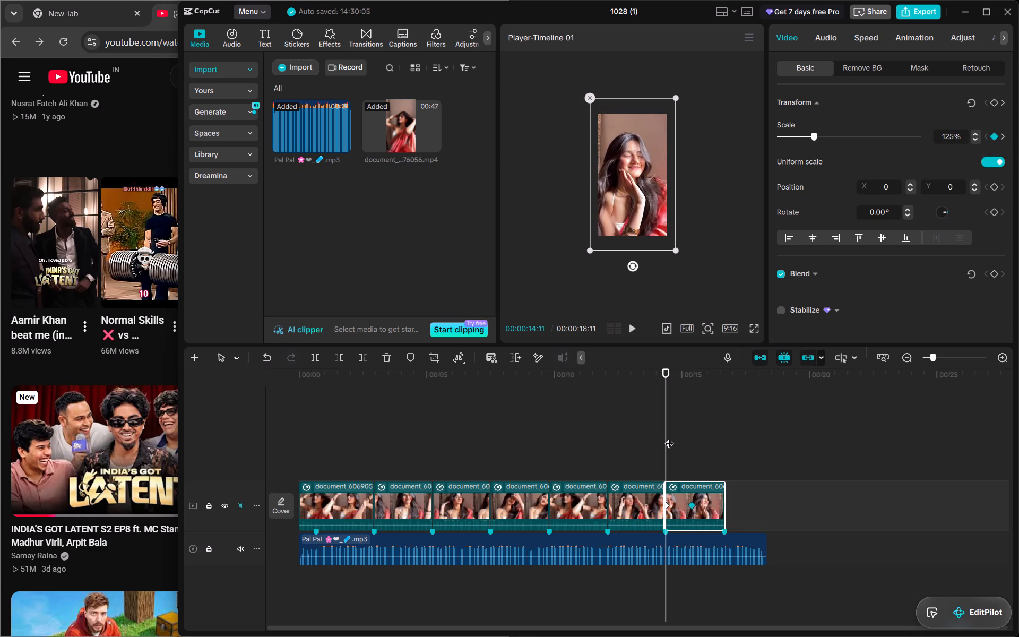
Add a scale keyframe of 125% at the end of the seventh clip, at 00:00:16:19.
drag(669, 437, 689, 438)
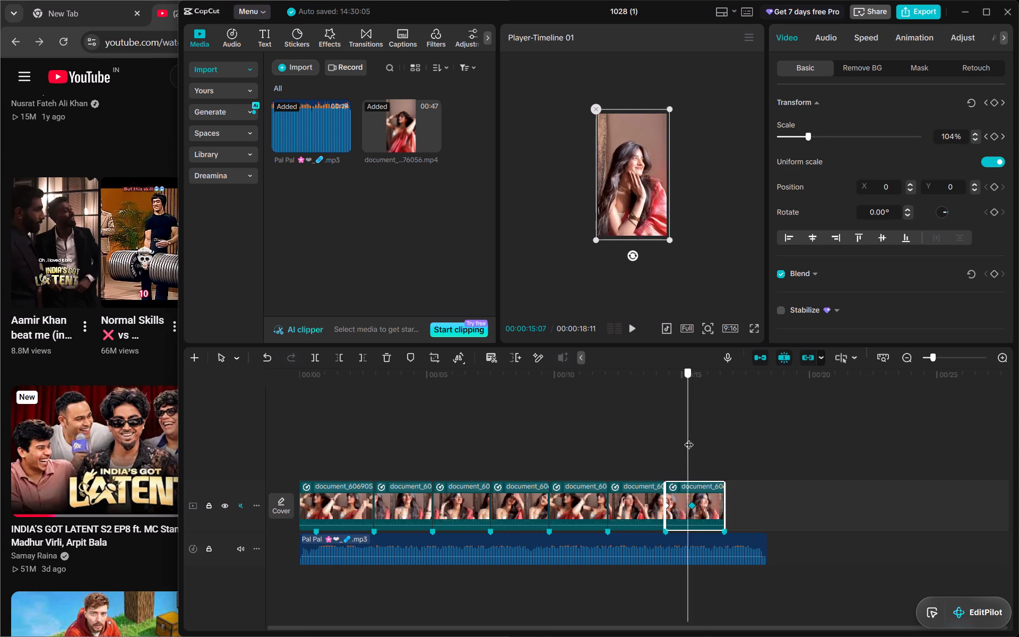
drag(689, 438, 722, 438)
key(Left)
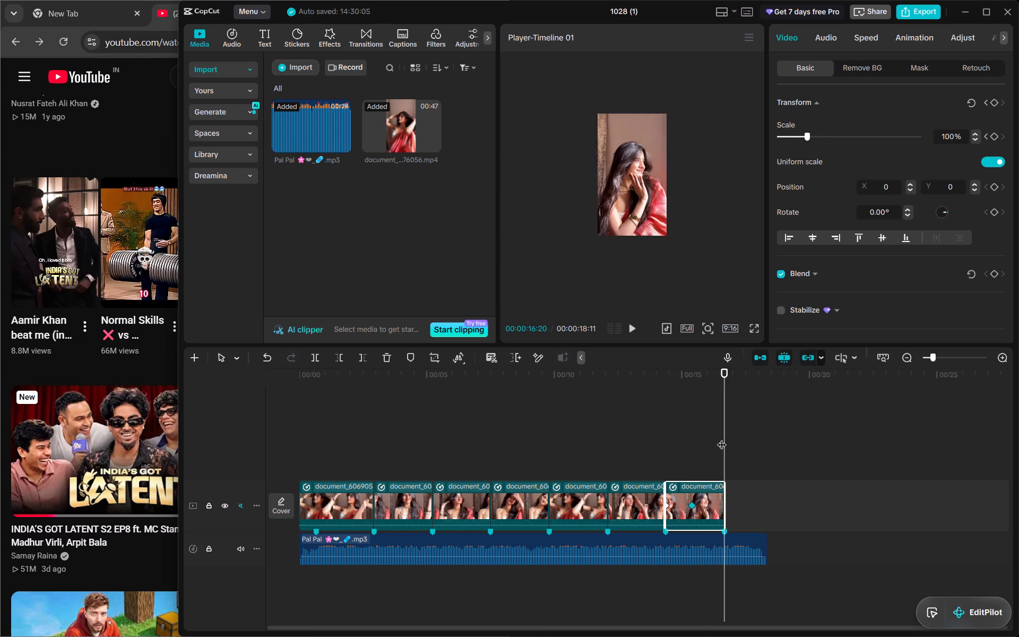
click(997, 135)
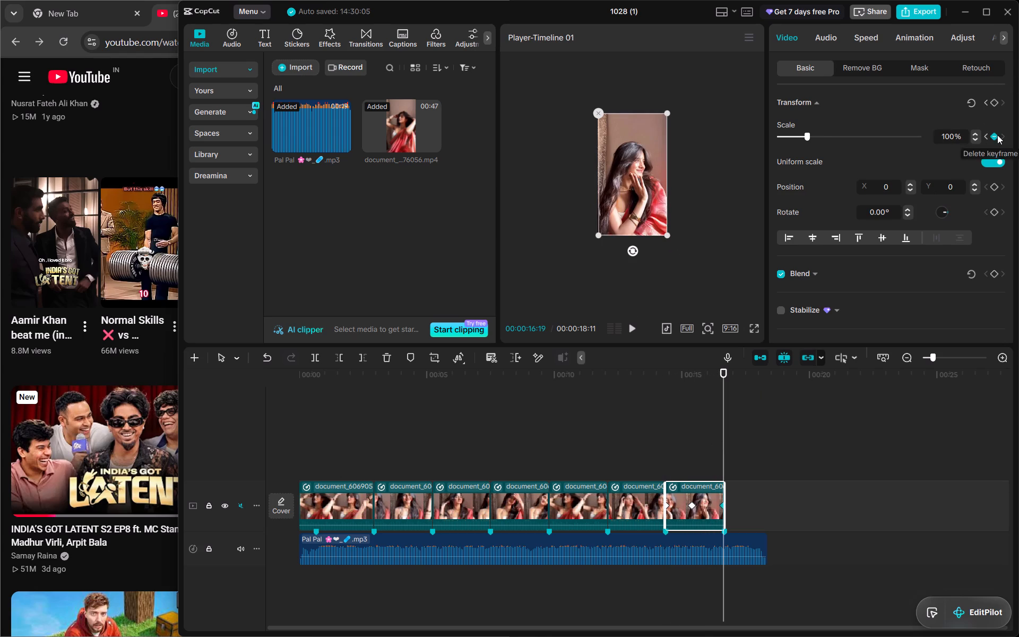
triple_click(977, 135)
triple_click(977, 135)
triple_click(977, 135)
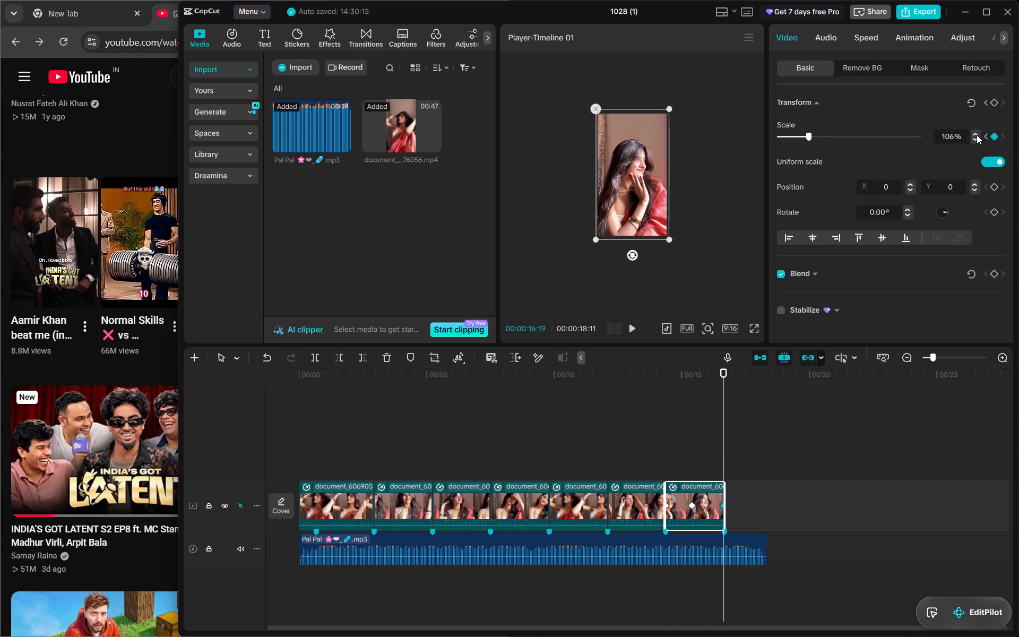
triple_click(977, 135)
triple_click(977, 135)
triple_click(977, 135)
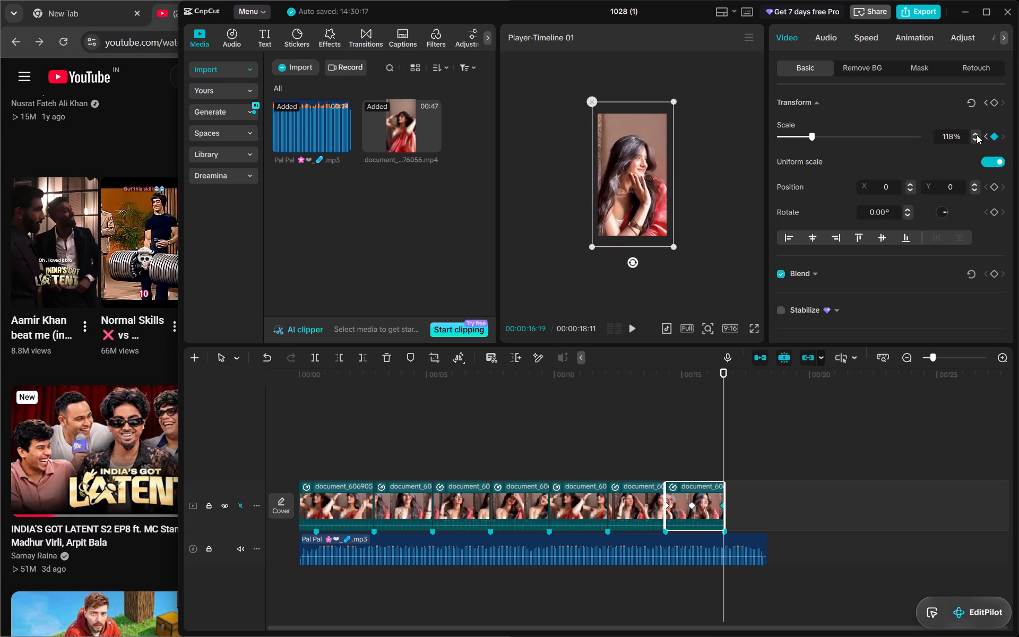
triple_click(977, 135)
double_click(977, 135)
double_click(977, 135)
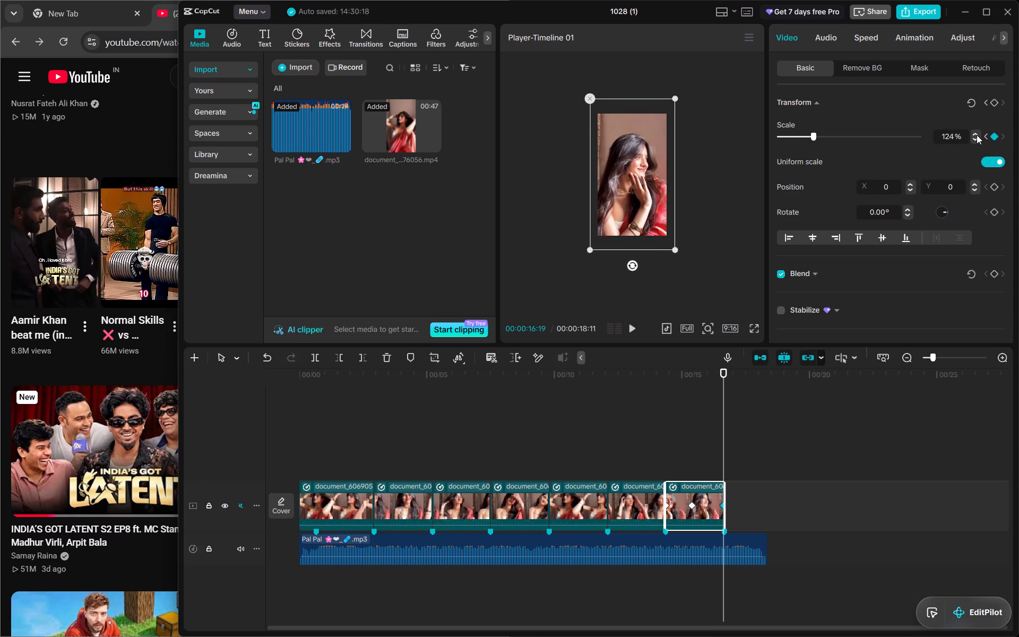
Check the seventh clip's middle and first scale keyframes and play back the timeline from its start.
click(692, 504)
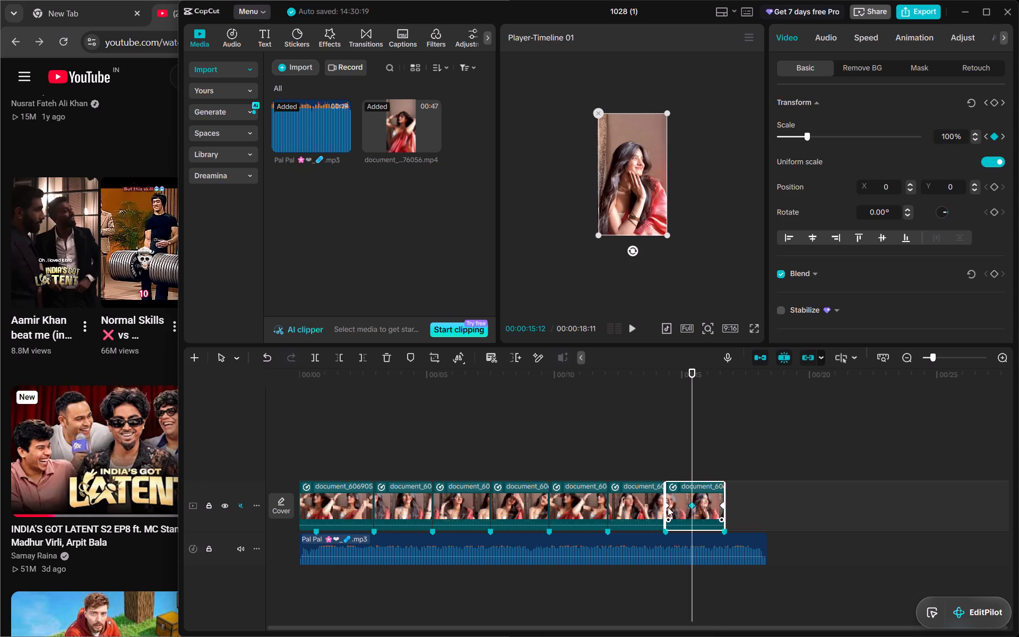
click(668, 504)
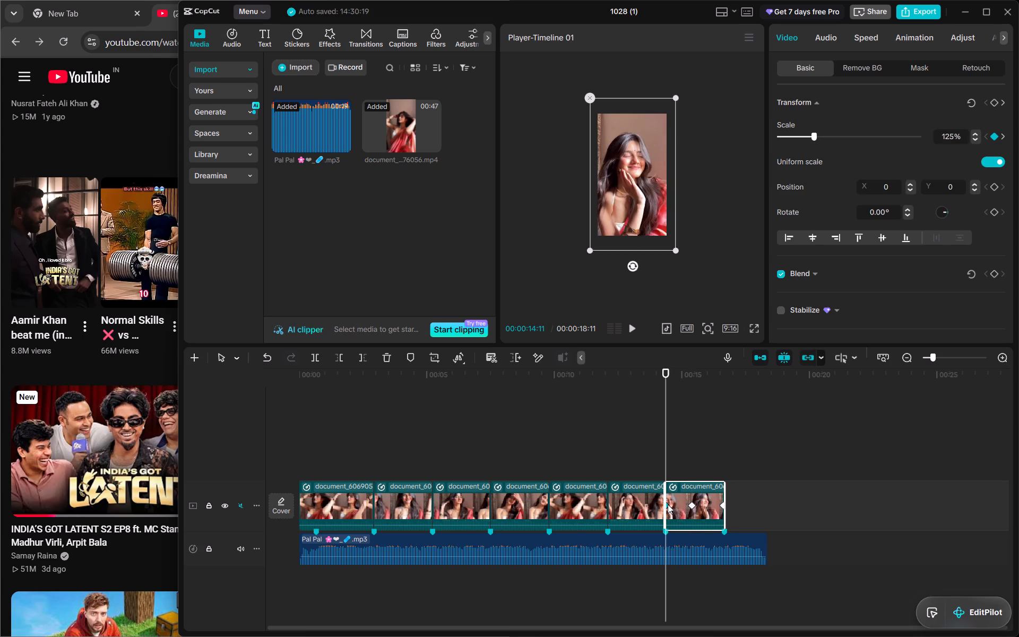
click(658, 469)
drag(658, 469, 288, 458)
key(space)
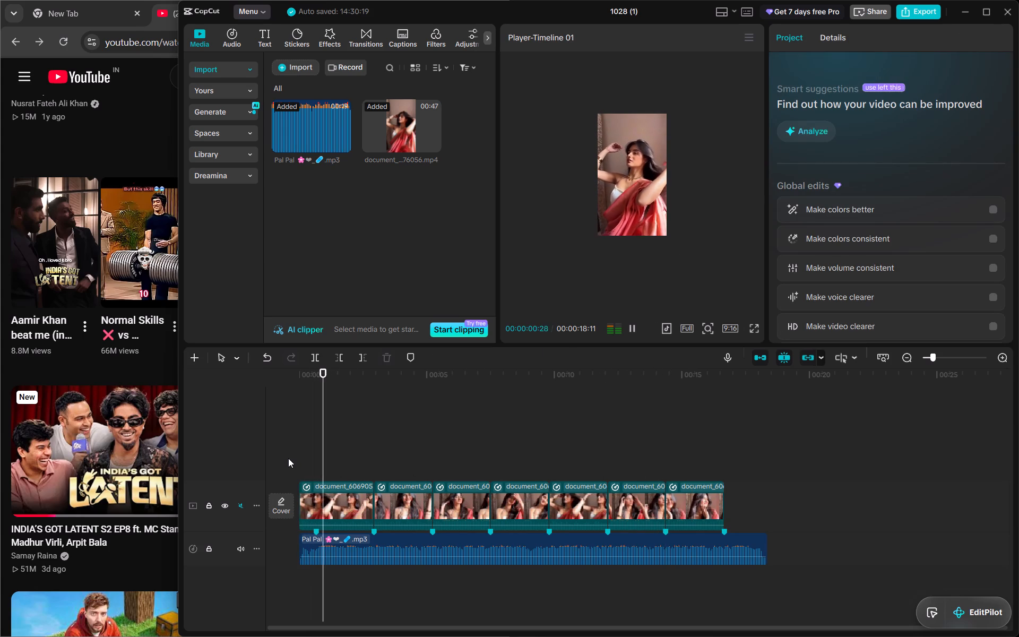
click(366, 457)
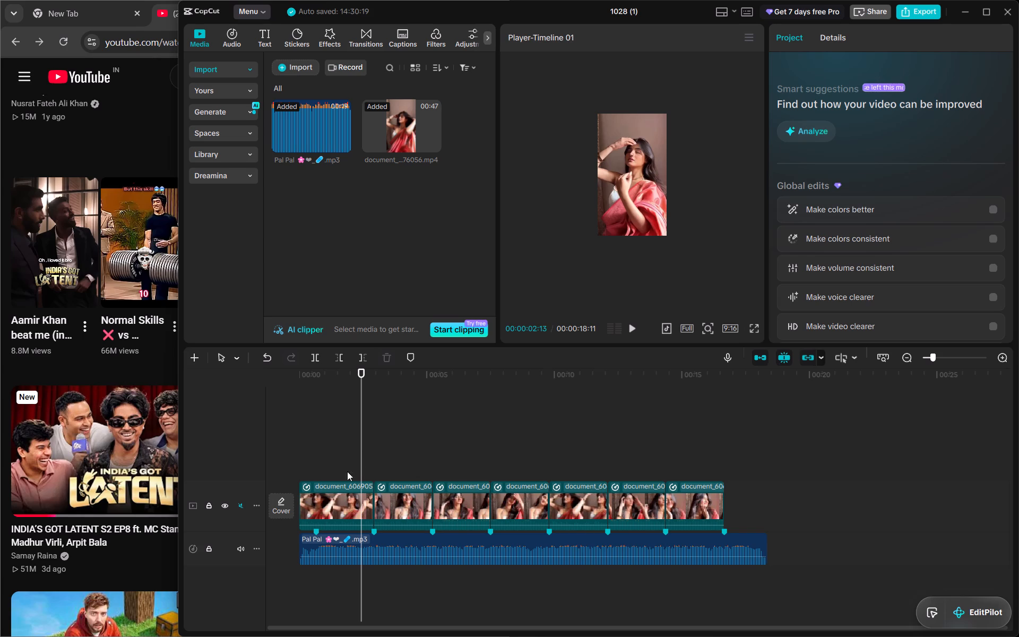
Inspect the preset curve used by the first keyframe of the first clip.
click(330, 493)
drag(360, 442, 372, 442)
click(380, 513)
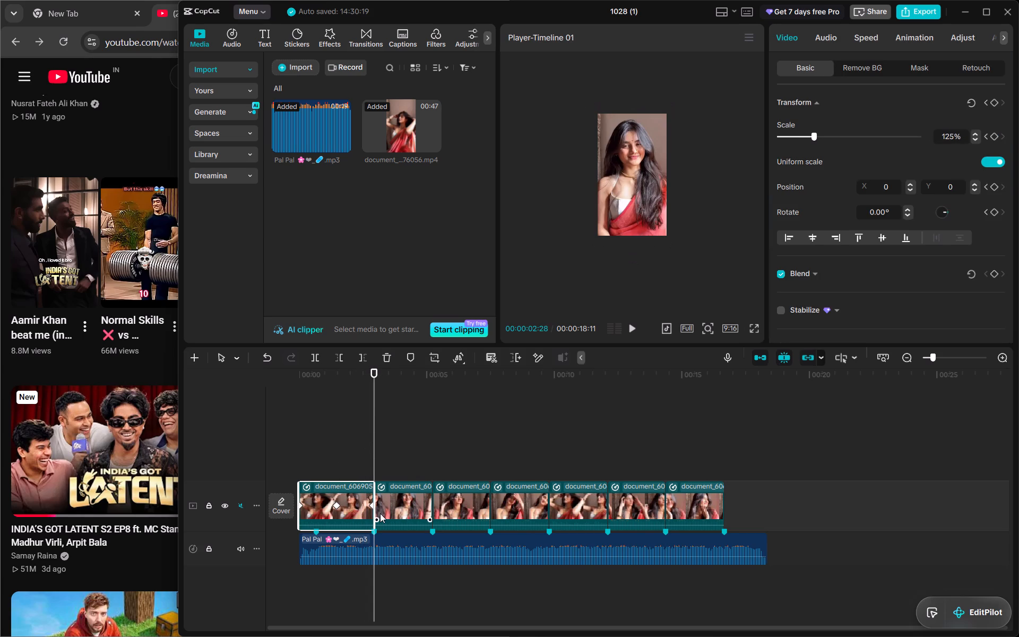
click(324, 508)
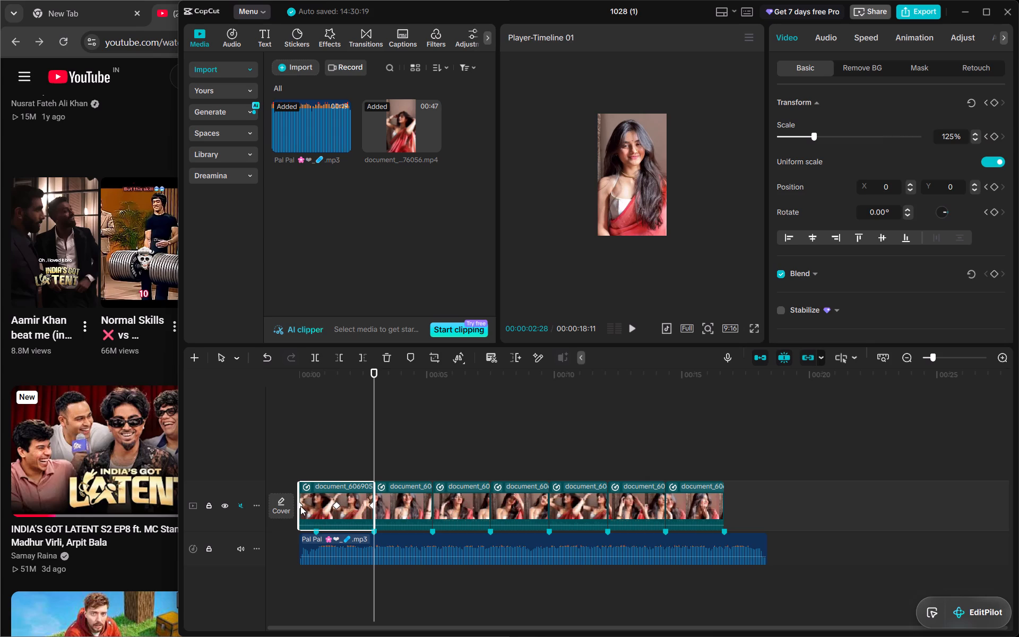
click(300, 506)
right_click(300, 506)
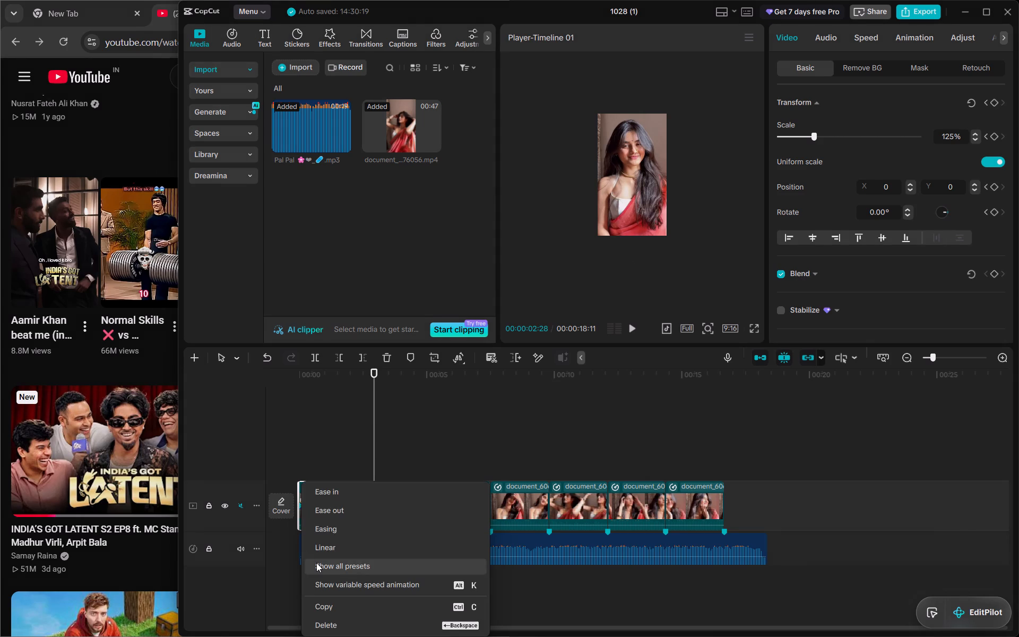
click(316, 563)
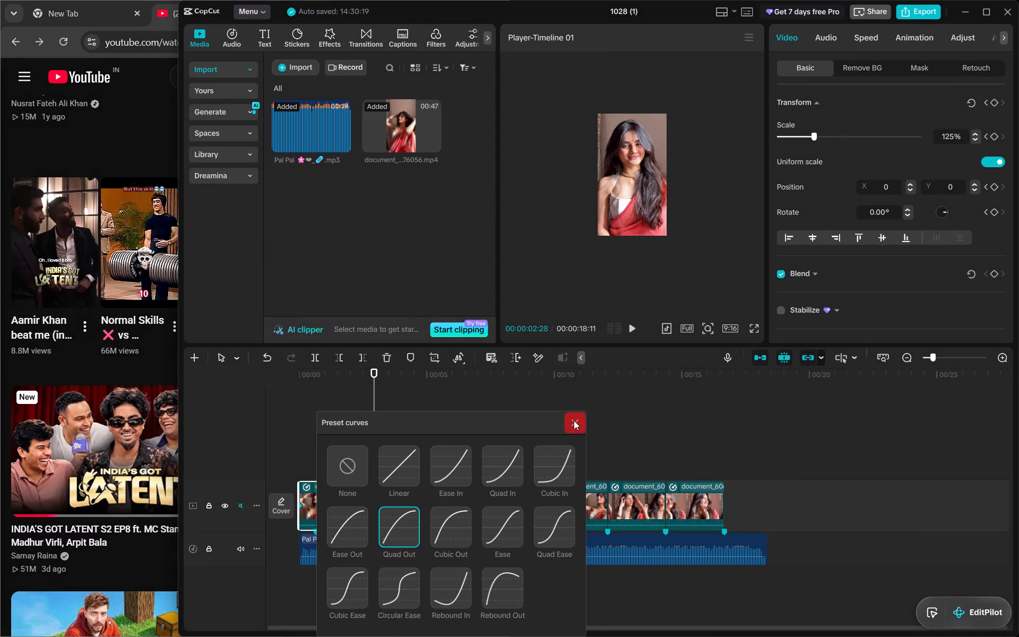
click(574, 420)
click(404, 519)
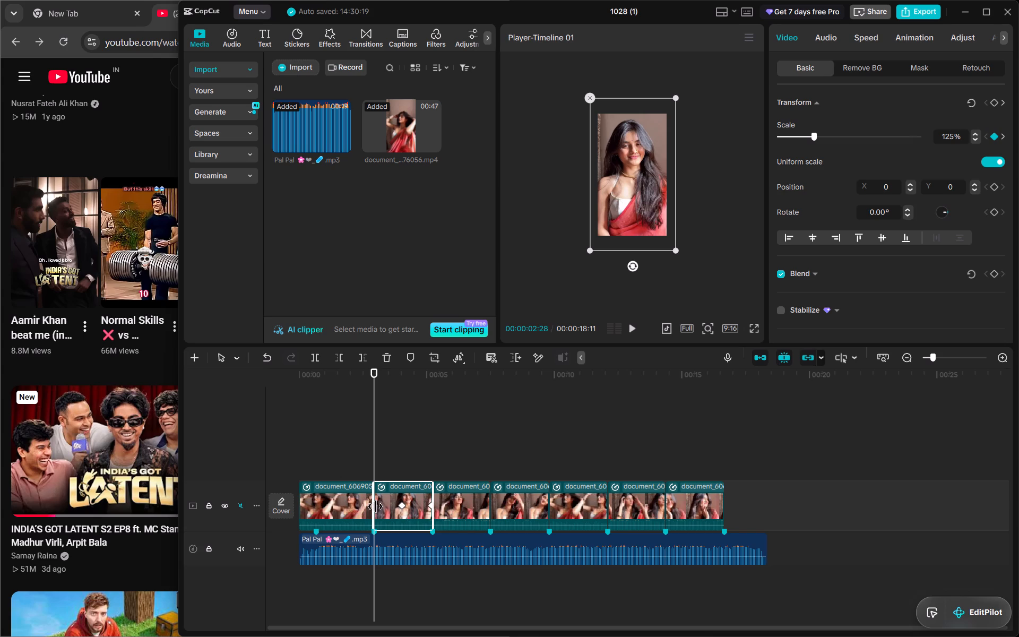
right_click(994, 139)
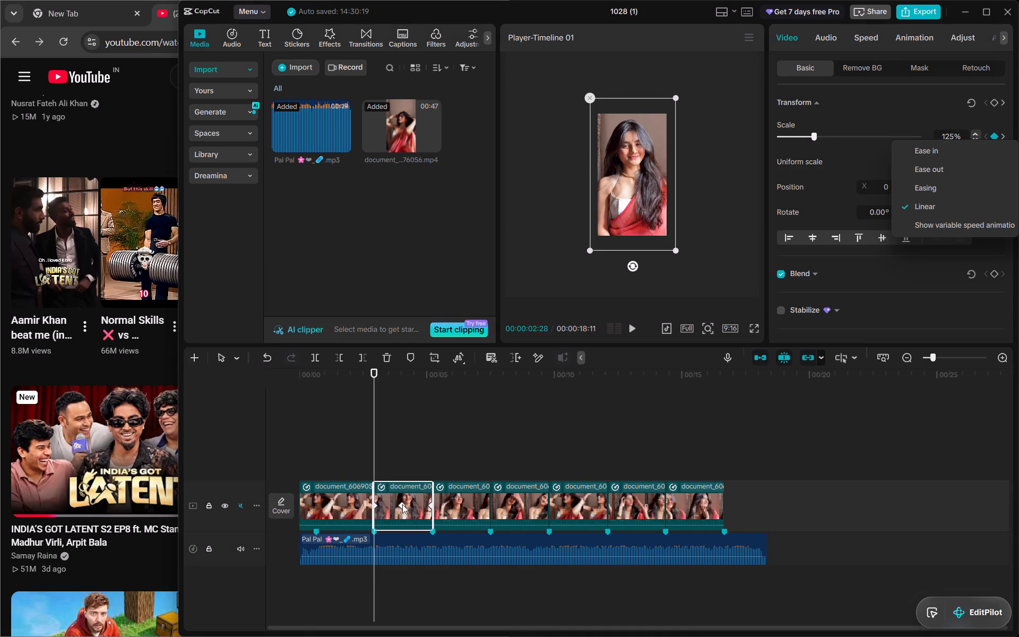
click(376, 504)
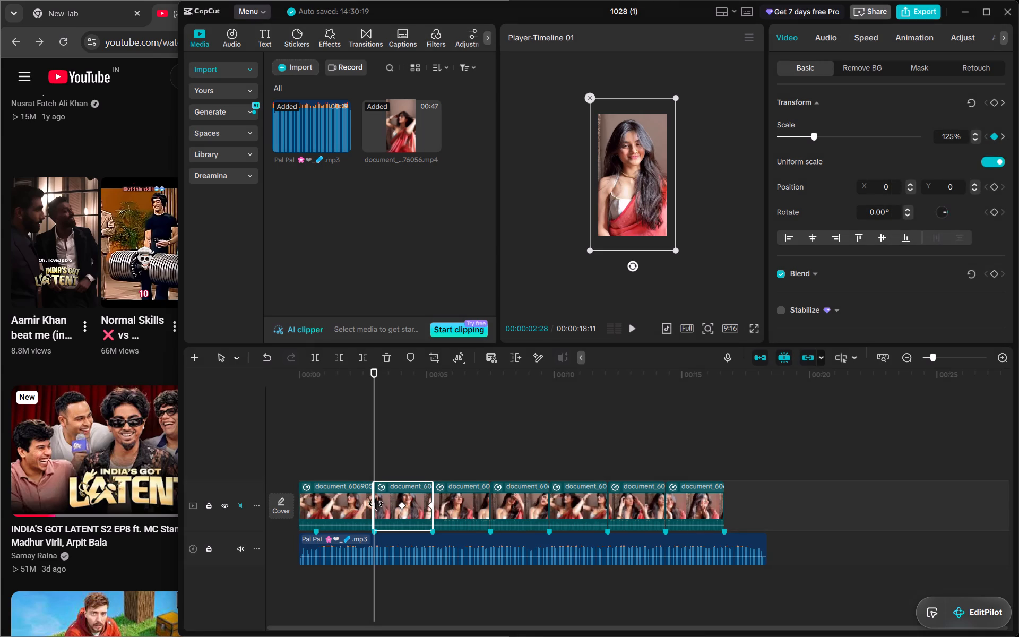
Compare the Quad Out and Cubic Out preset curves on the second clip's first scale keyframe and apply Cubic Out.
drag(1004, 348, 1005, 357)
click(1005, 357)
click(1005, 357)
click(1005, 357)
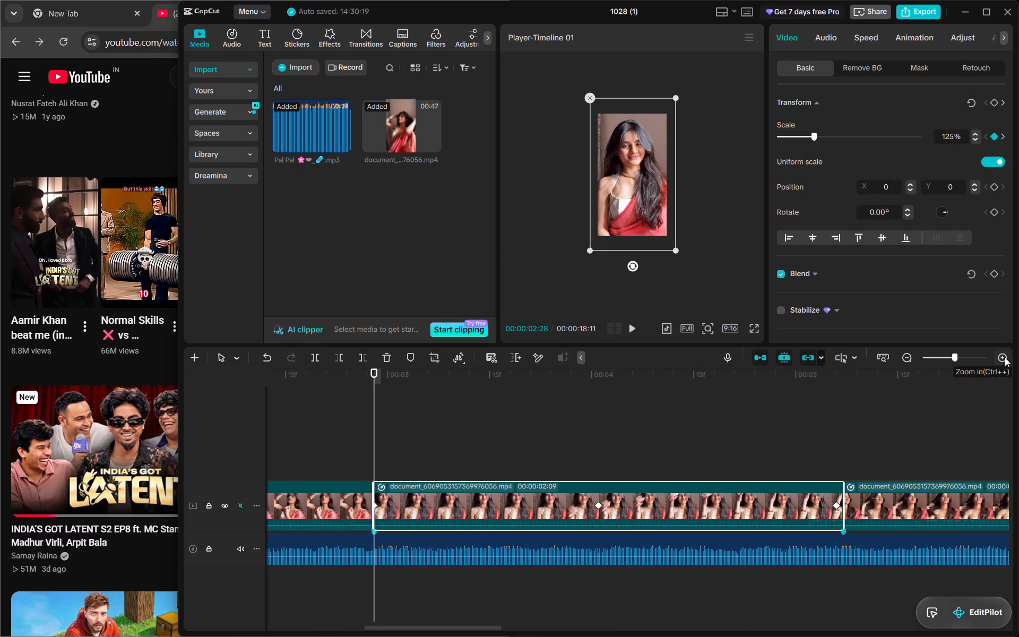
click(420, 451)
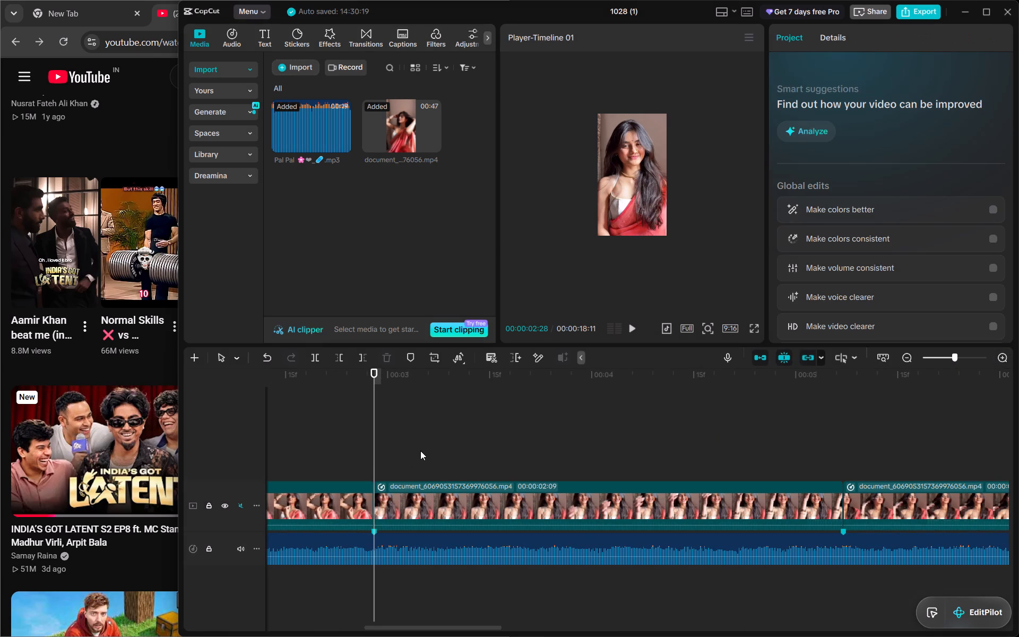
click(402, 495)
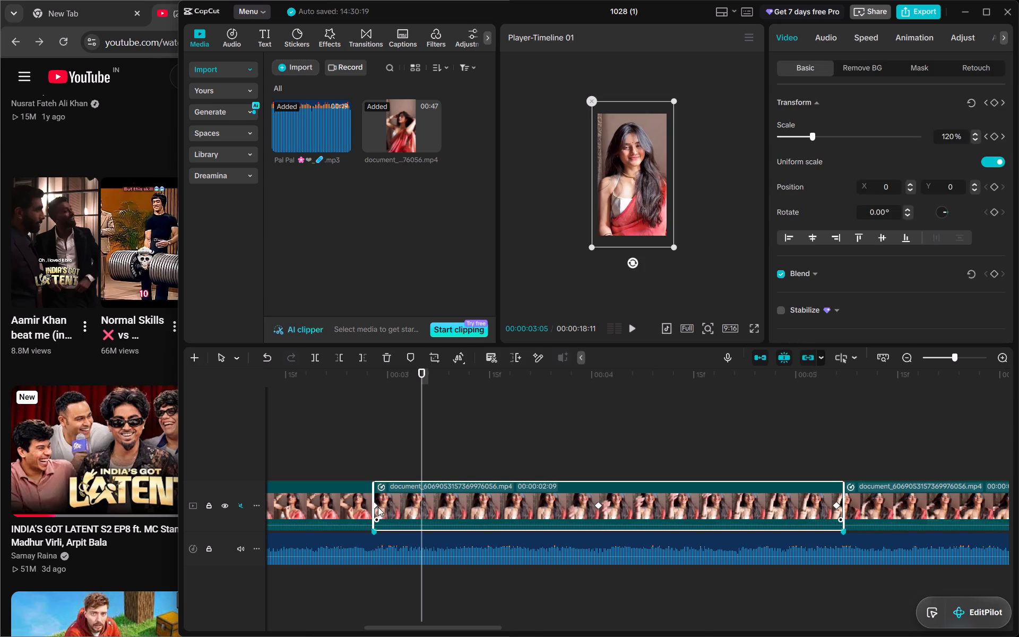
right_click(376, 505)
click(408, 566)
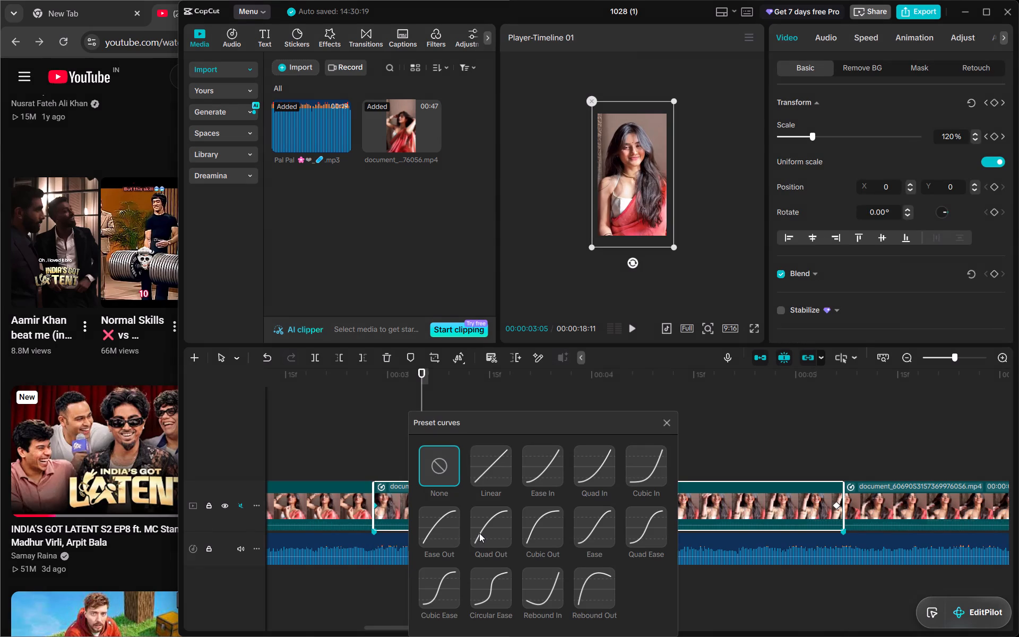
click(479, 533)
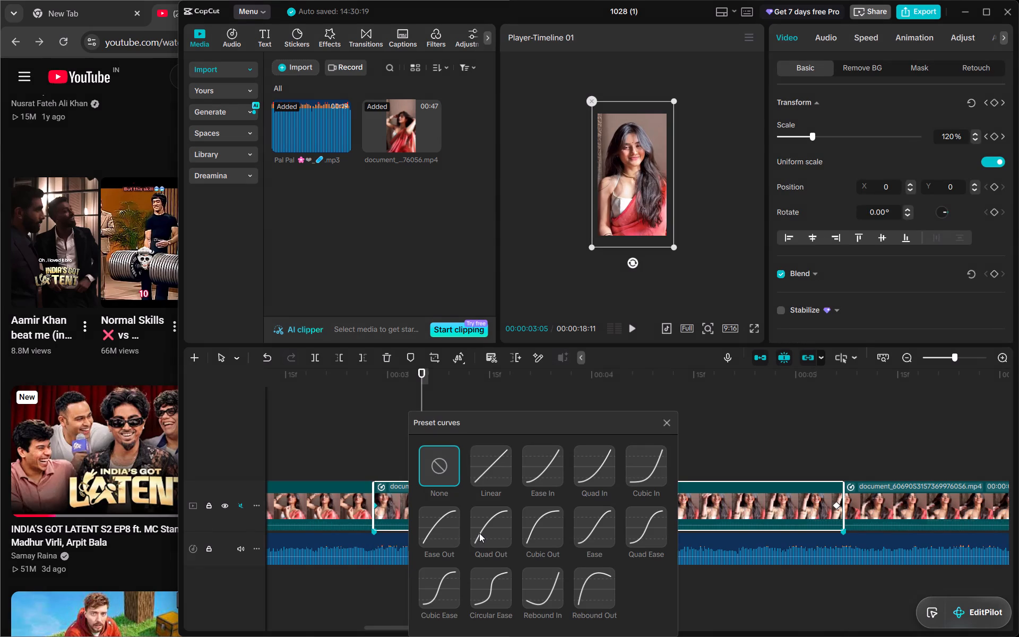
click(479, 533)
double_click(479, 533)
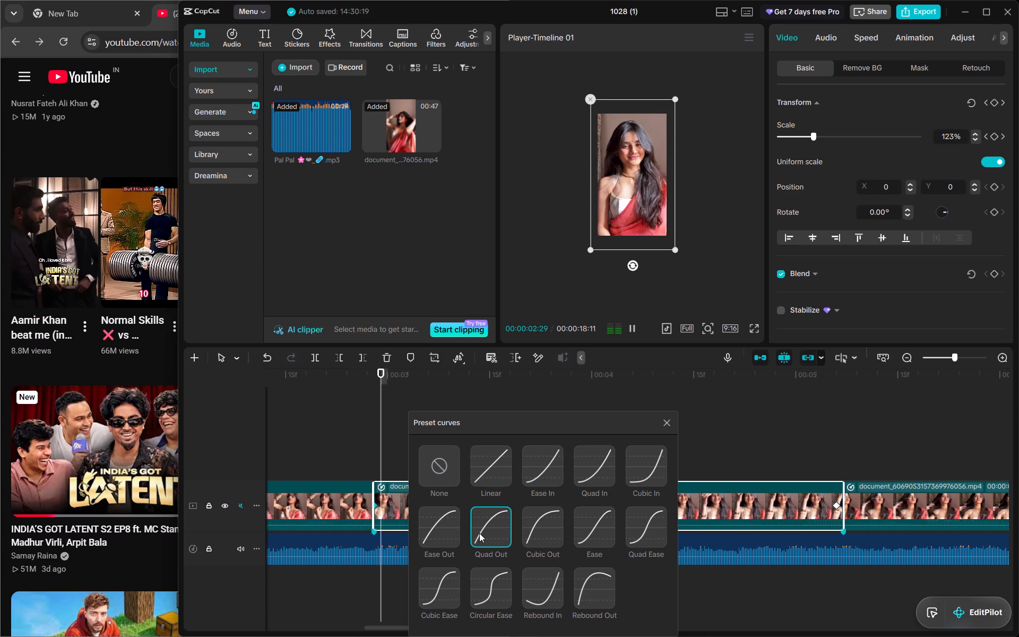
click(547, 521)
double_click(547, 521)
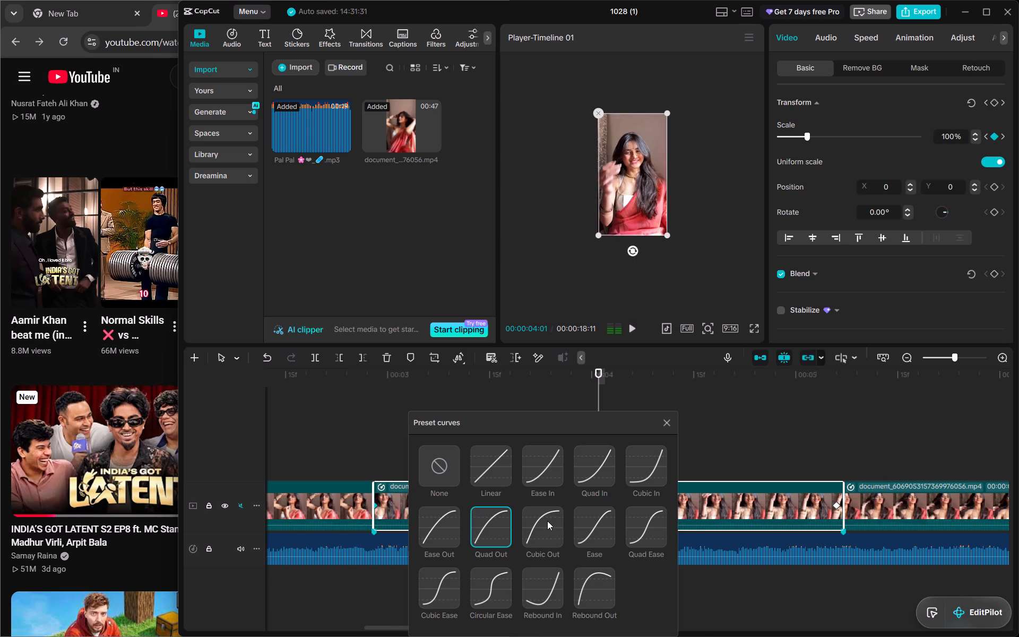
double_click(481, 541)
double_click(543, 527)
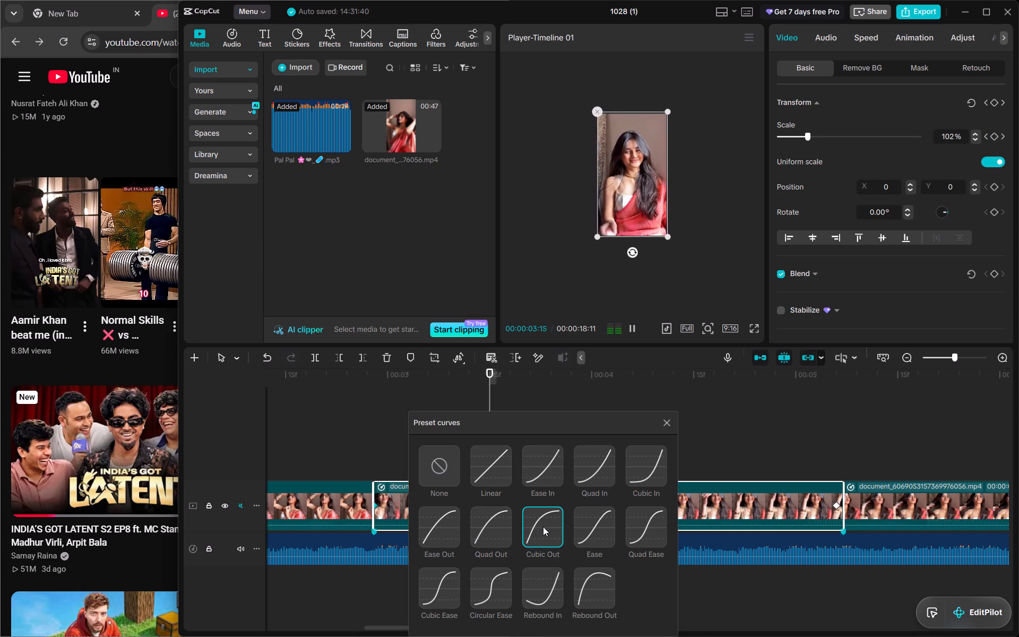
click(496, 527)
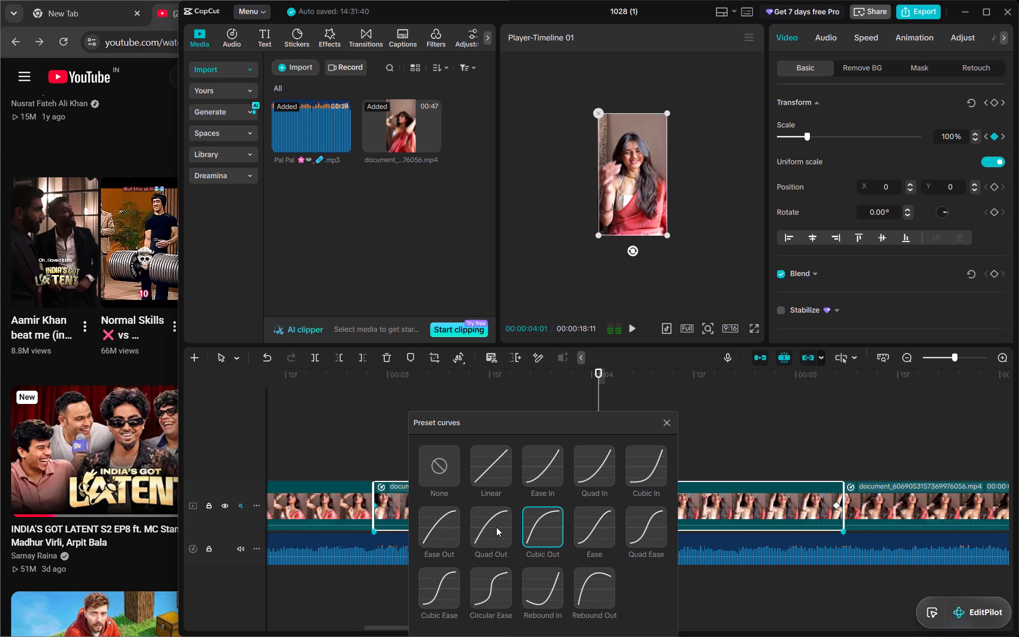
click(659, 429)
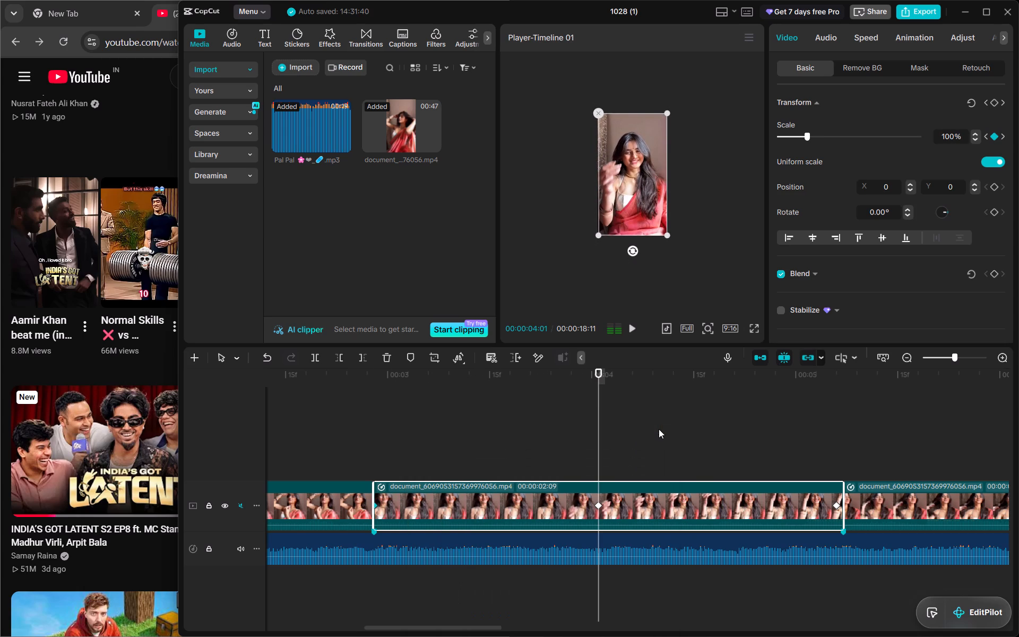
Play back the cut from the first into the second clip twice to preview the eased scale animation.
click(602, 428)
drag(602, 428, 291, 448)
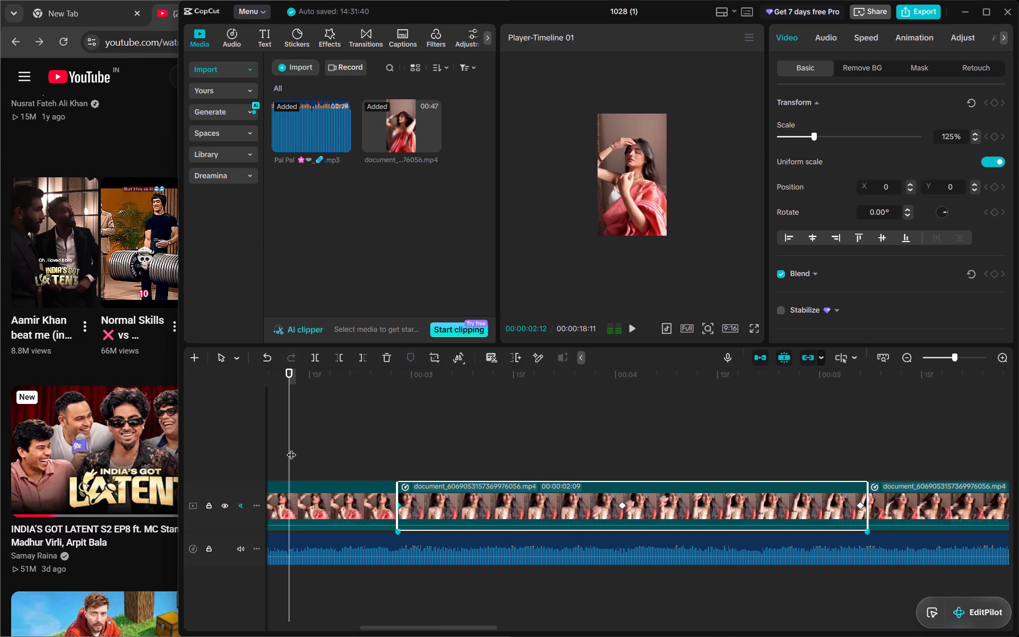
key(space)
key(space)
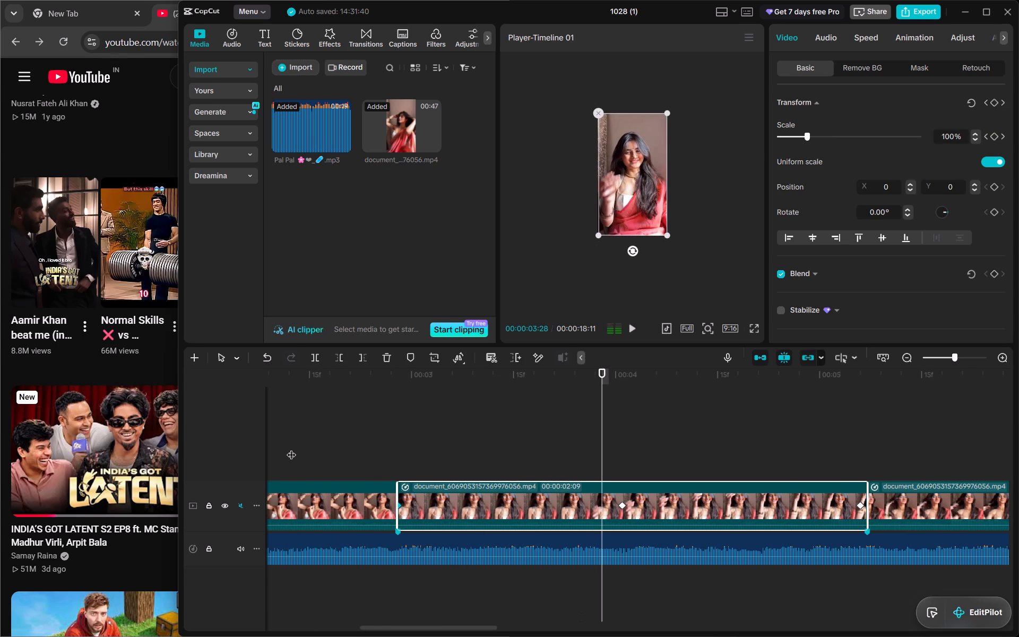
click(436, 460)
drag(436, 460, 318, 451)
key(space)
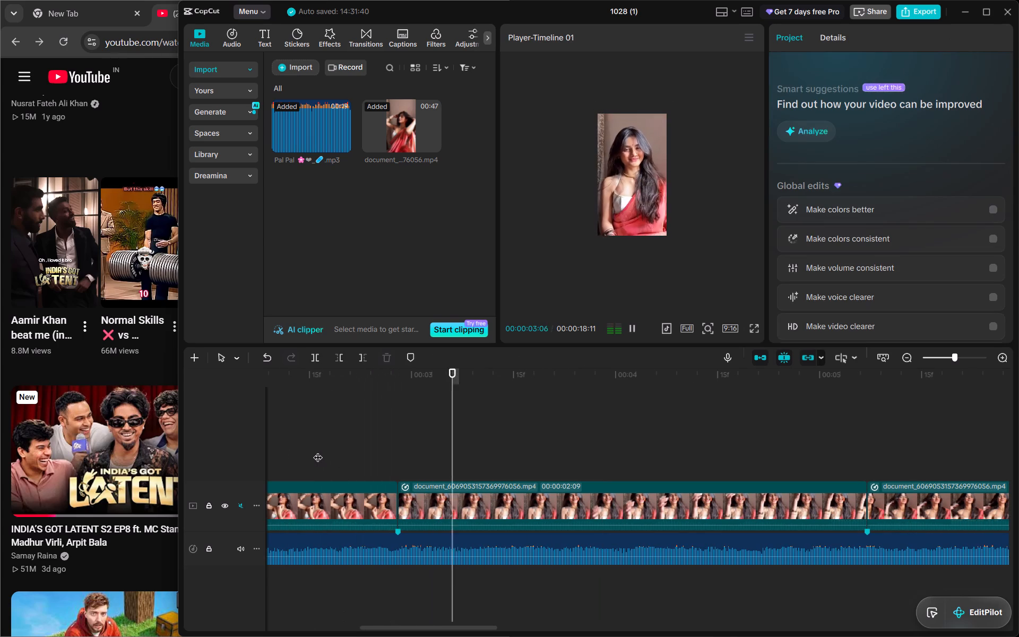
key(space)
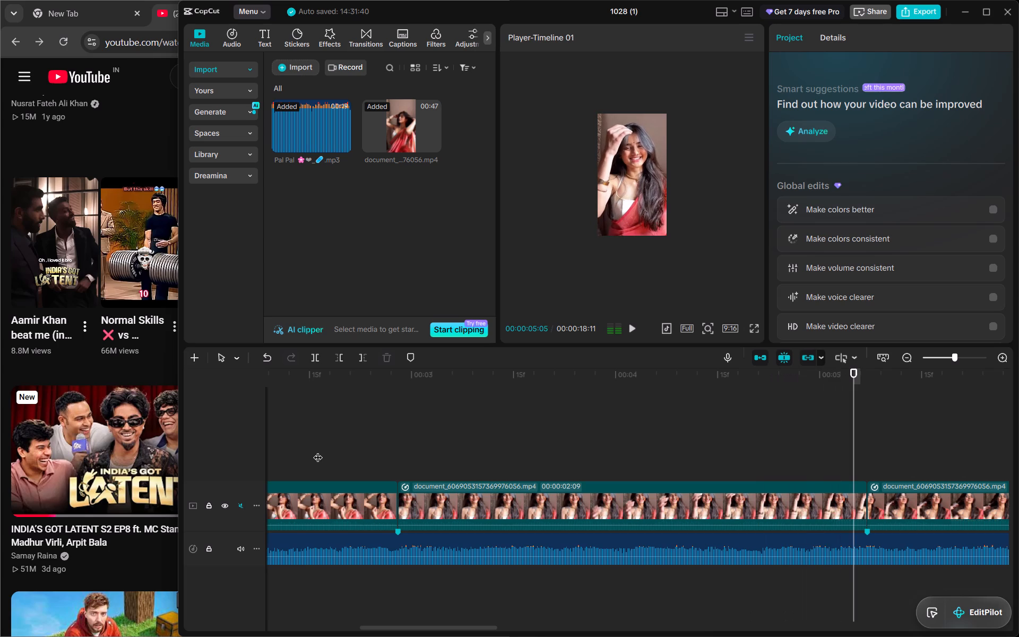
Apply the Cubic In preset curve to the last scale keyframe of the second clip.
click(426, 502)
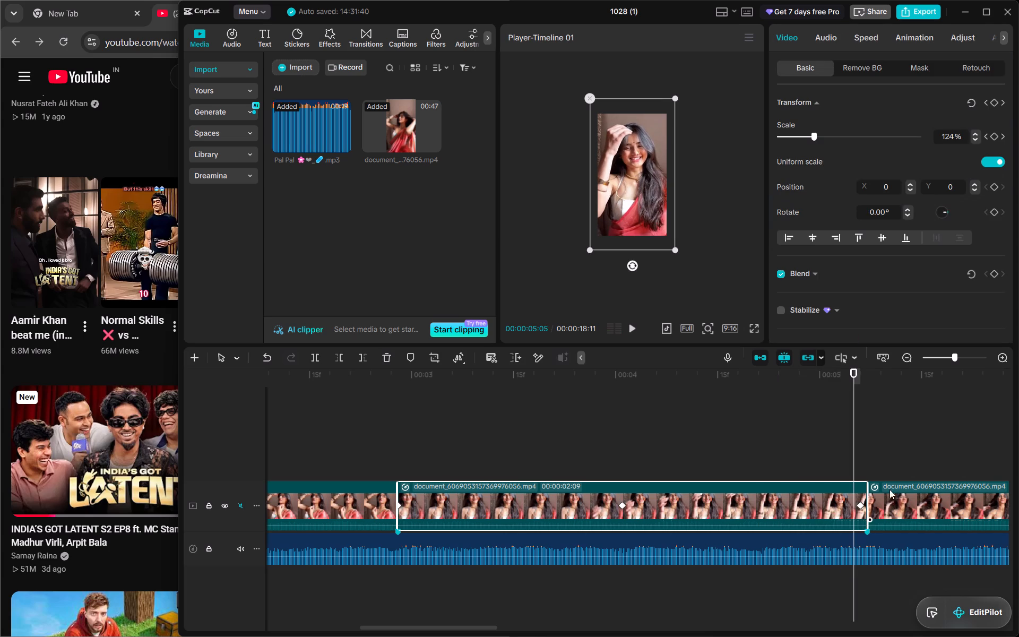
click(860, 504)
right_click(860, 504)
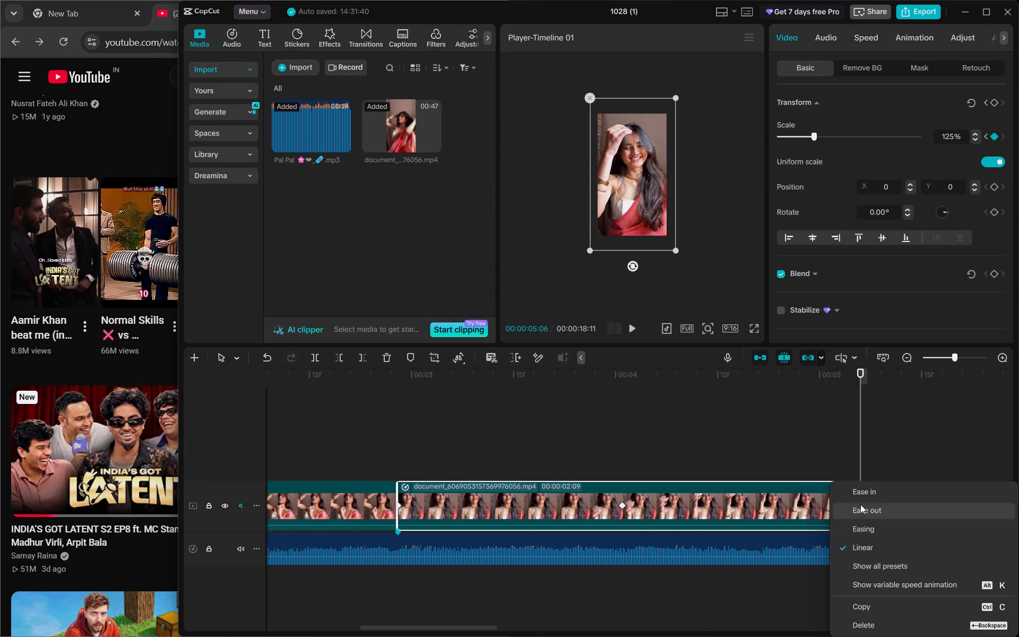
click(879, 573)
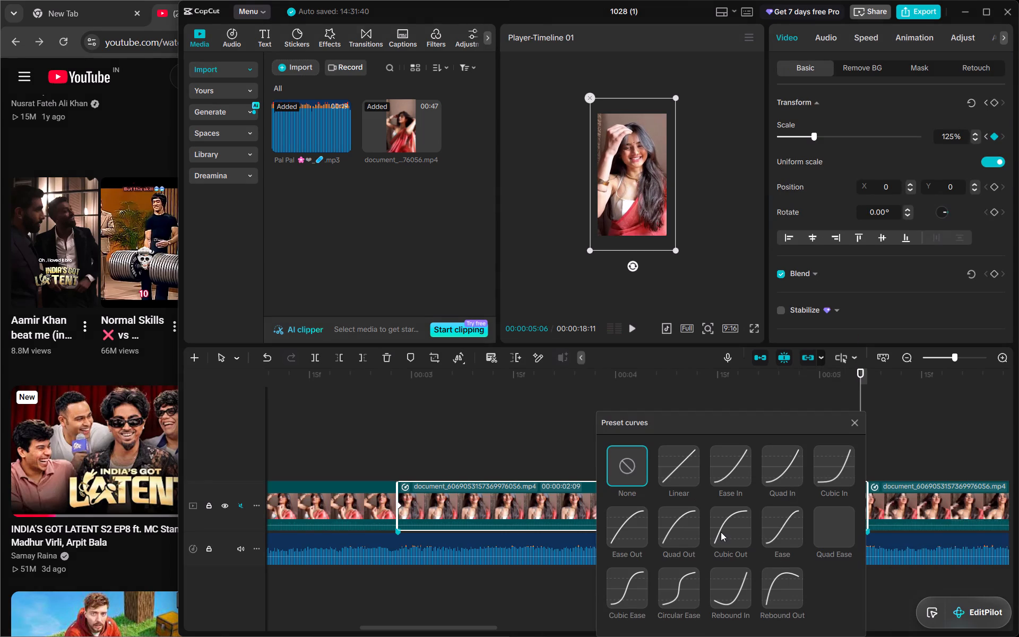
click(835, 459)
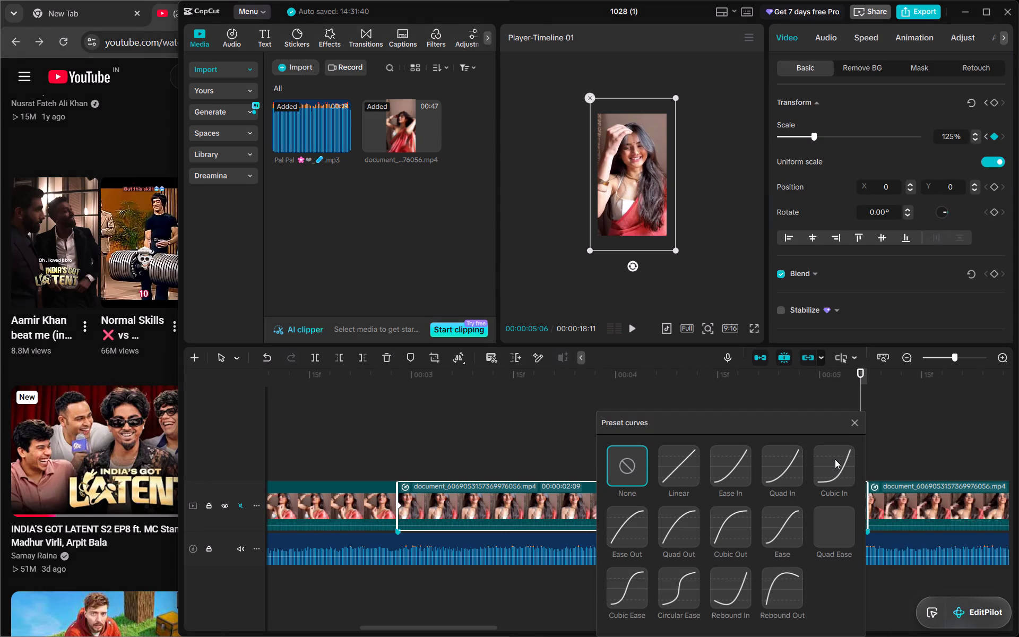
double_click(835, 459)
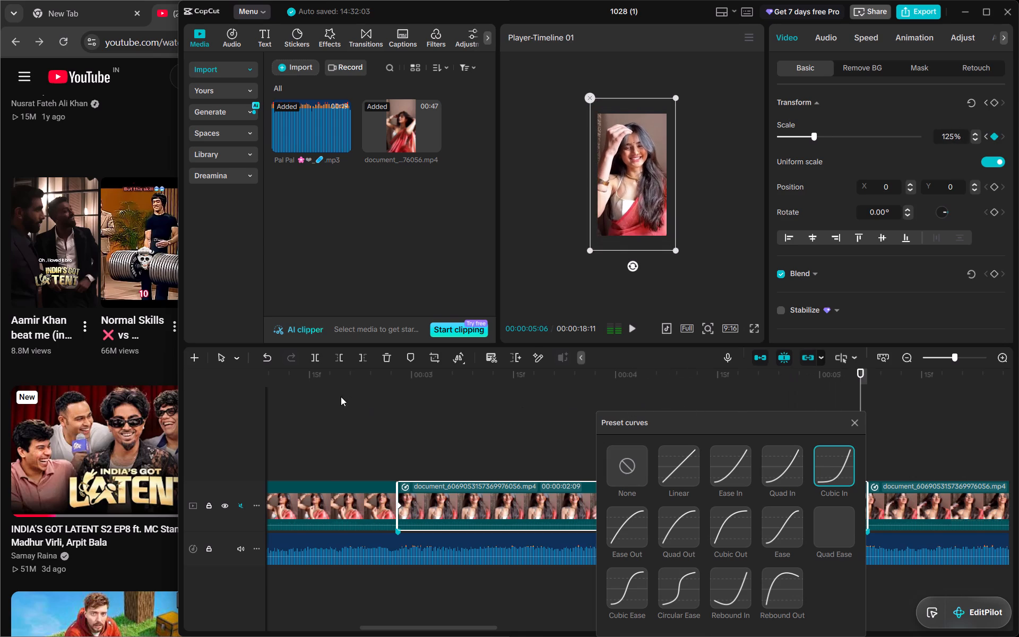
Play back the timeline from just before the second clip into the fourth clip to preview the easing.
click(328, 384)
key(space)
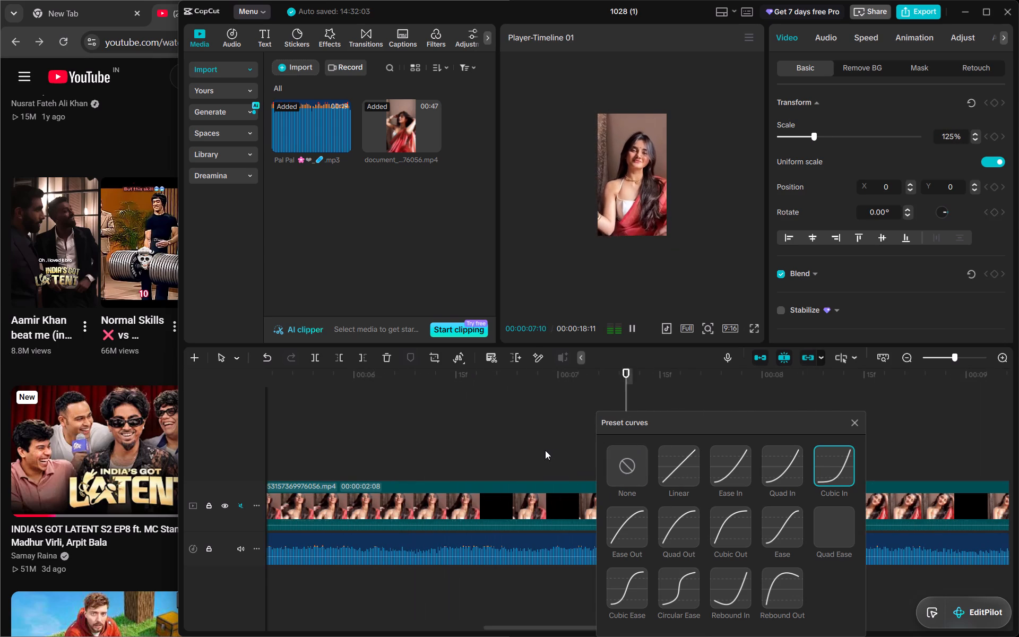
key(space)
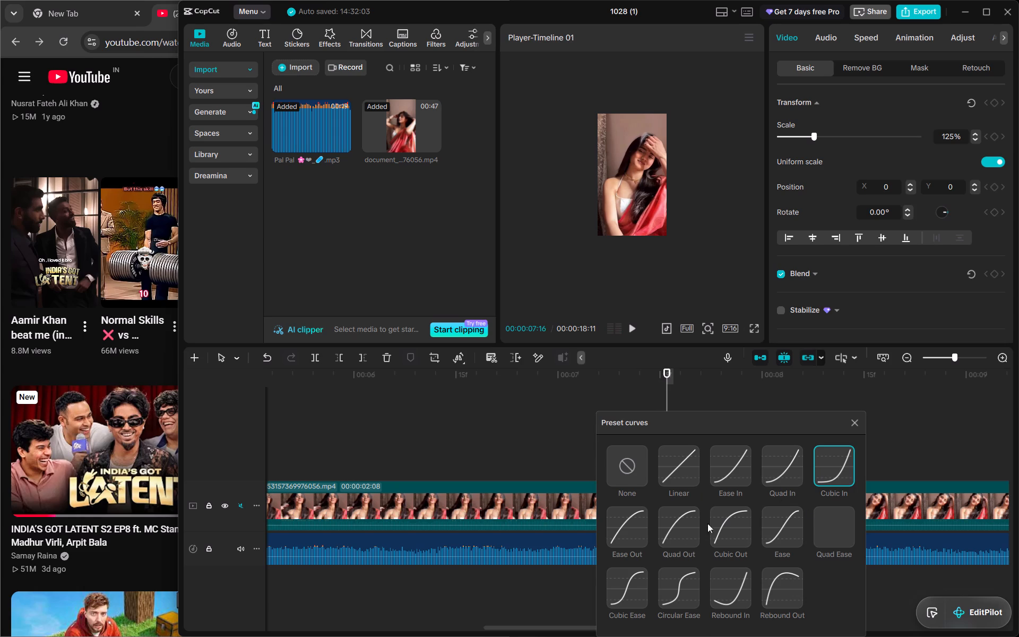
Change the preset curve on the second clip's last scale keyframe to Quad In.
click(788, 466)
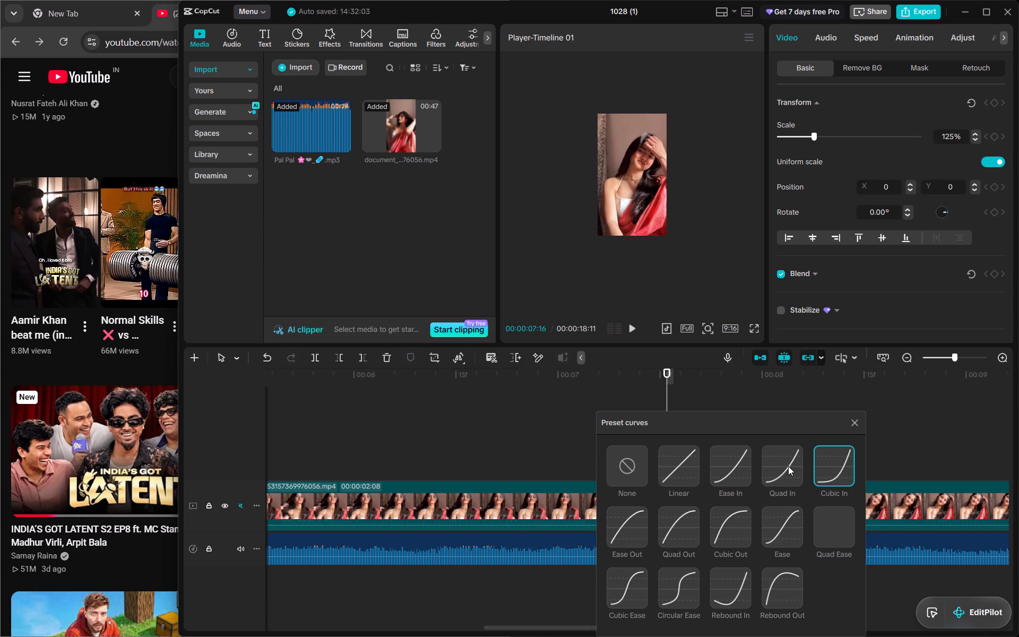
click(781, 470)
double_click(781, 470)
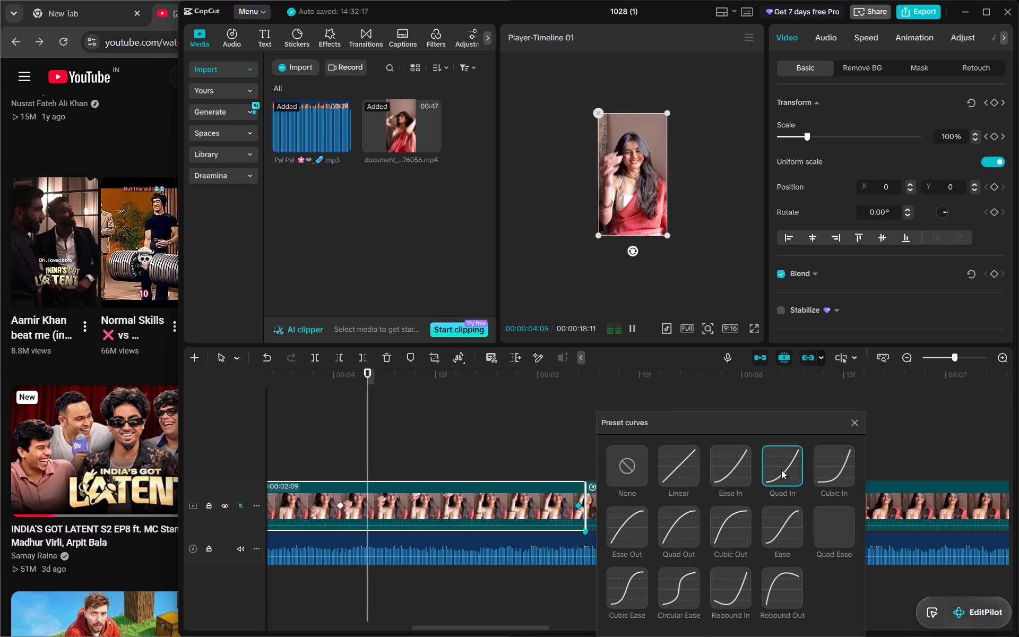
Change the preset curve on the second clip's first scale keyframe to Quad Out.
scroll(520, 501, right, 2)
scroll(520, 501, left, 1)
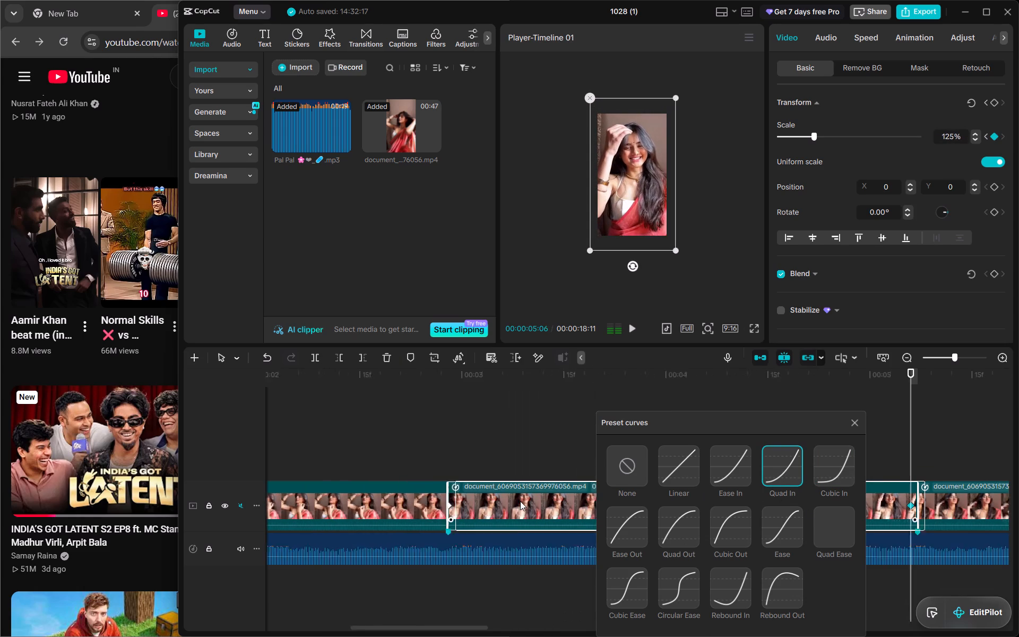
scroll(520, 501, left, 1)
click(413, 505)
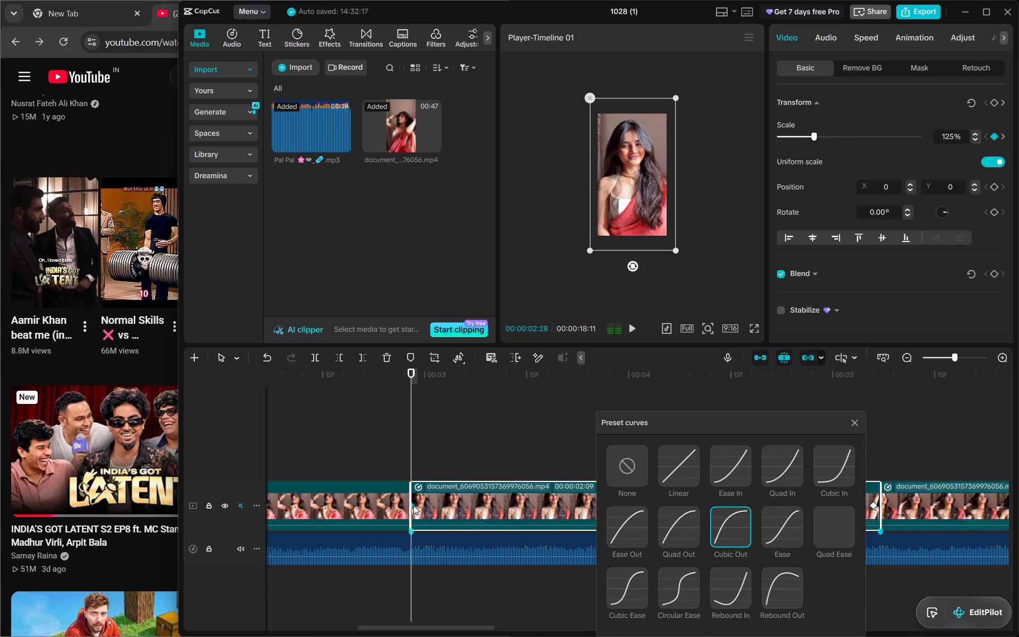
click(681, 534)
click(678, 535)
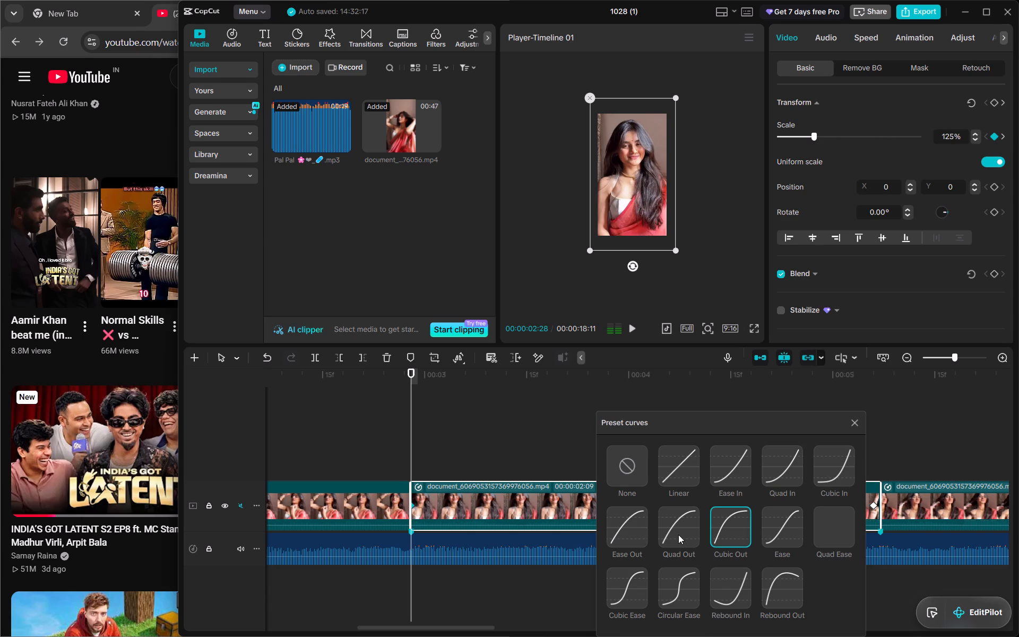
double_click(678, 535)
Apply the Quad Out preset curve to the first scale keyframe of the third clip.
scroll(518, 507, left, 1)
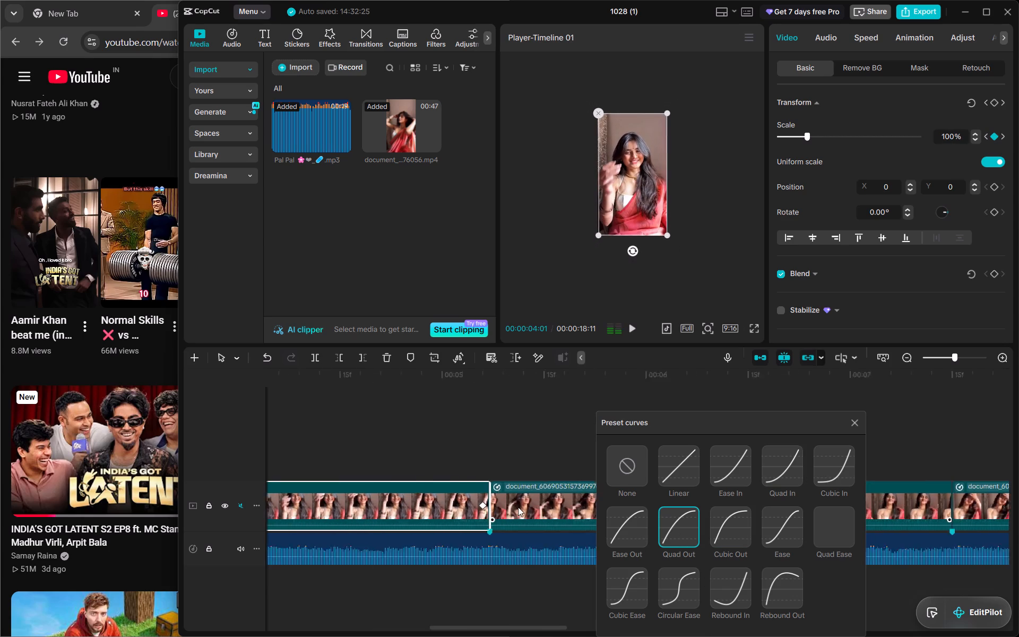
scroll(518, 507, left, 2)
click(518, 507)
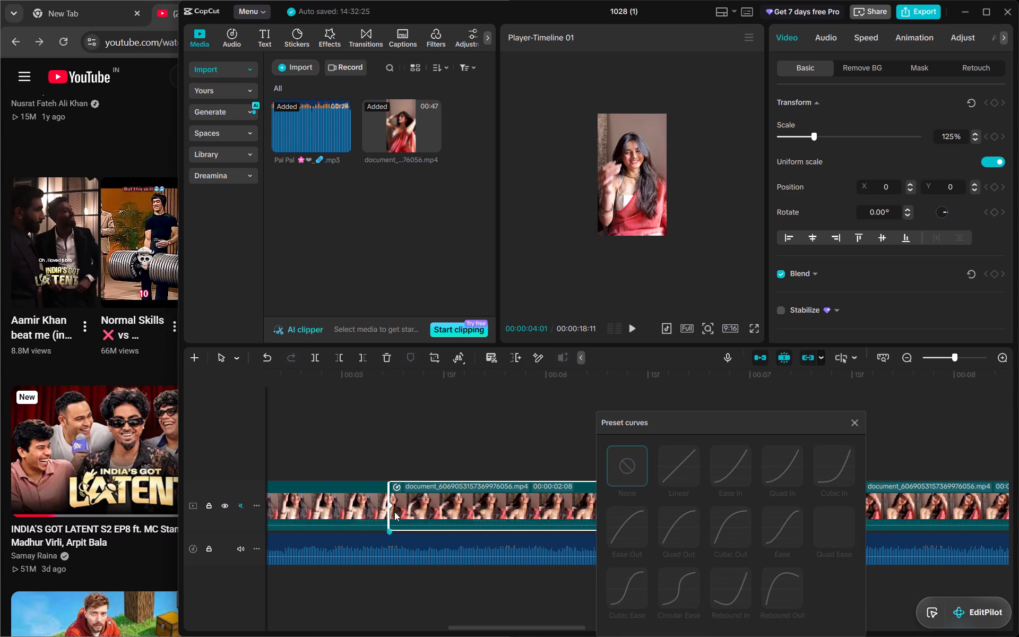
click(391, 504)
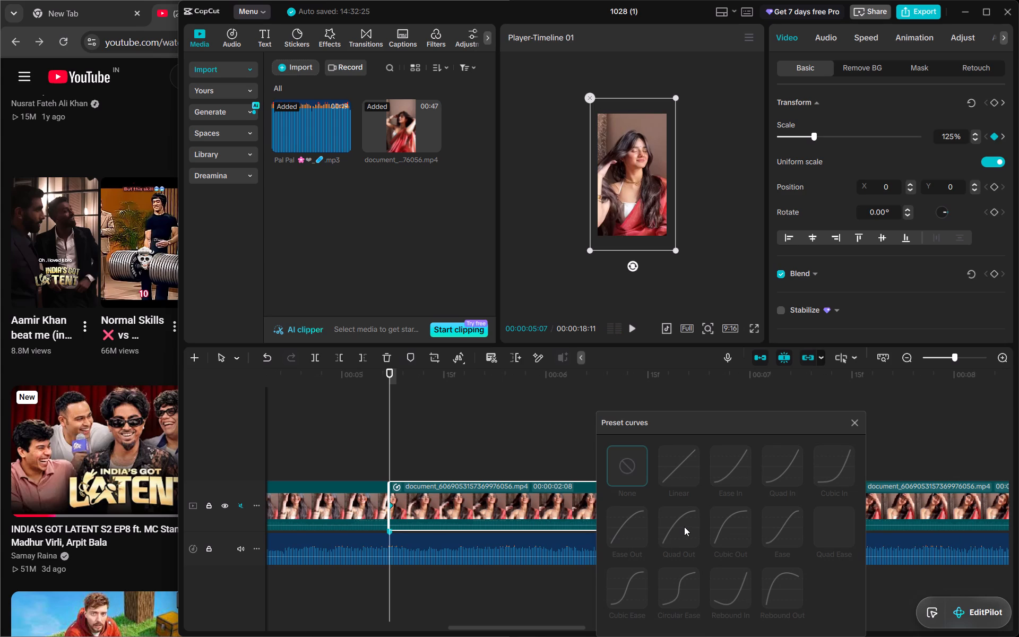
click(684, 527)
click(854, 421)
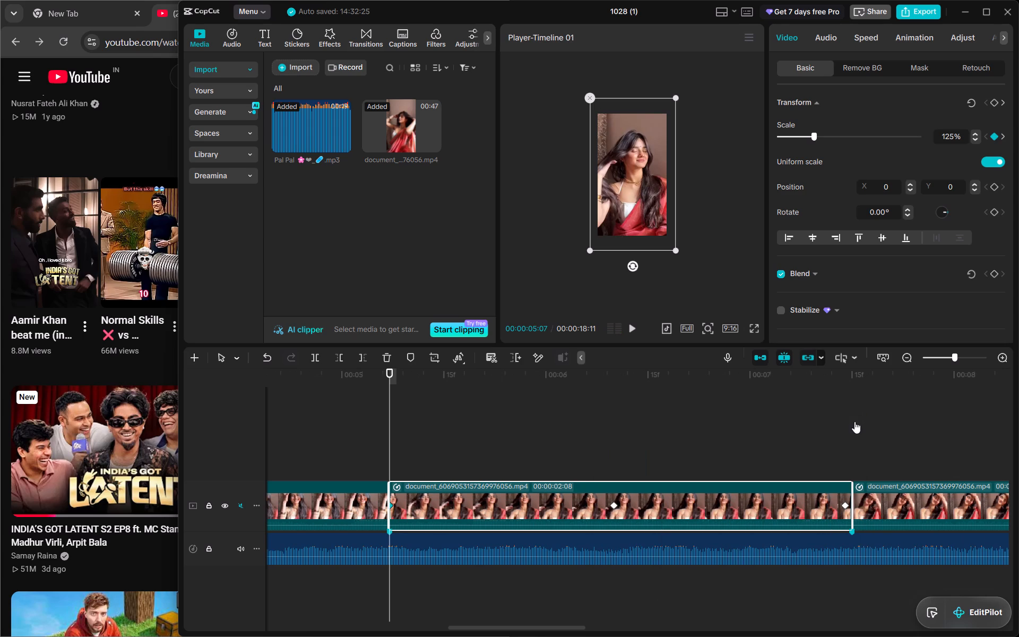
click(393, 506)
right_click(393, 506)
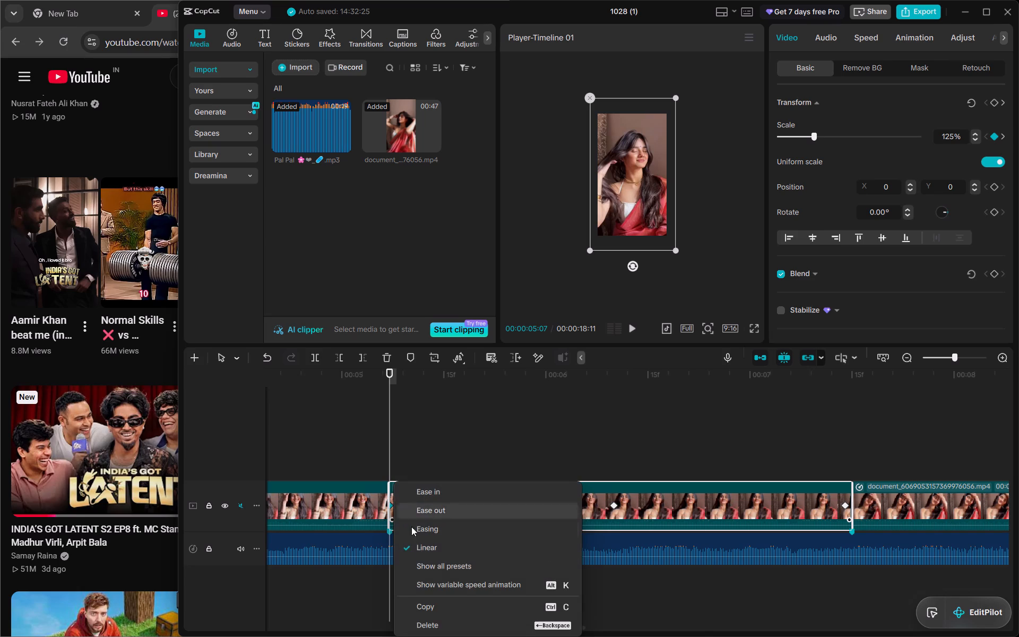
click(427, 570)
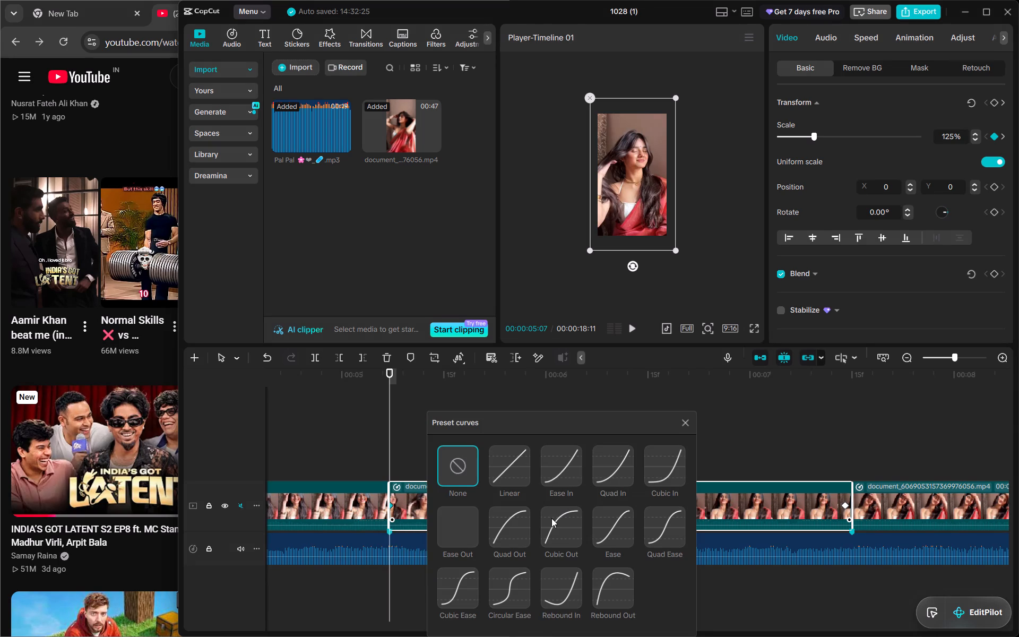
click(513, 525)
double_click(513, 525)
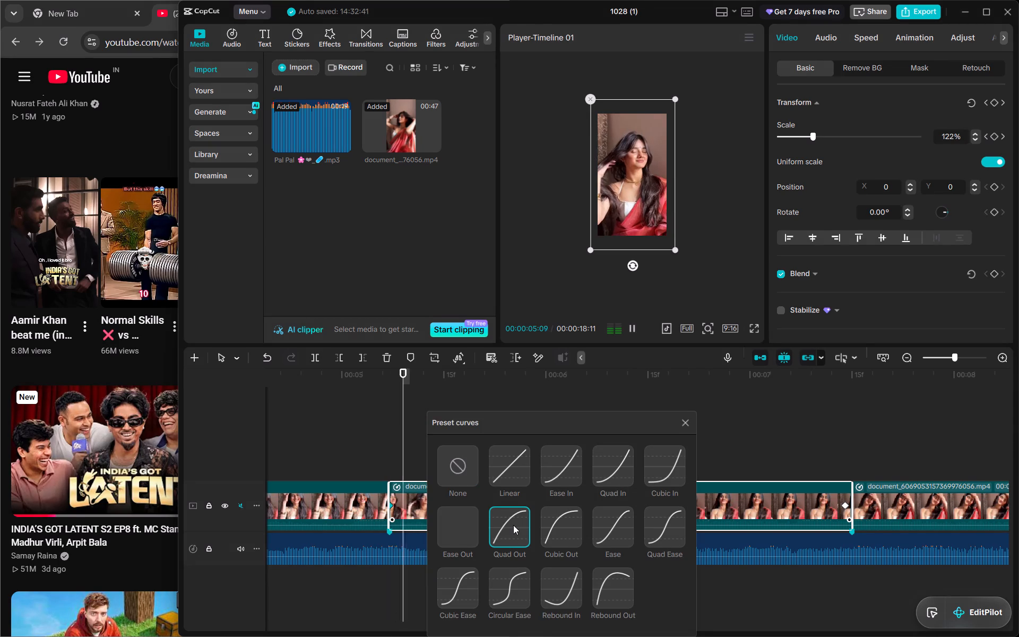
Apply the Quad In preset curve to the third clip's last scale keyframe and close the preset curves.
click(844, 503)
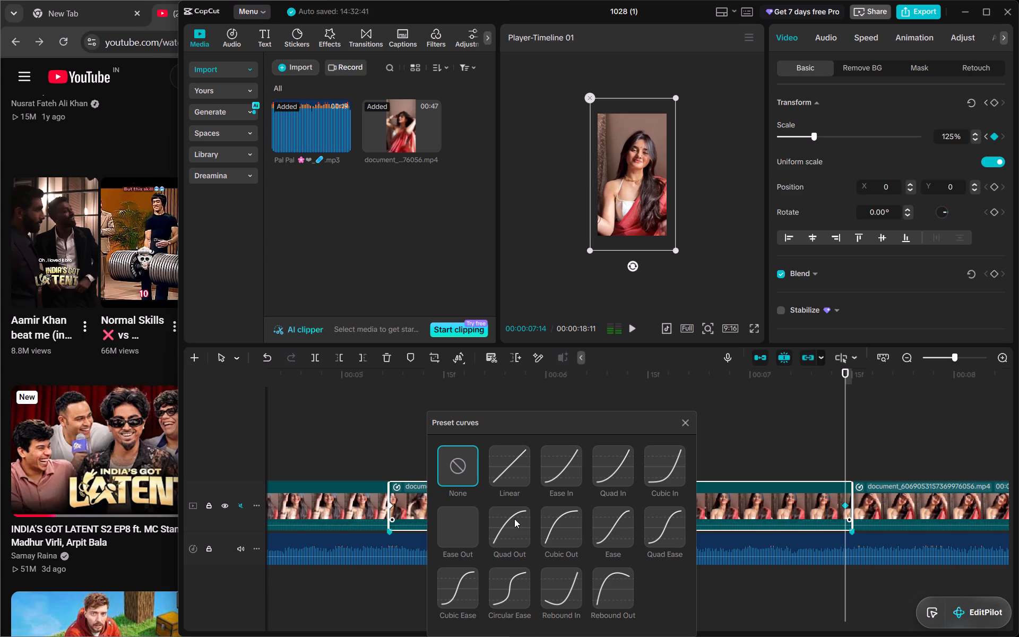
double_click(616, 476)
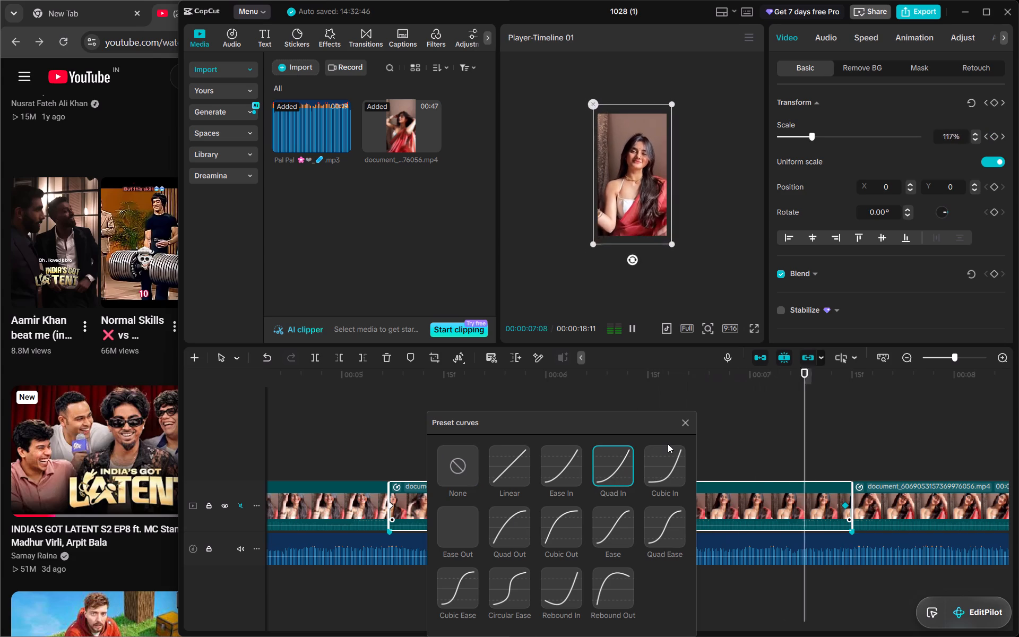
click(688, 421)
Apply the Quad Out preset curve to the first scale keyframe of the fourth clip.
scroll(688, 421, left, 2)
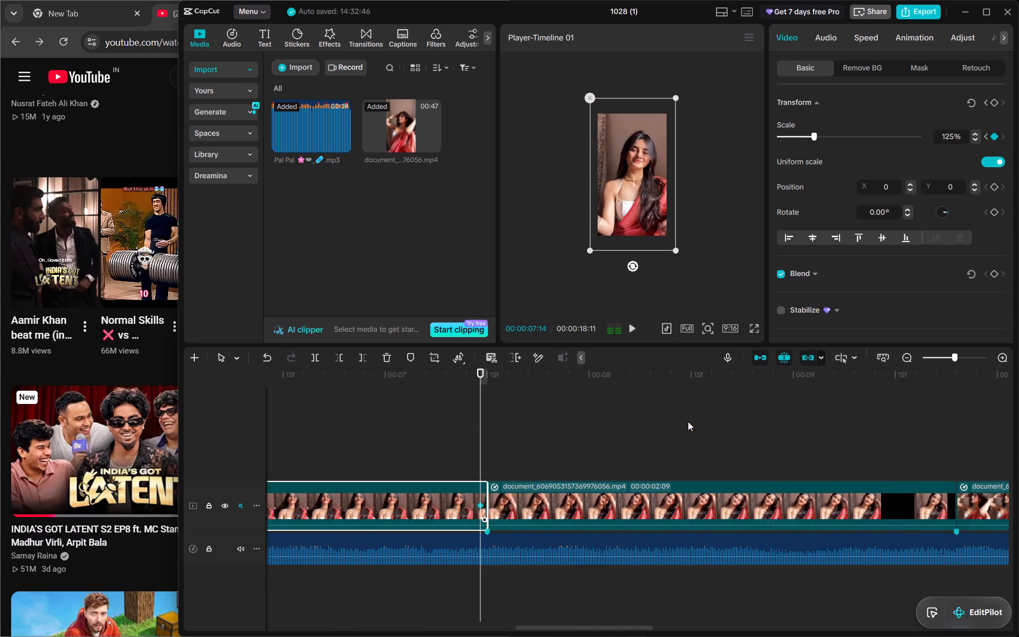
click(588, 484)
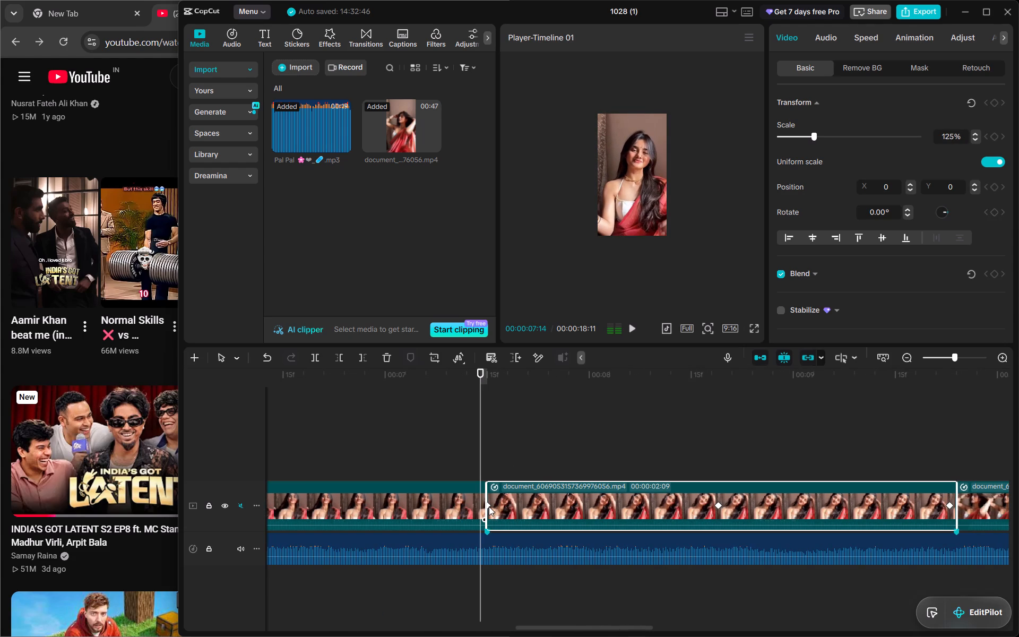
click(489, 506)
right_click(489, 506)
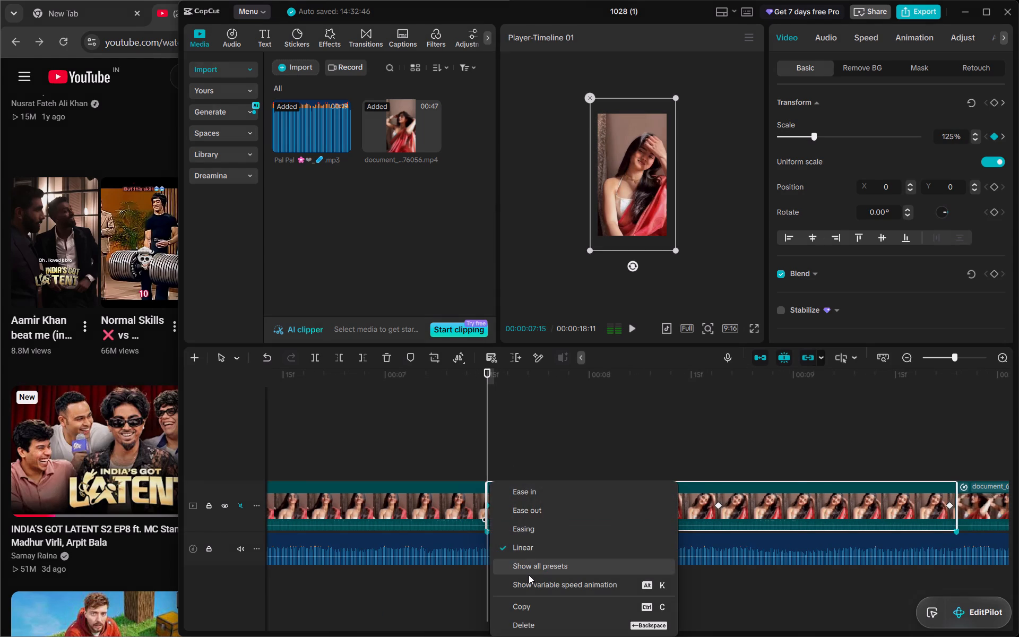
click(529, 575)
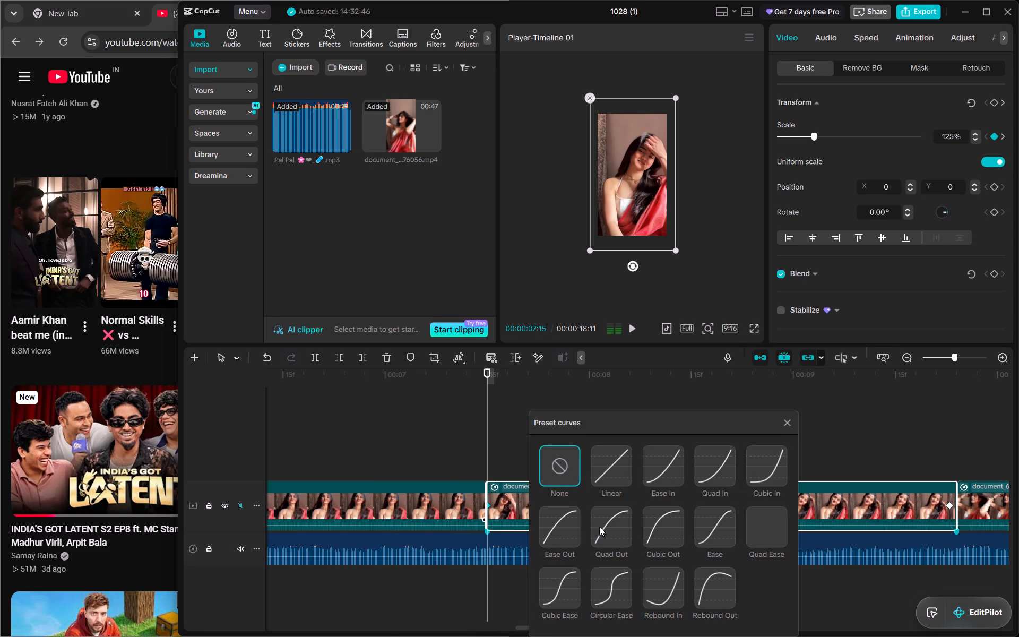
click(599, 527)
double_click(599, 527)
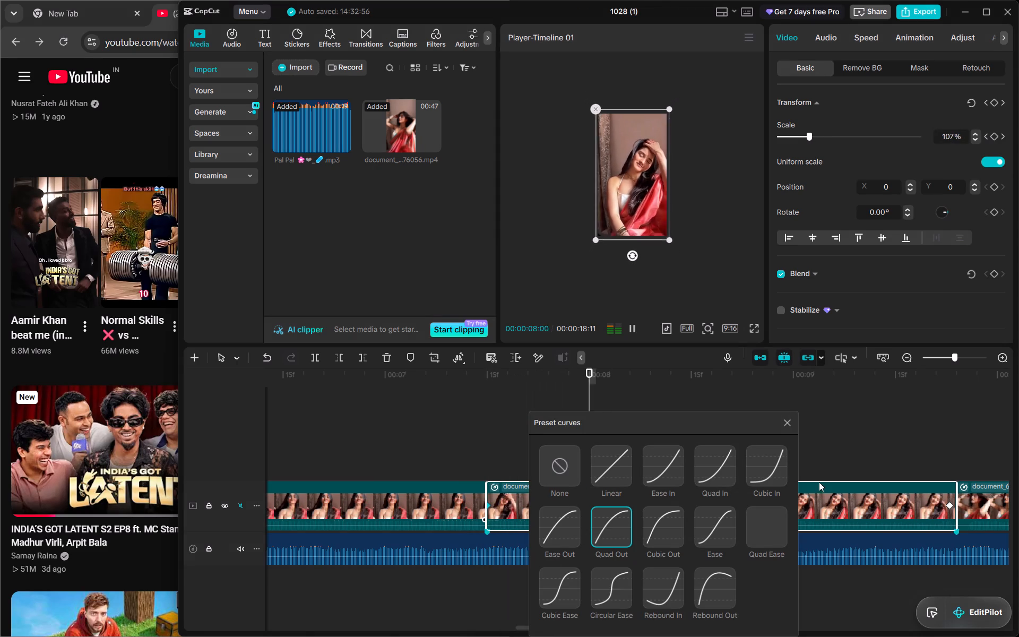
Apply the Quad In preset curve to the last scale keyframe of the fourth clip.
click(949, 506)
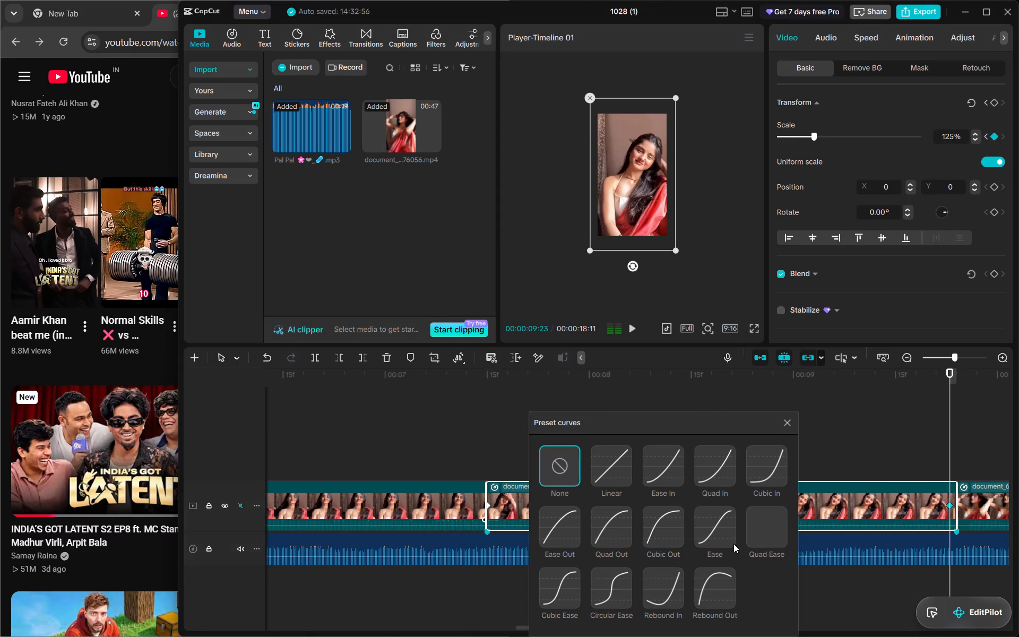
click(710, 475)
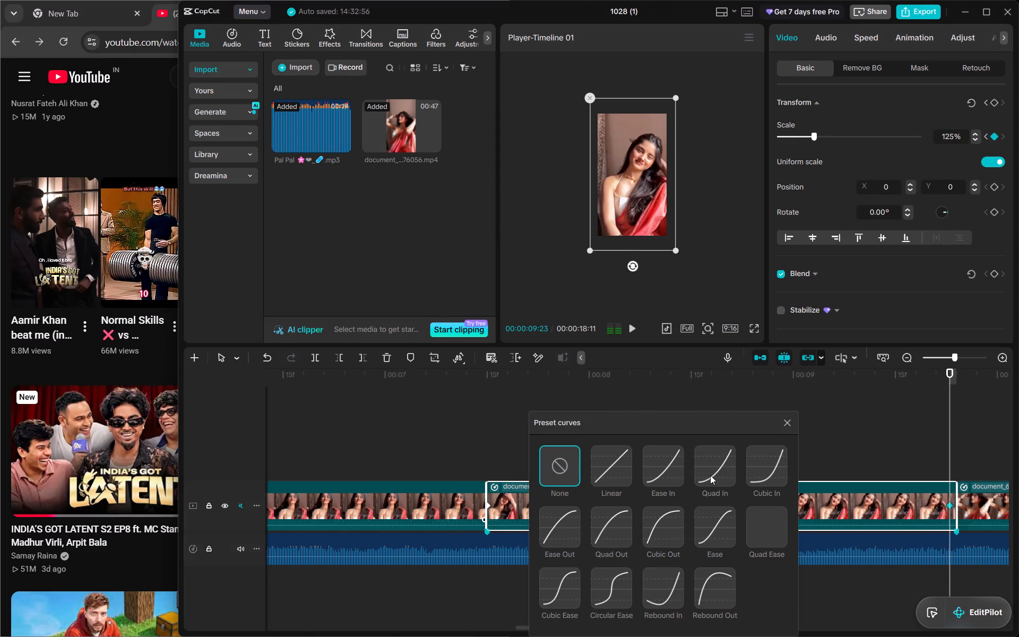
click(710, 475)
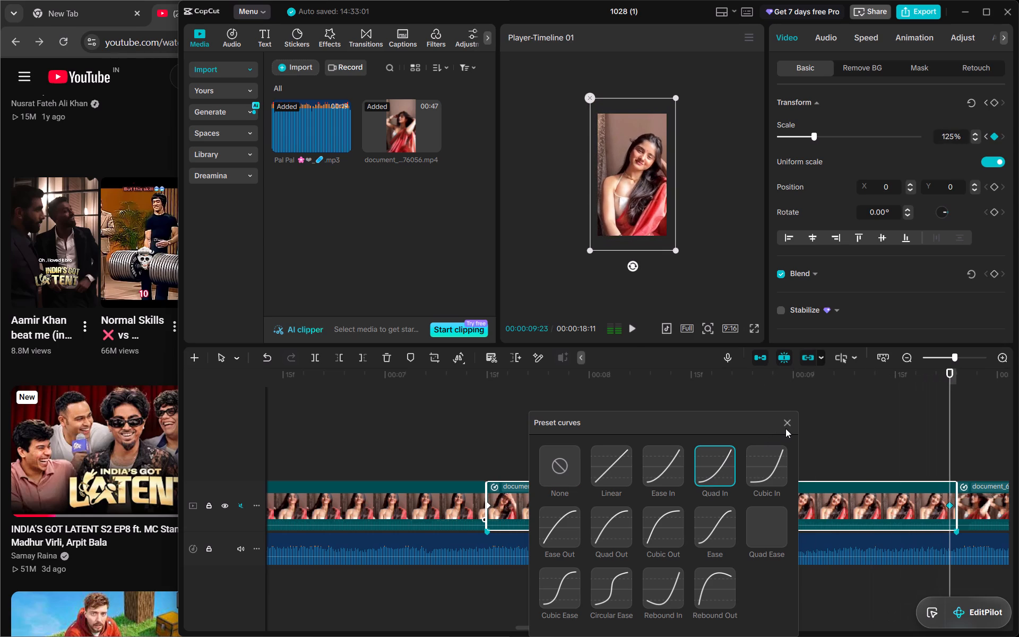
Apply the Quad Out preset curve to the first scale keyframe of the fifth clip.
scroll(825, 445, left, 2)
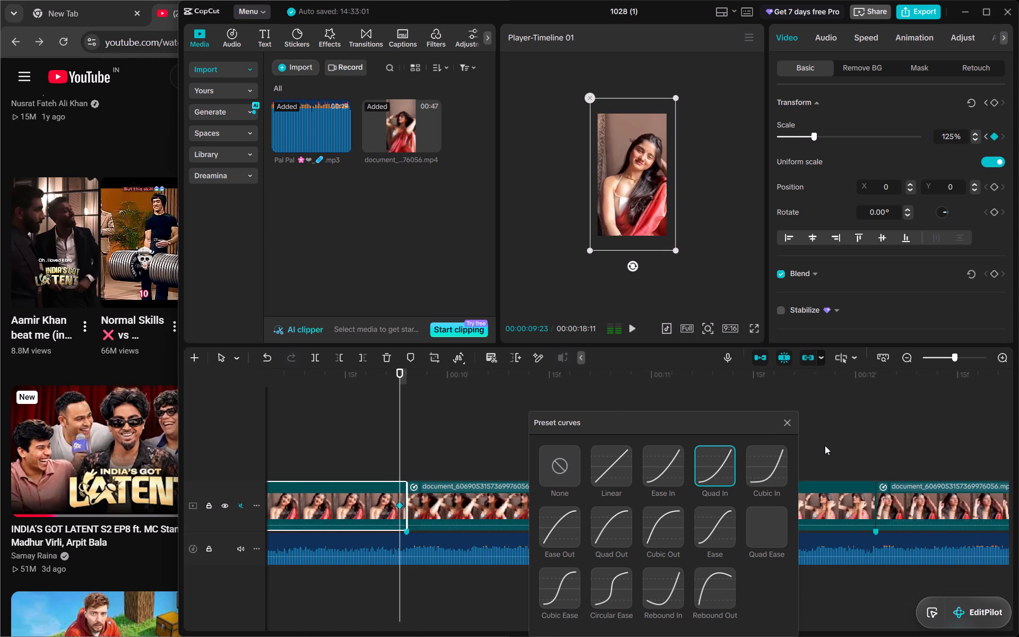
scroll(825, 445, left, 1)
double_click(479, 500)
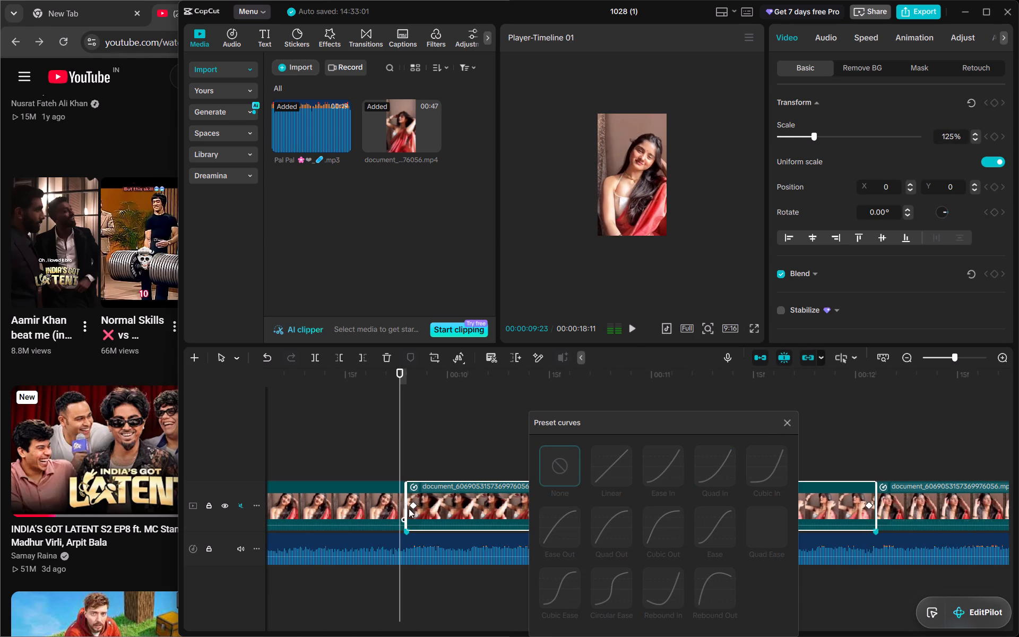
click(793, 420)
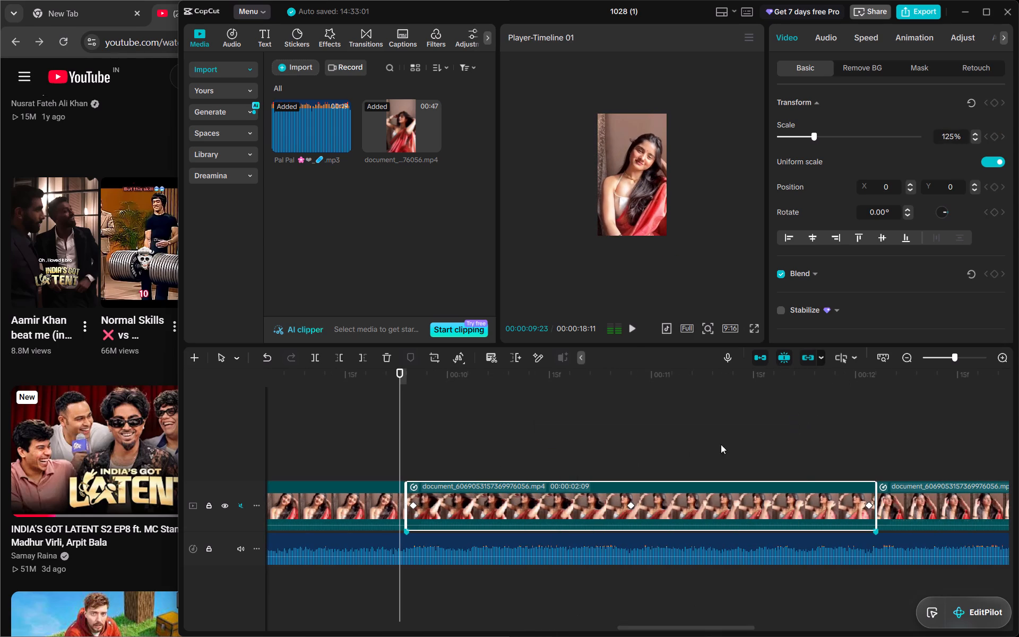
click(411, 505)
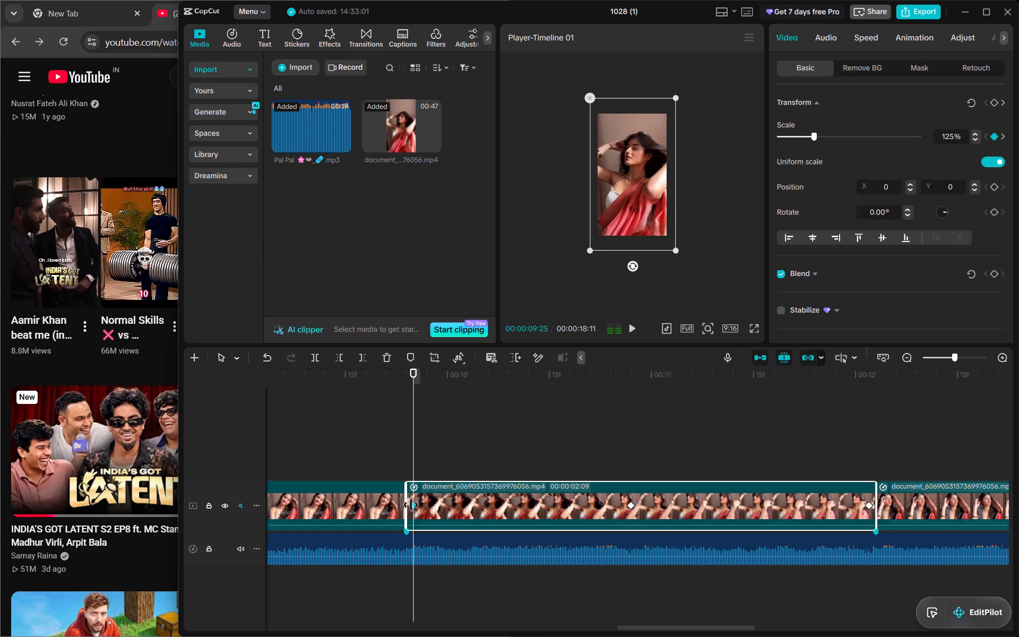
right_click(411, 505)
click(460, 564)
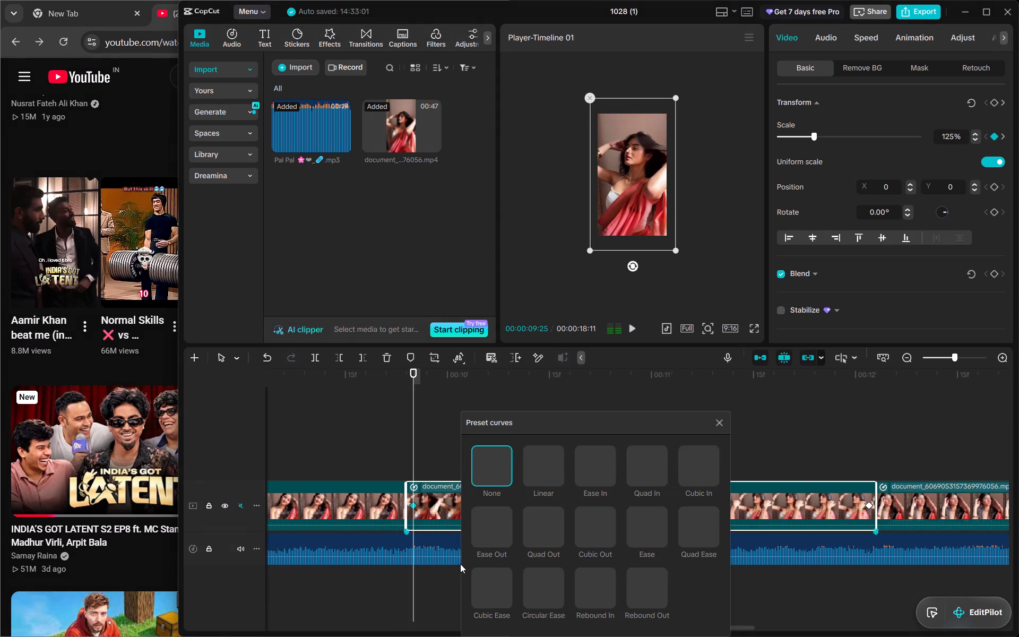
click(536, 533)
double_click(536, 533)
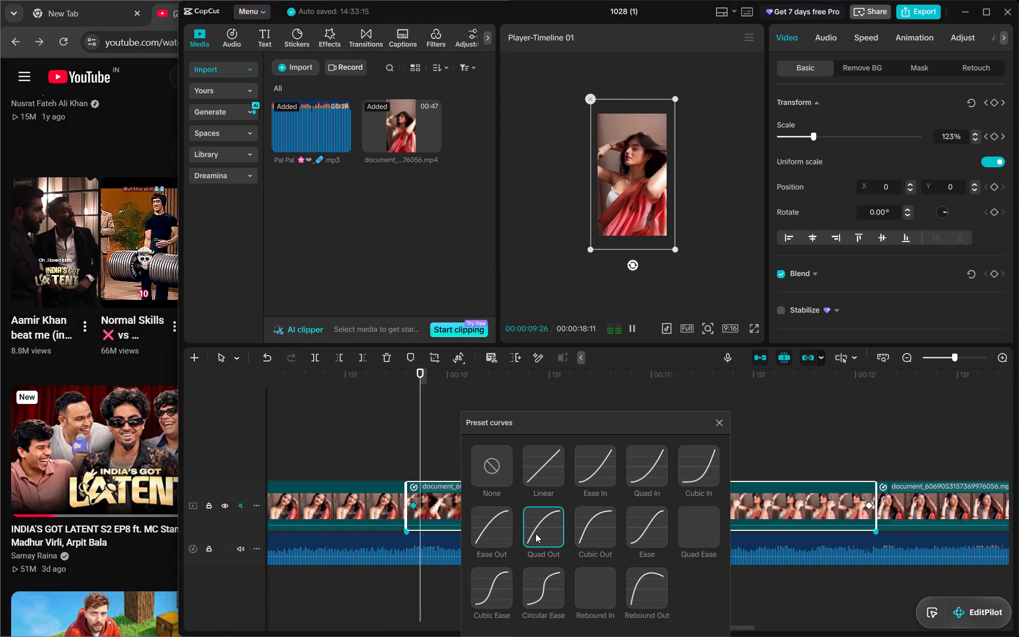
Apply the Quad In preset curve to the last scale keyframe of the fifth clip and close the preset curves.
click(869, 504)
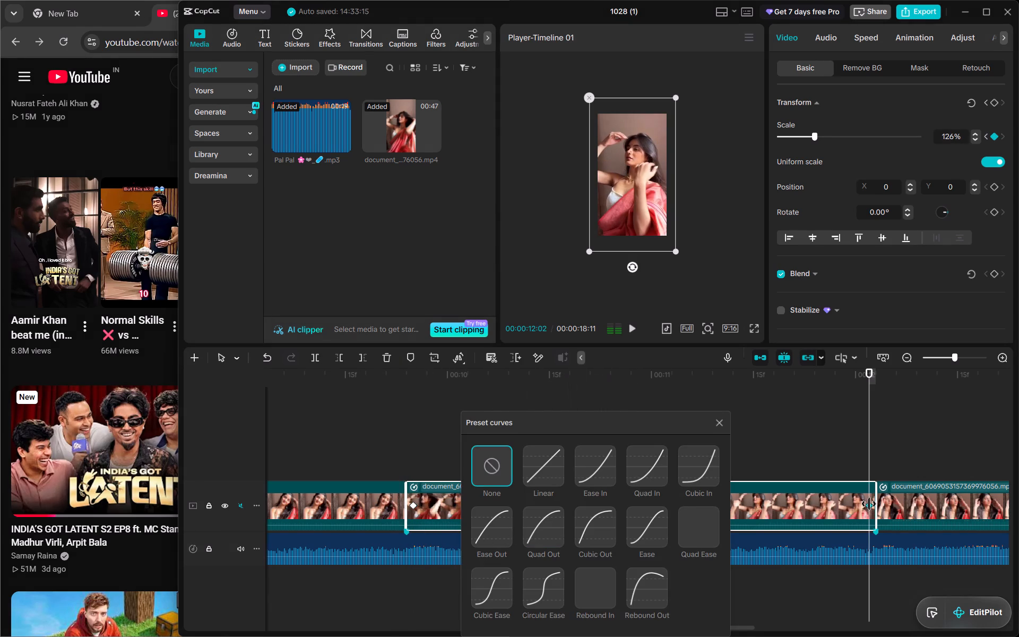
double_click(657, 466)
click(723, 422)
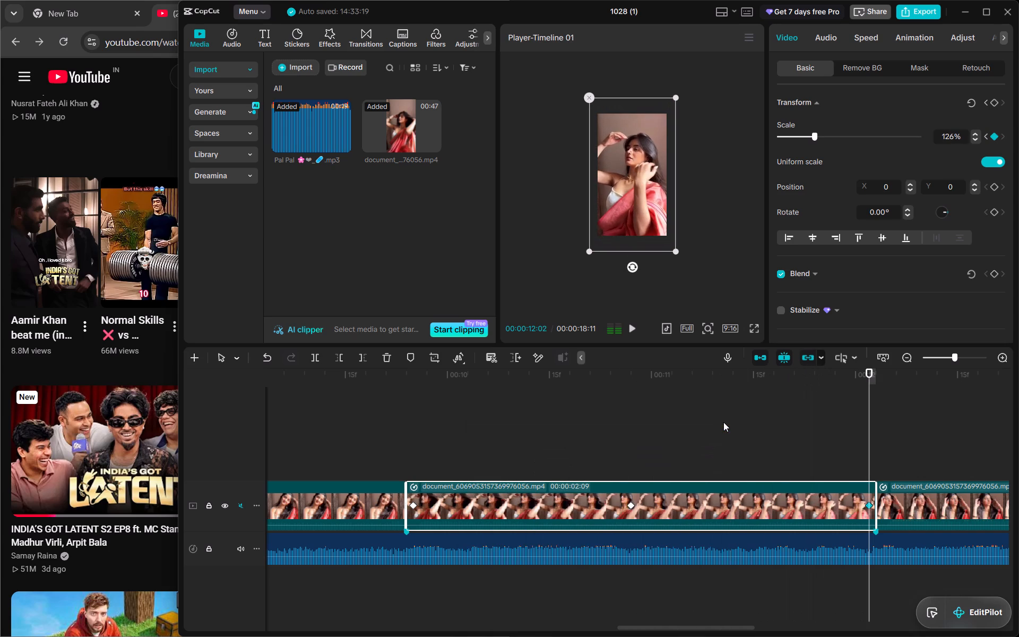
Apply the Quad Out preset curve to the first scale keyframe of the sixth clip.
scroll(723, 422, left, 1)
click(723, 422)
scroll(723, 422, left, 1)
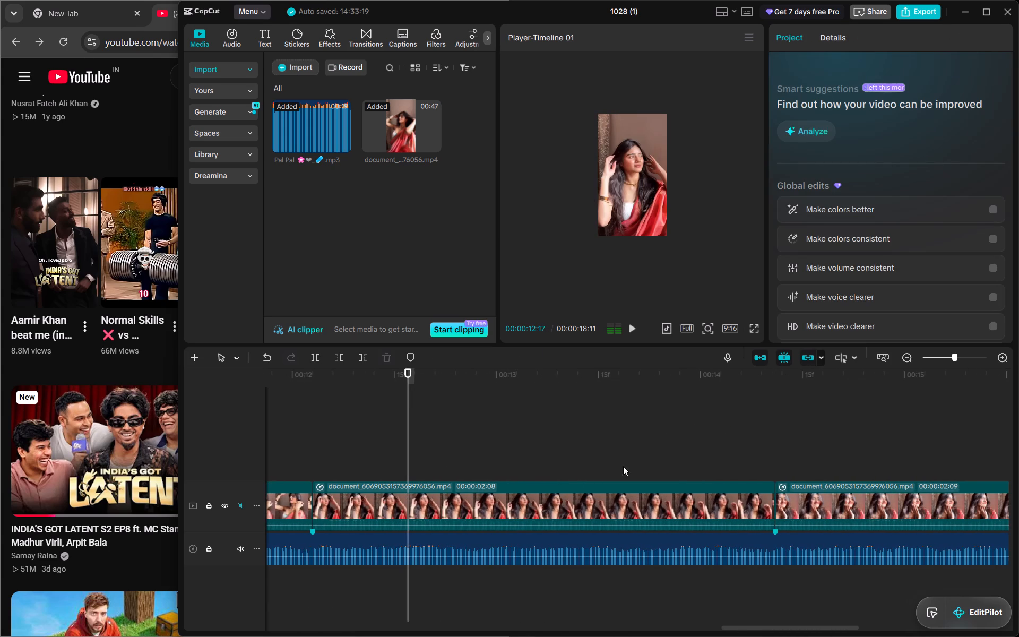
click(581, 482)
click(314, 504)
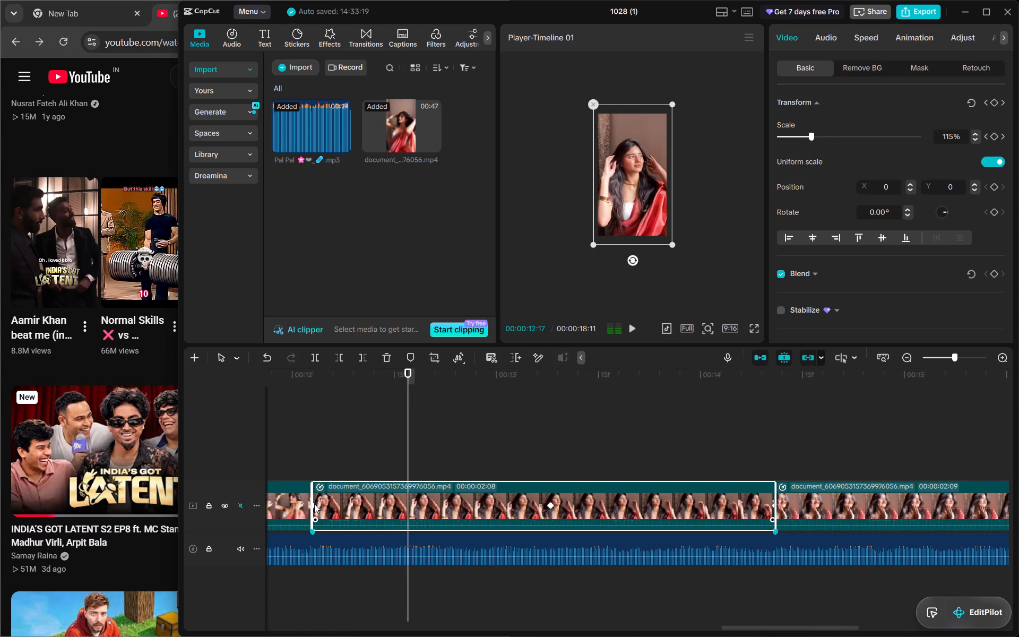
right_click(314, 504)
click(376, 564)
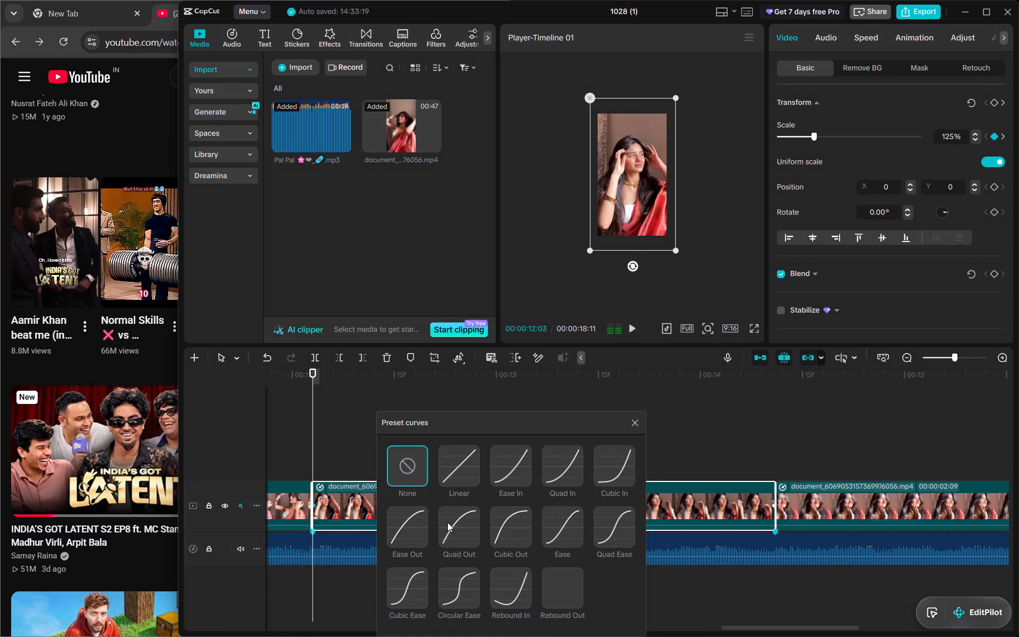
click(447, 522)
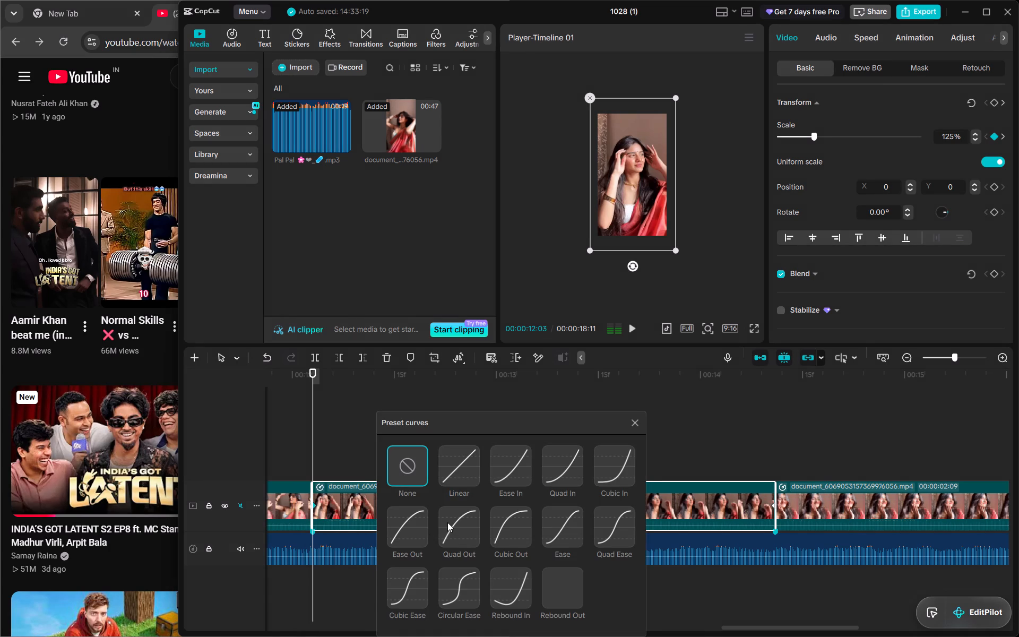
triple_click(447, 522)
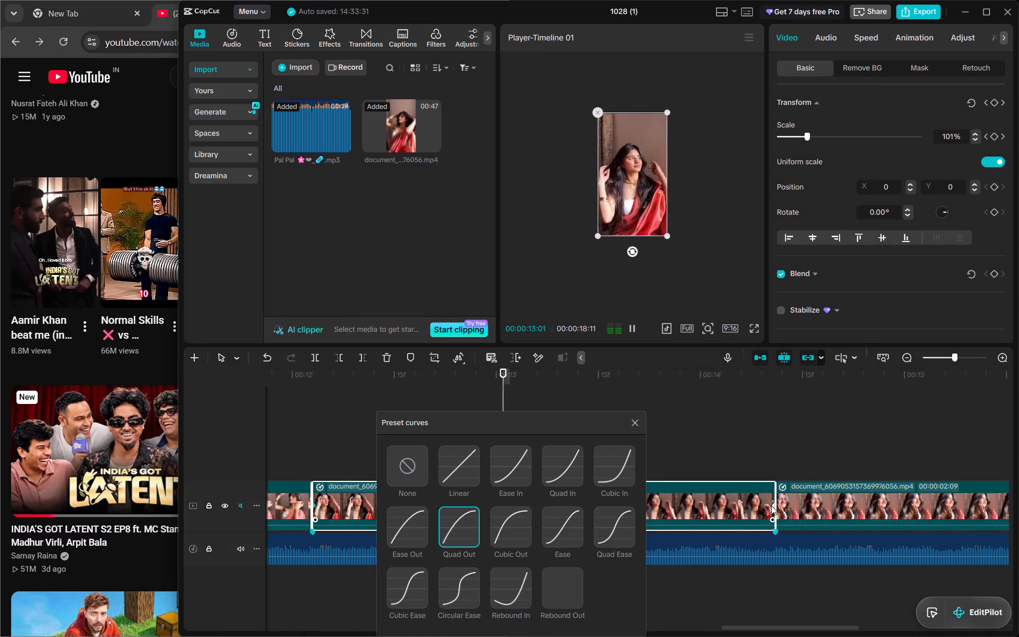
Apply the Quad In preset curve to the last scale keyframe of the sixth clip.
click(774, 506)
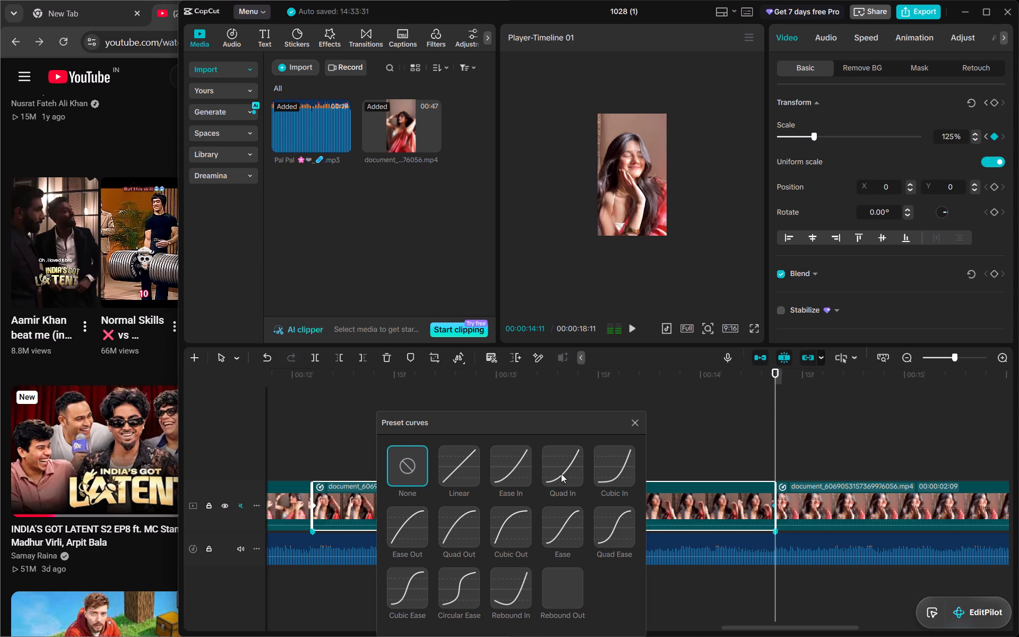
double_click(561, 474)
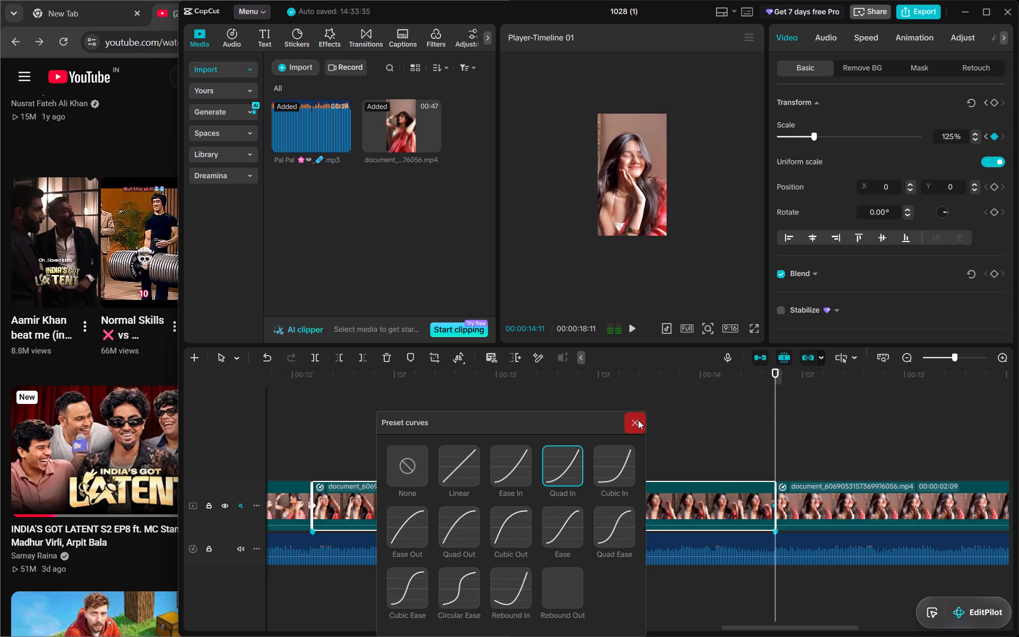
Apply the Quad Out preset curve to the first scale keyframe of the seventh clip.
scroll(721, 432, left, 1)
click(715, 479)
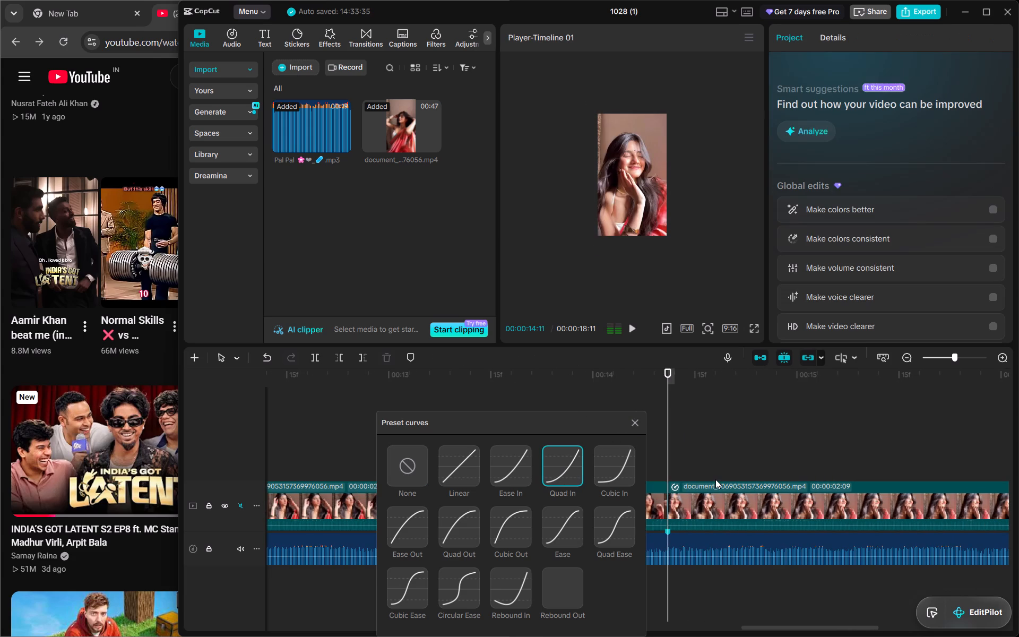
click(715, 485)
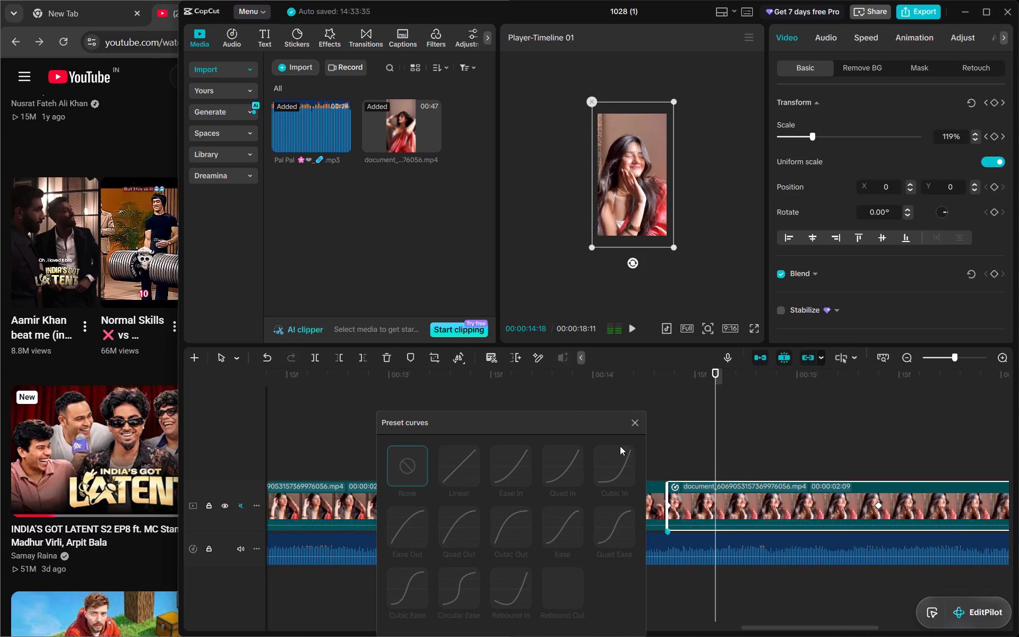
click(635, 419)
scroll(647, 451, left, 1)
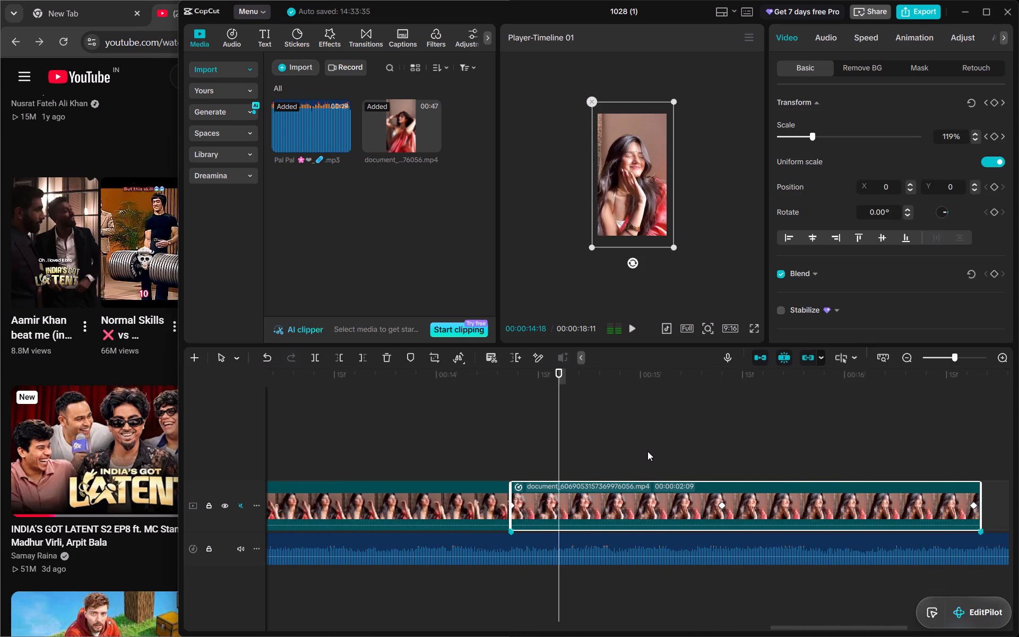
click(513, 504)
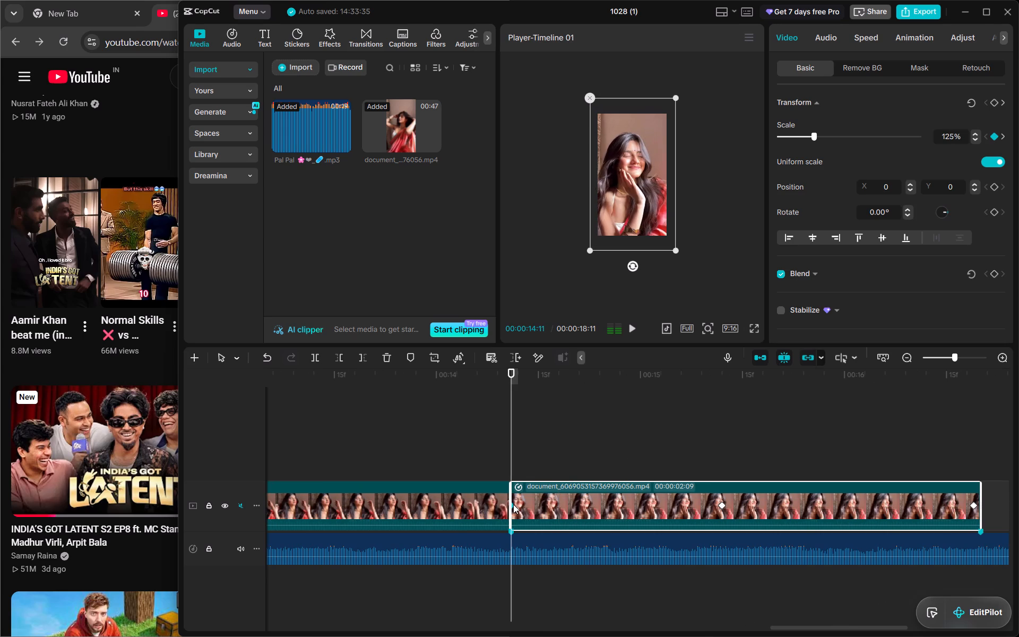
right_click(513, 504)
click(534, 566)
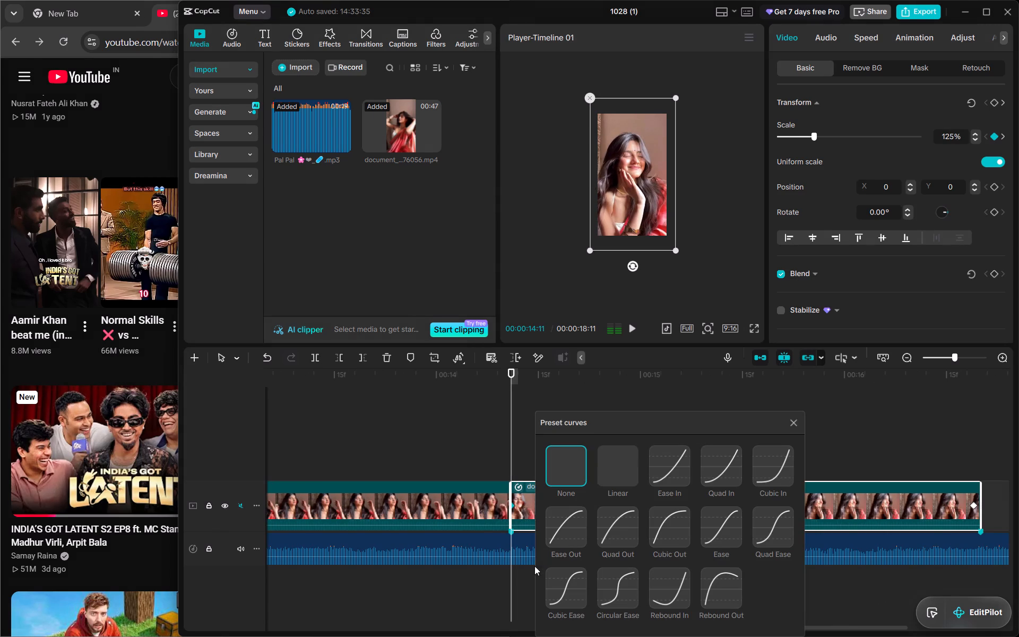
click(624, 530)
double_click(624, 530)
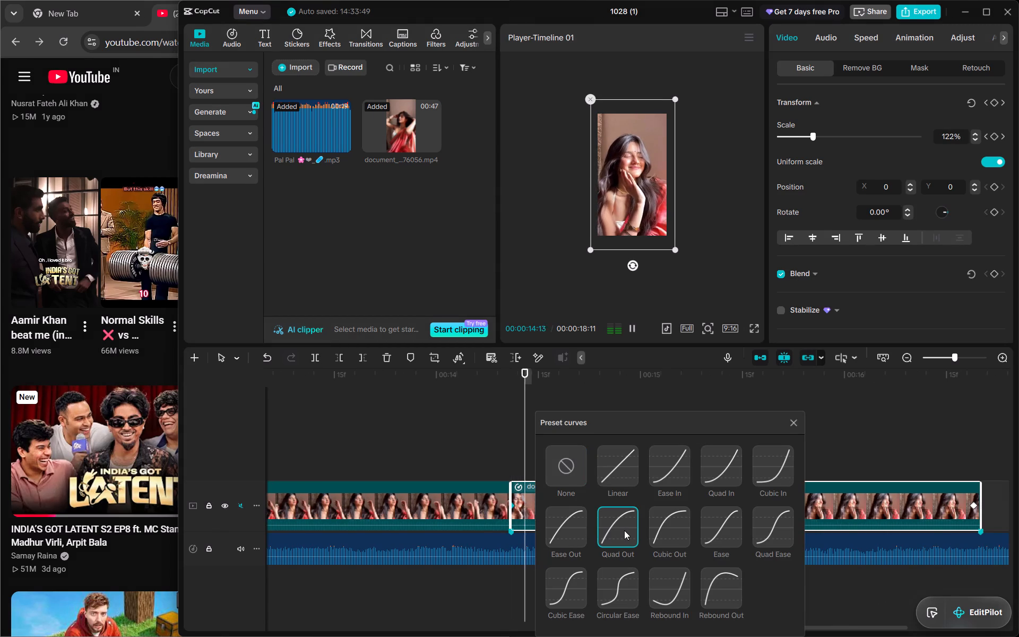
Apply the Quad In preset curve to the seventh clip's last scale keyframe and close the preset curves.
click(976, 503)
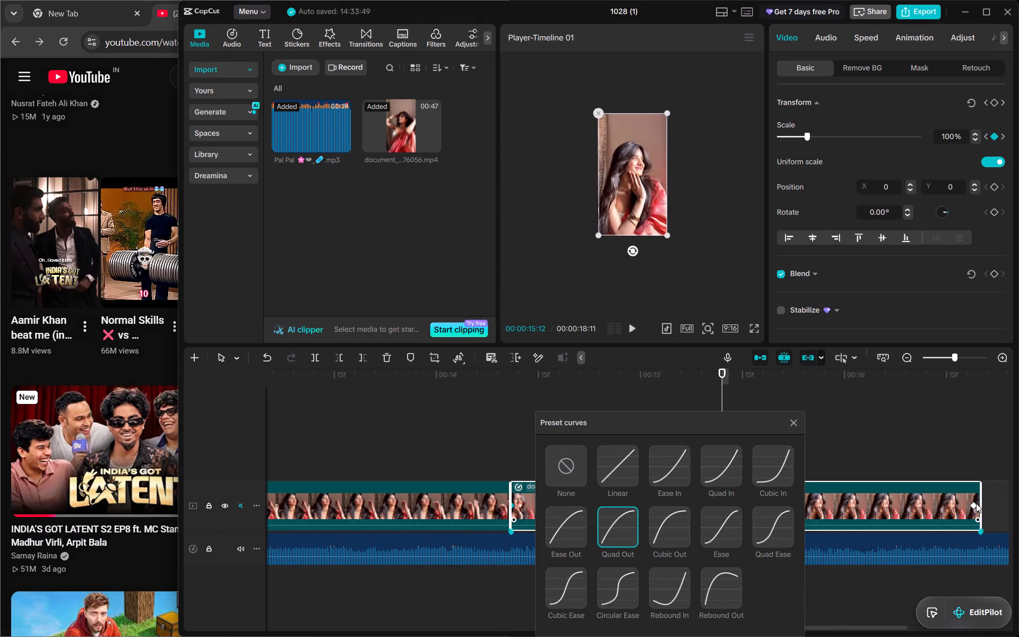
click(724, 475)
double_click(724, 475)
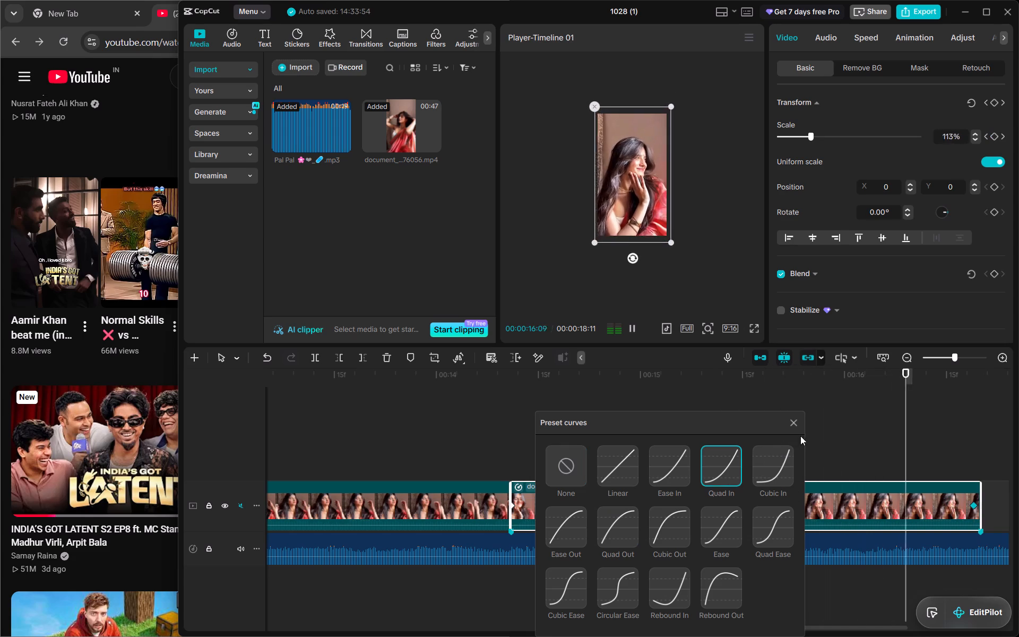
click(791, 427)
Play the whole edit from the beginning to review the eased transitions, and return the playhead to the start.
click(731, 386)
drag(731, 386, 0, 562)
click(502, 431)
drag(502, 431, 185, 466)
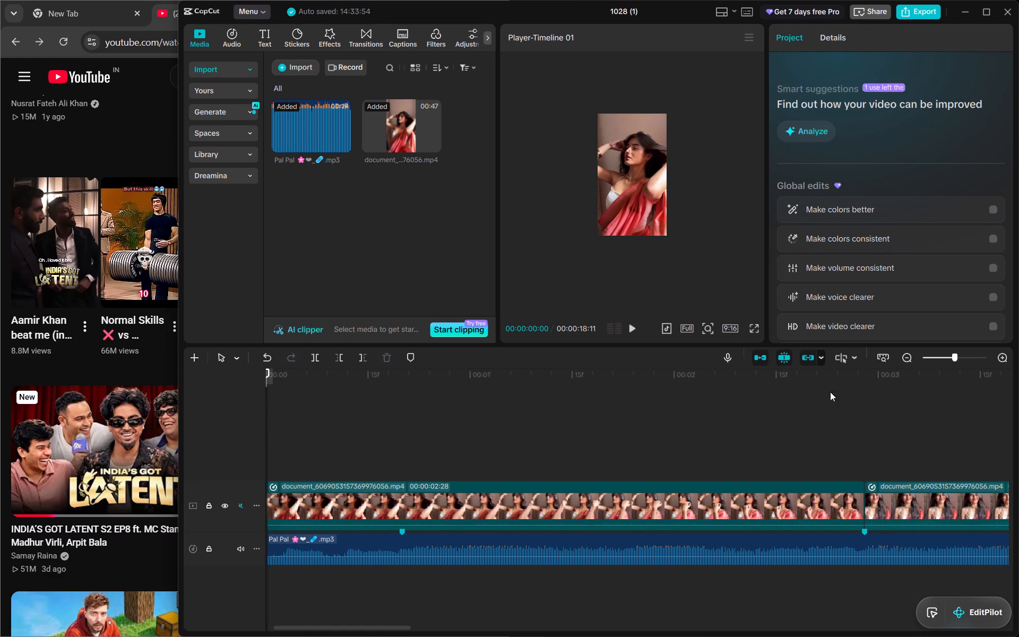
click(905, 356)
click(905, 356)
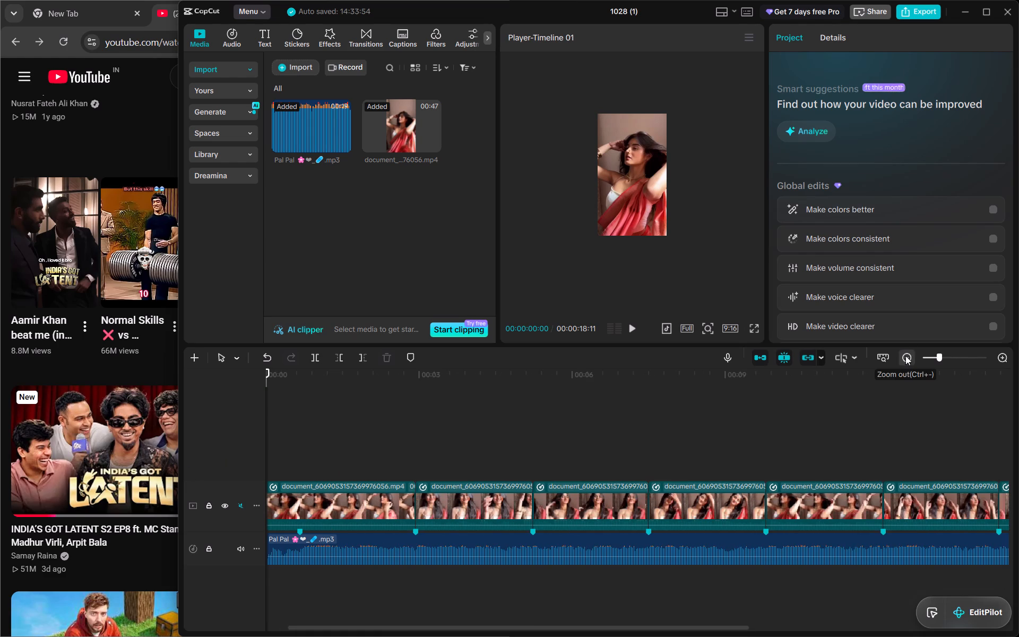
click(555, 380)
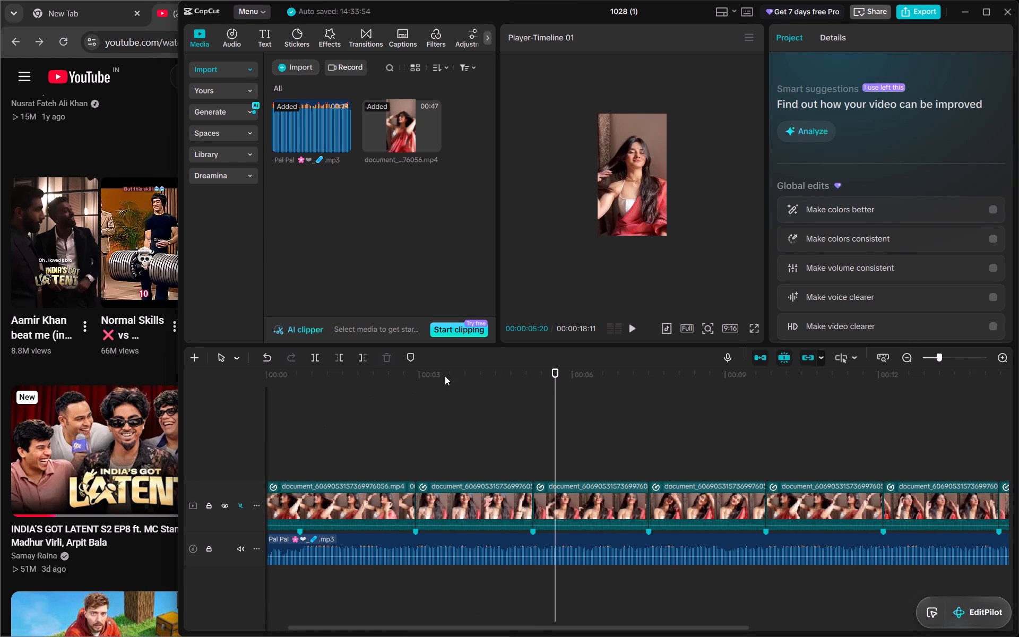
drag(556, 412, 221, 443)
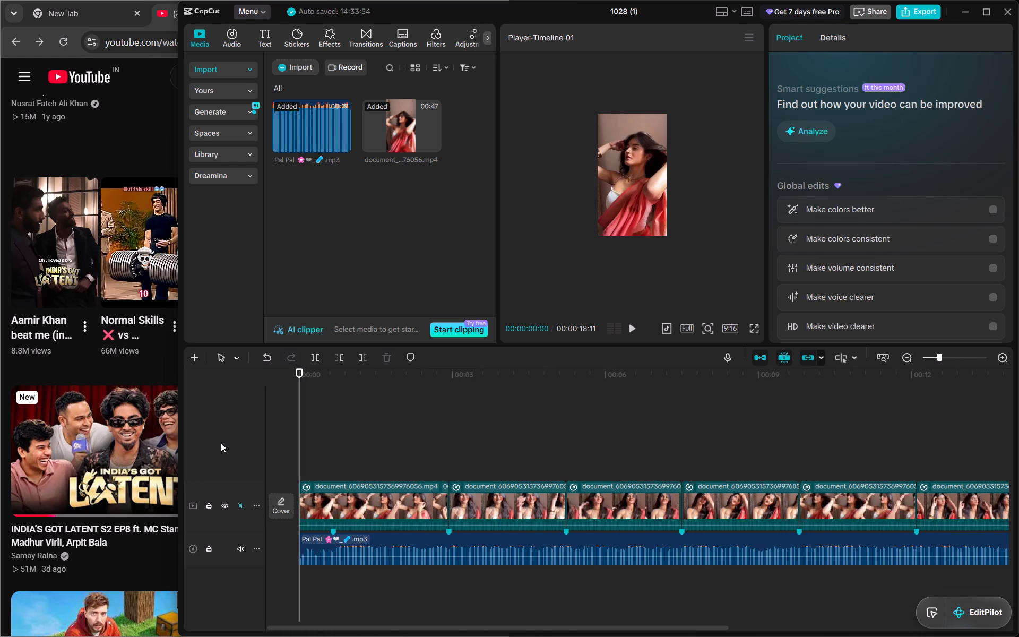
click(284, 410)
key(space)
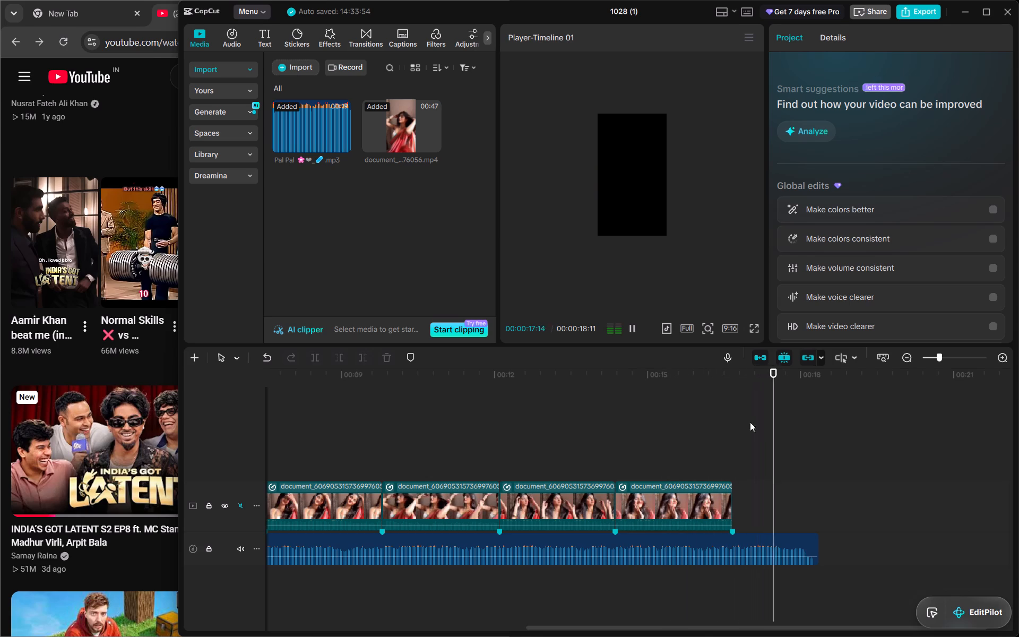
click(810, 433)
drag(810, 433, 475, 383)
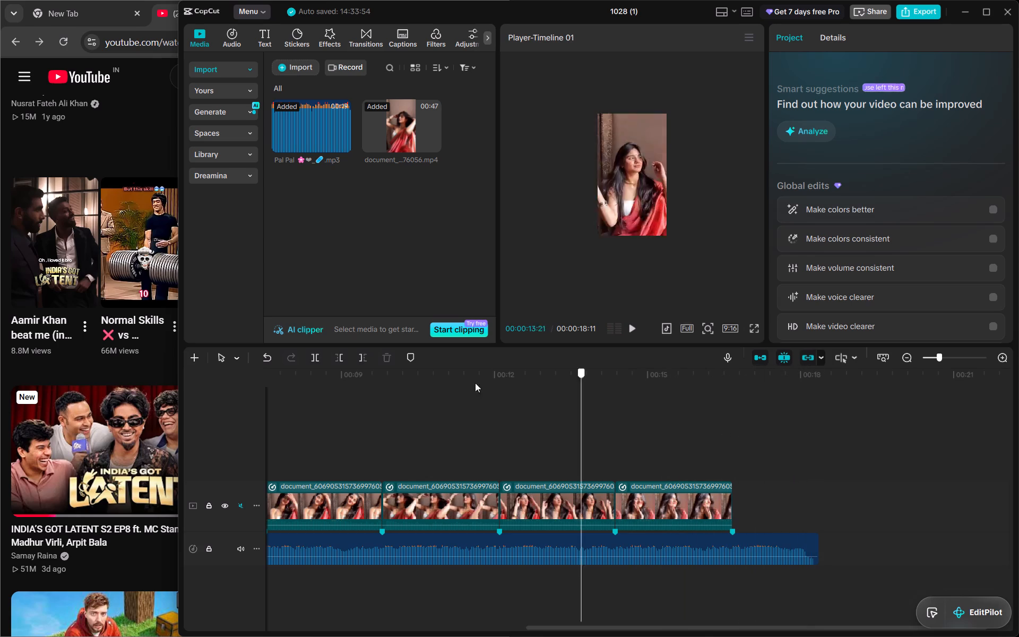
drag(475, 383, 135, 426)
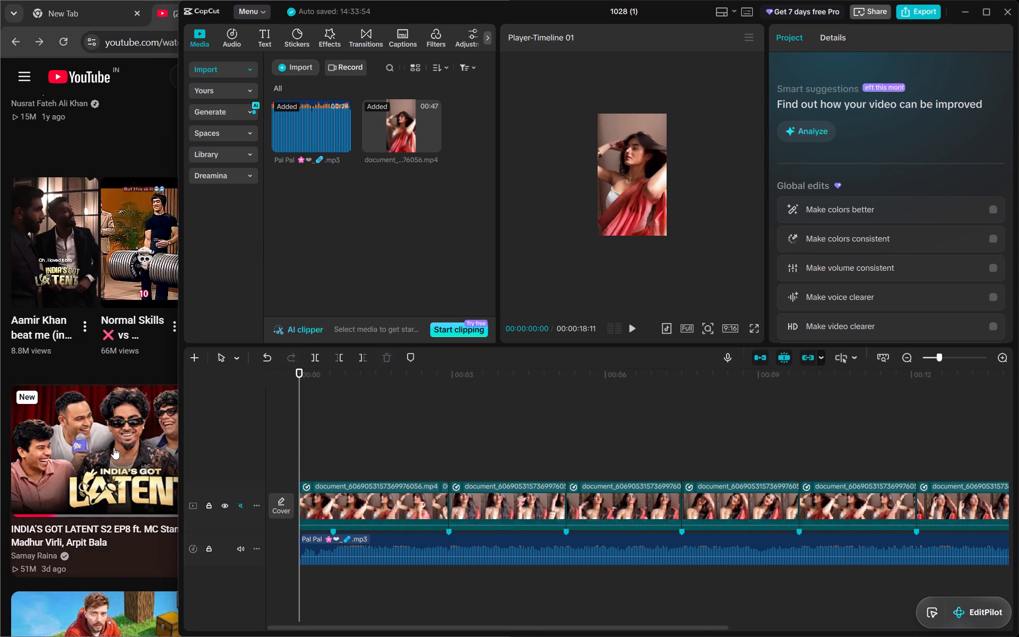
Switch to Chrome, skip ahead in the smooth reels transition tutorial, and watch the part about Out animations, pausing at about 3:44.
scroll(114, 447, down, 3)
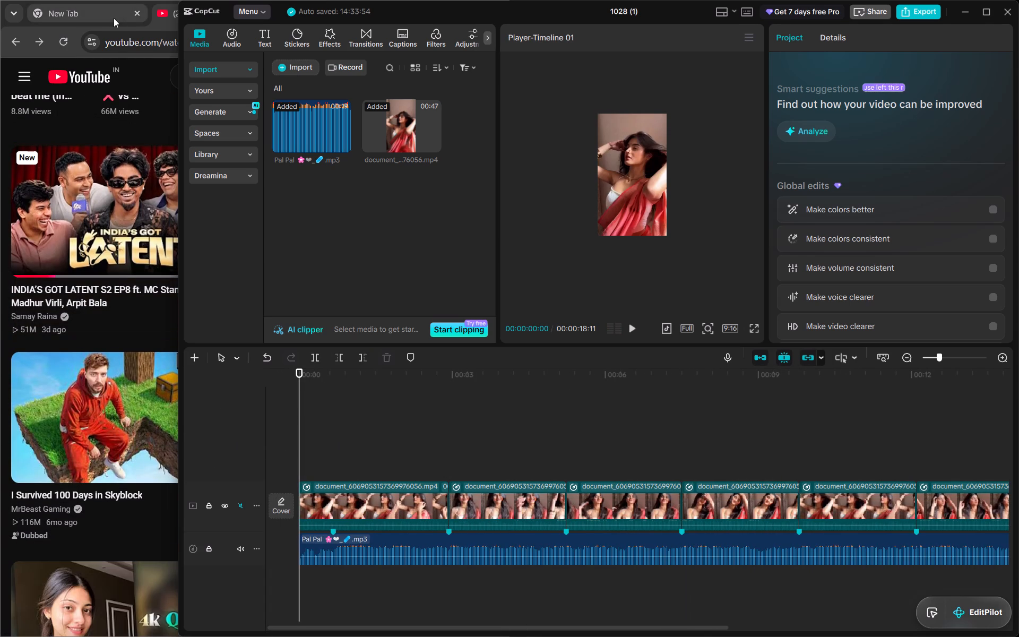
click(141, 12)
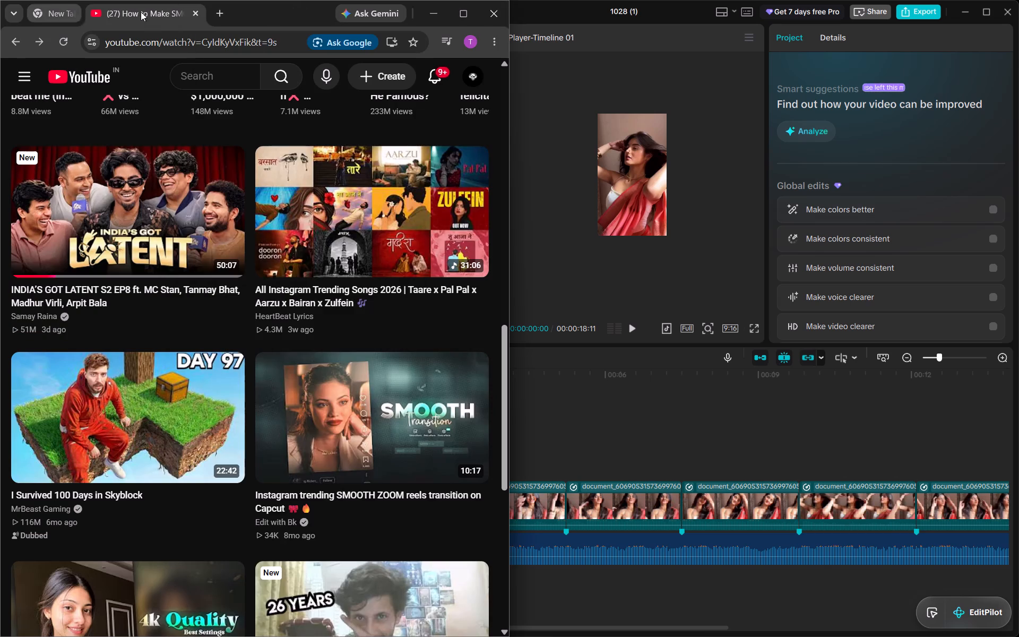
scroll(193, 316, up, 9)
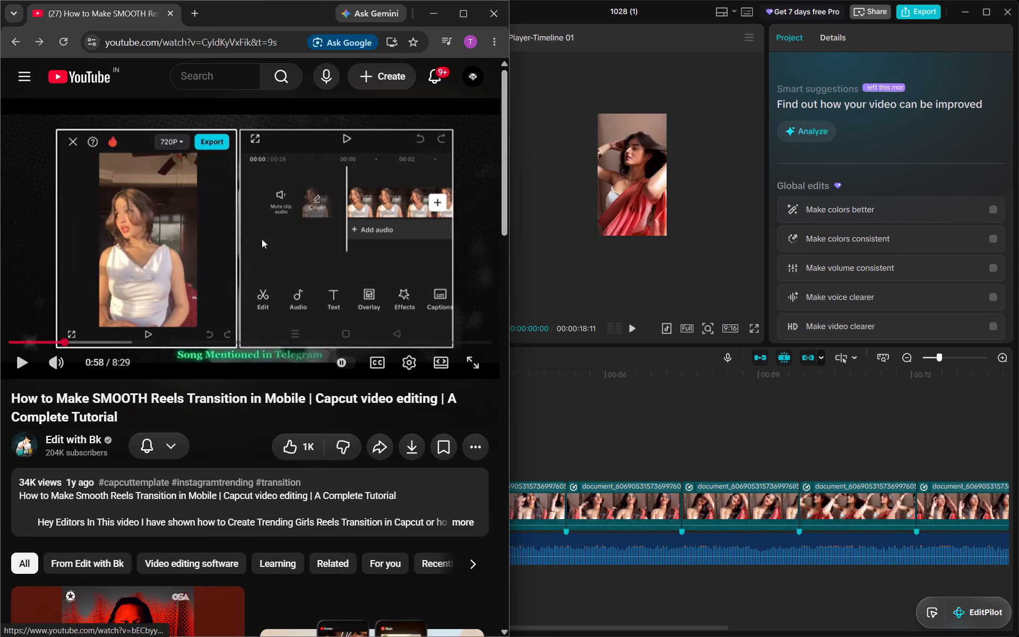
click(262, 239)
click(169, 345)
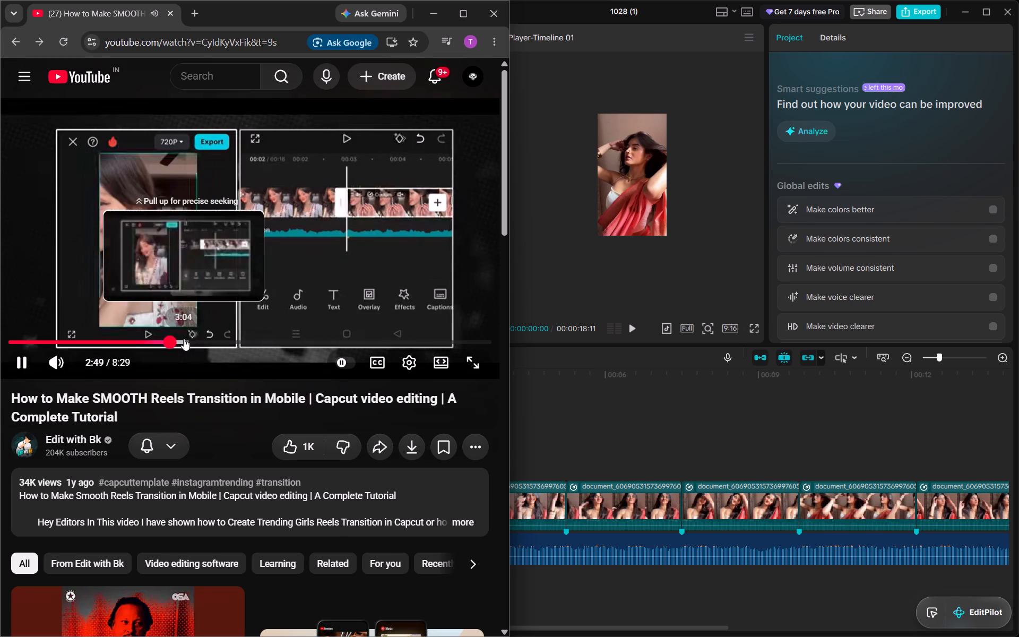
click(184, 339)
click(200, 340)
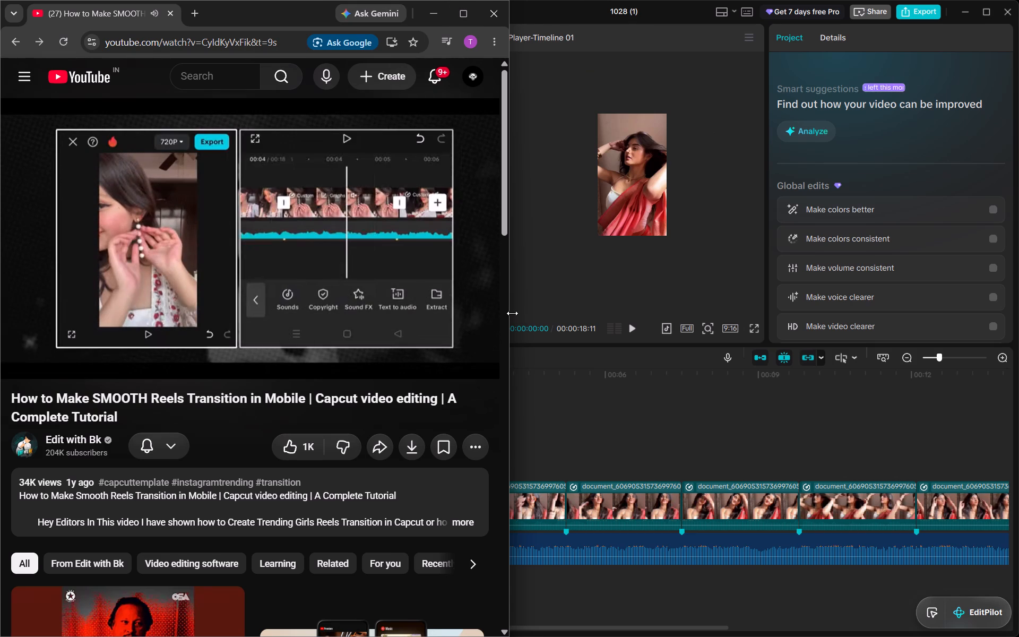
drag(511, 313, 710, 274)
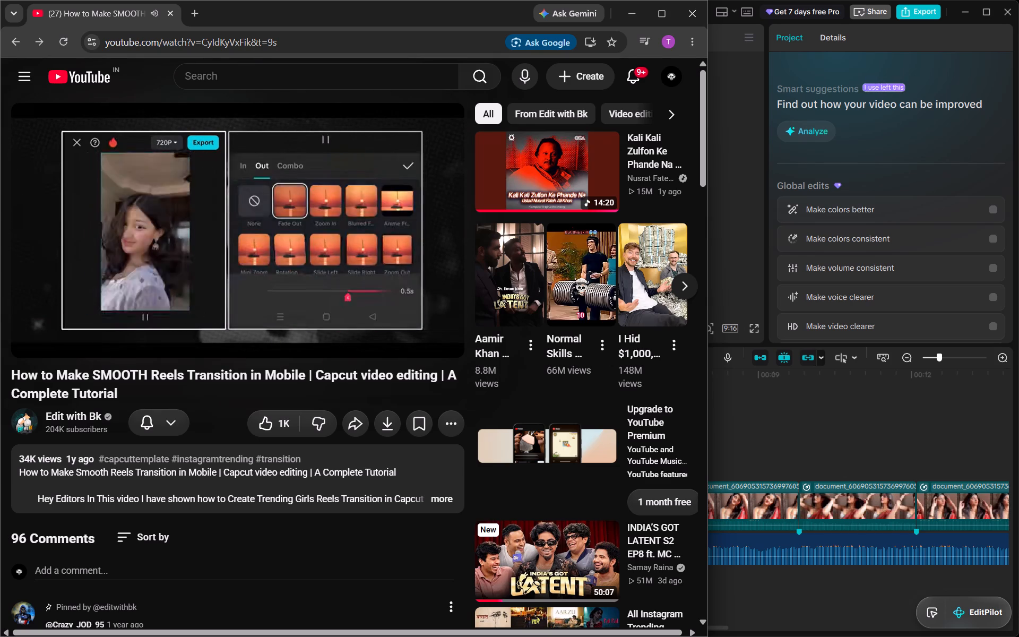
key(Left)
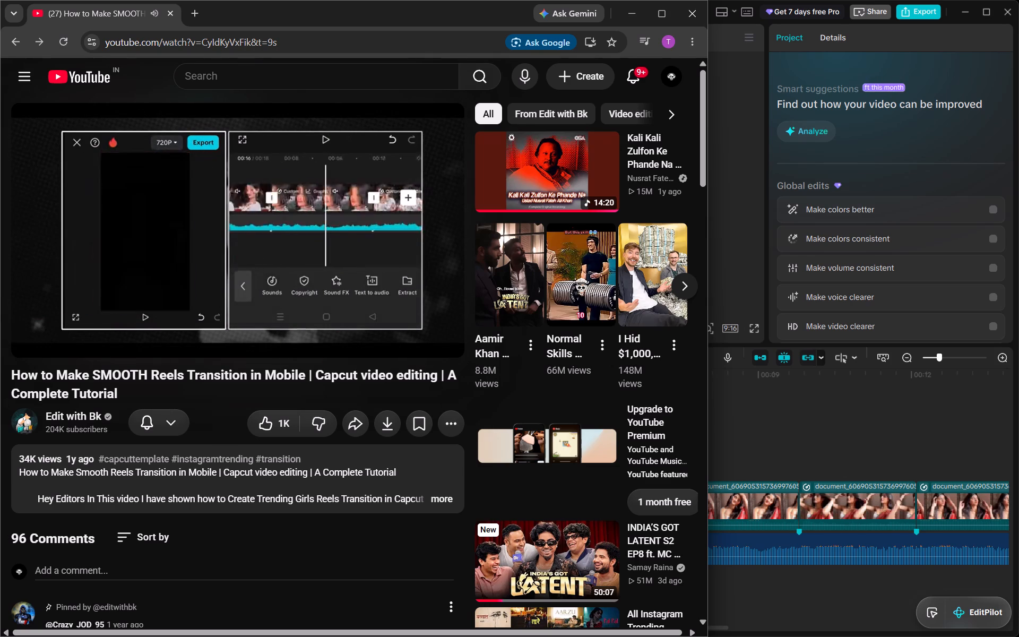
key(Left)
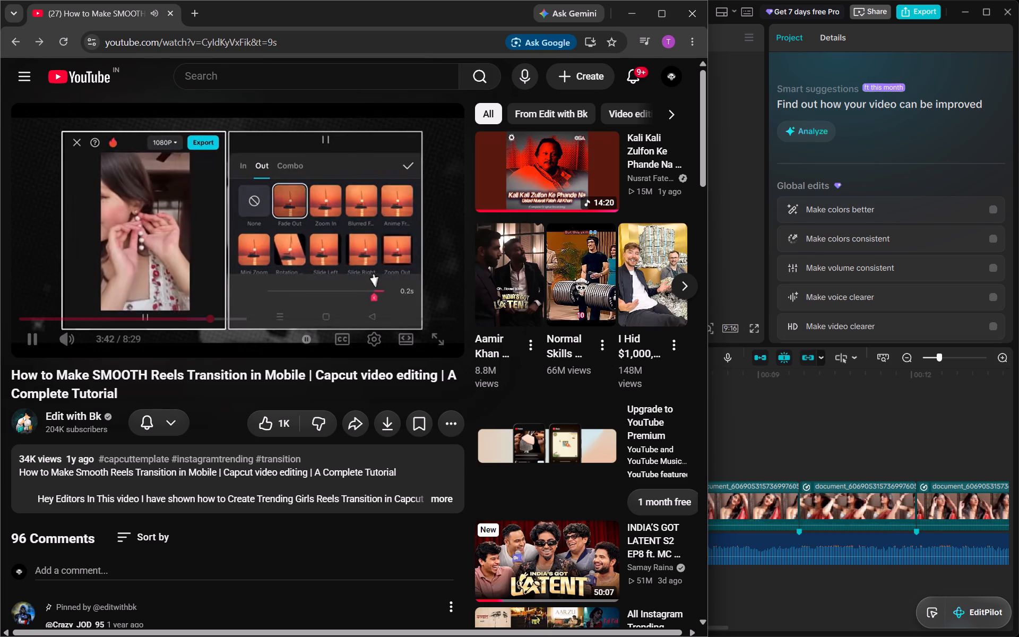
click(266, 271)
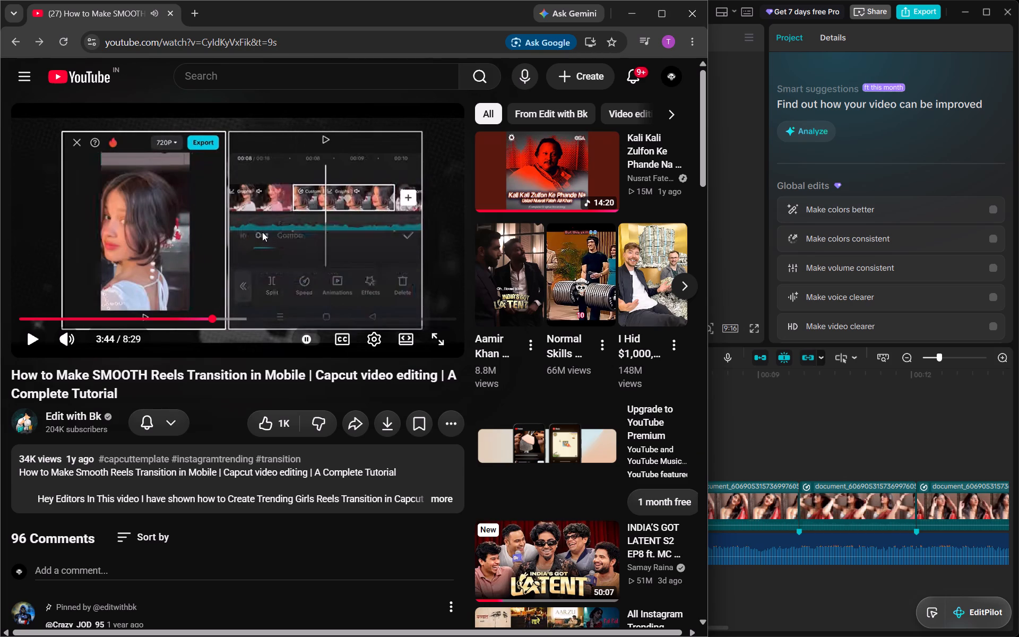
Rewind the tutorial slightly and rewatch the part about the Fade Out animation and its duration, pausing it afterward.
key(Left)
key(Left)
click(262, 232)
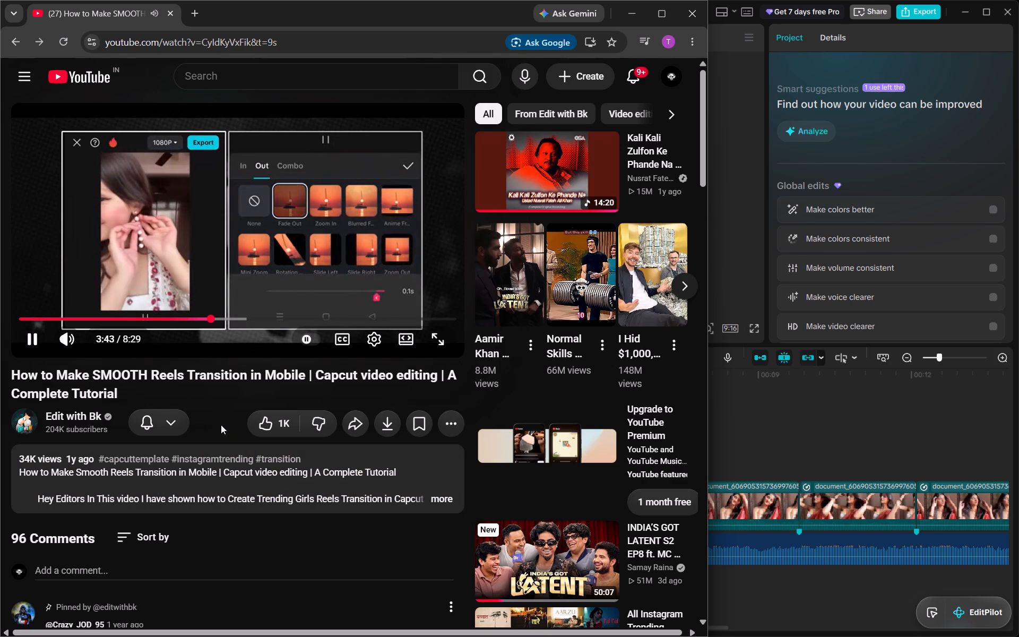
click(279, 270)
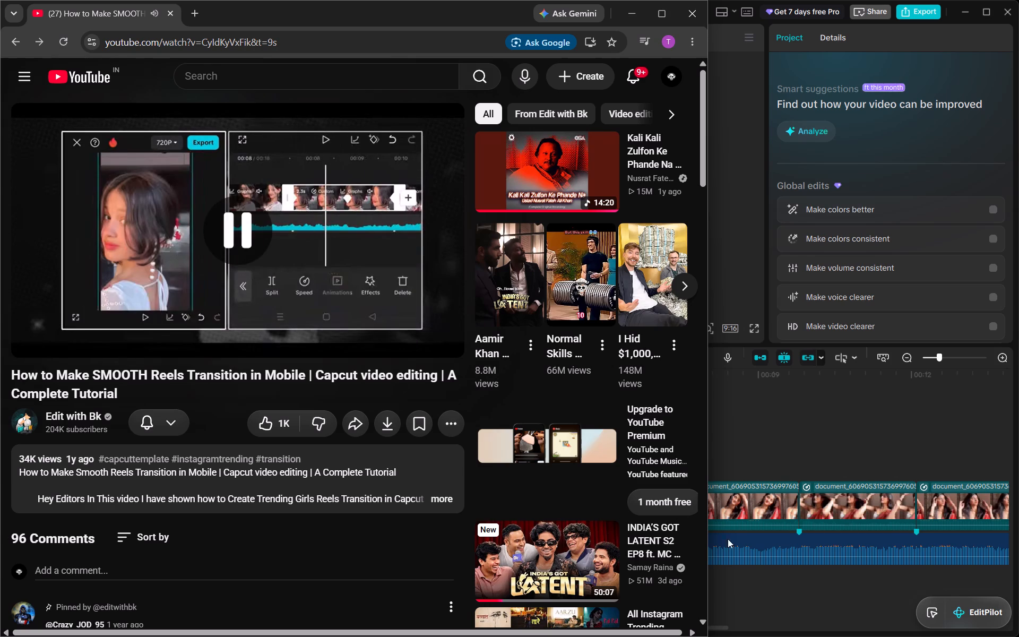
Switch to CapCut, select the first clip, and search its Out animations for "fade out".
click(739, 429)
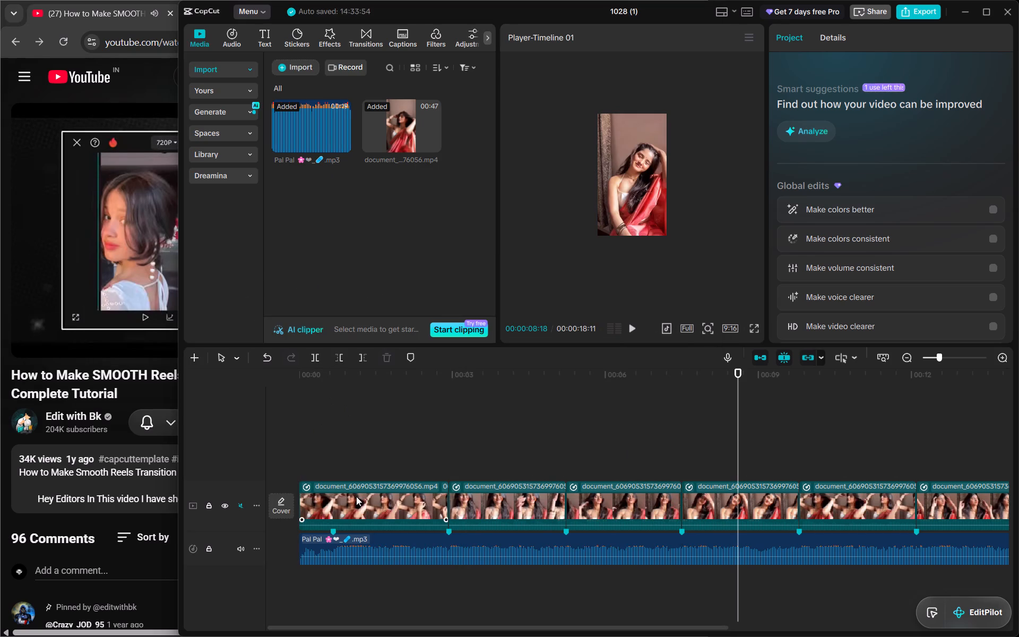
click(356, 496)
click(913, 39)
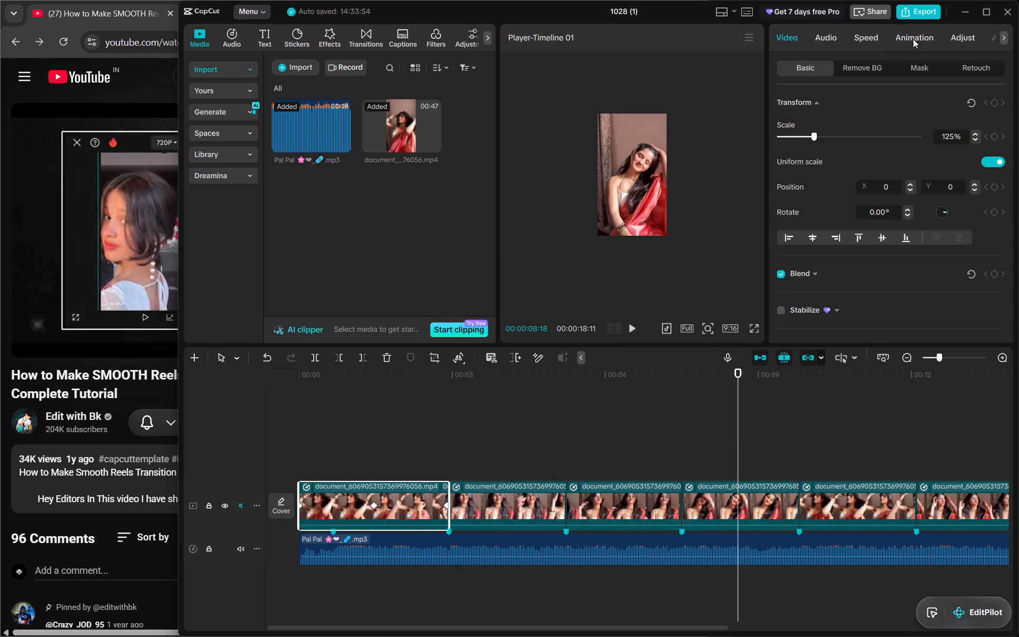
click(879, 74)
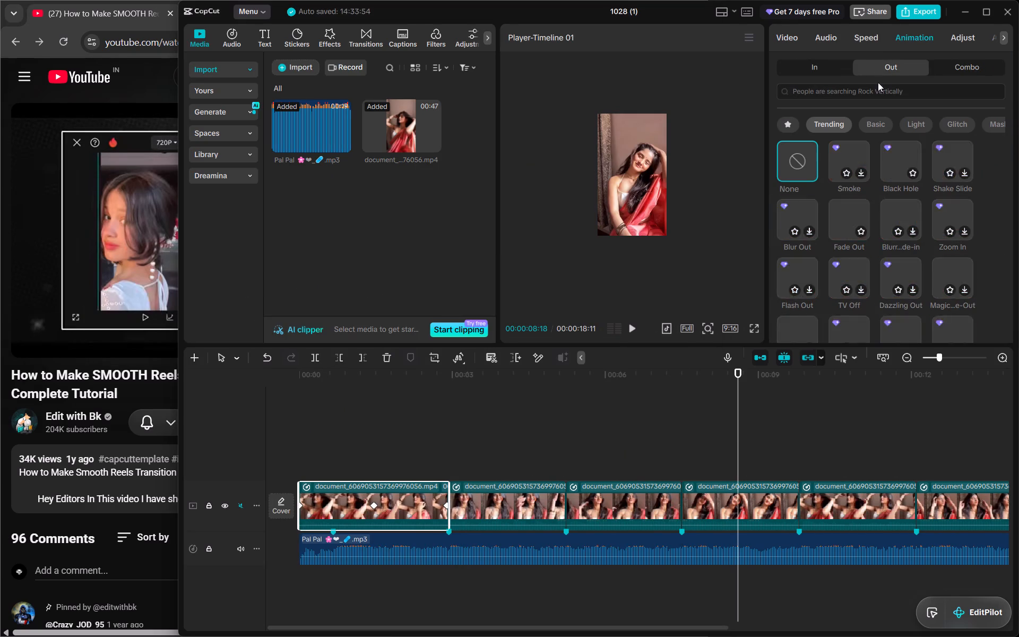
click(784, 125)
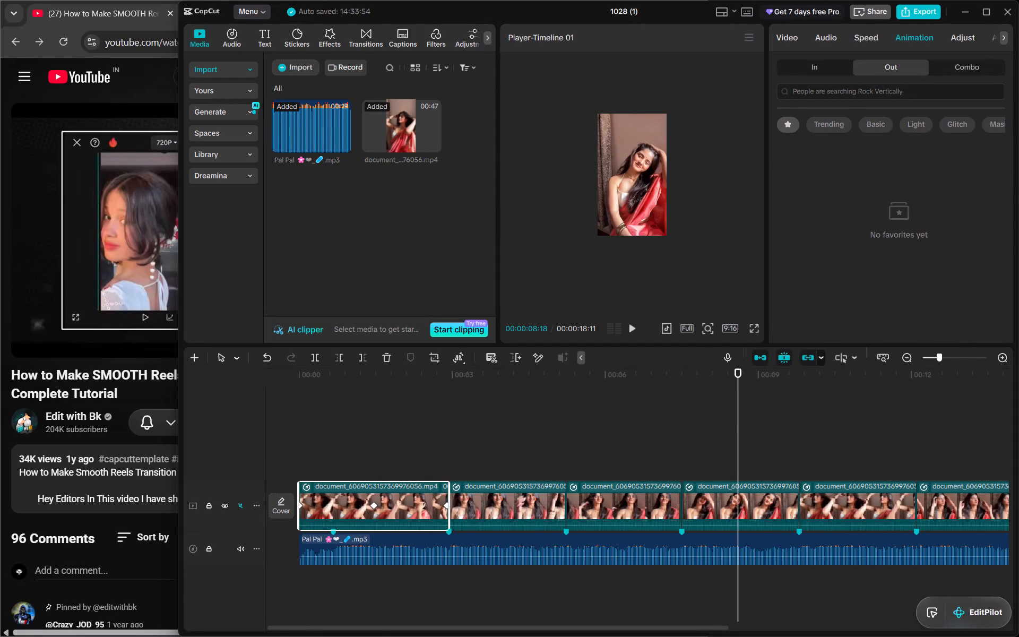
click(874, 92)
click(811, 143)
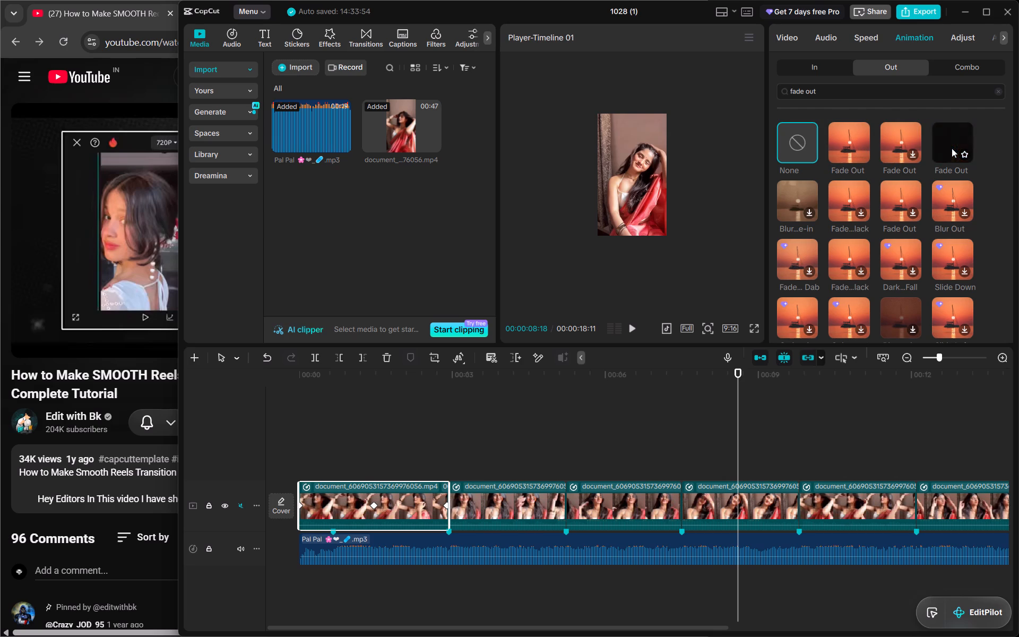
Apply the first Fade Out result to the first clip with a 0.1s duration, and play back the transition into the second clip.
click(844, 150)
click(844, 150)
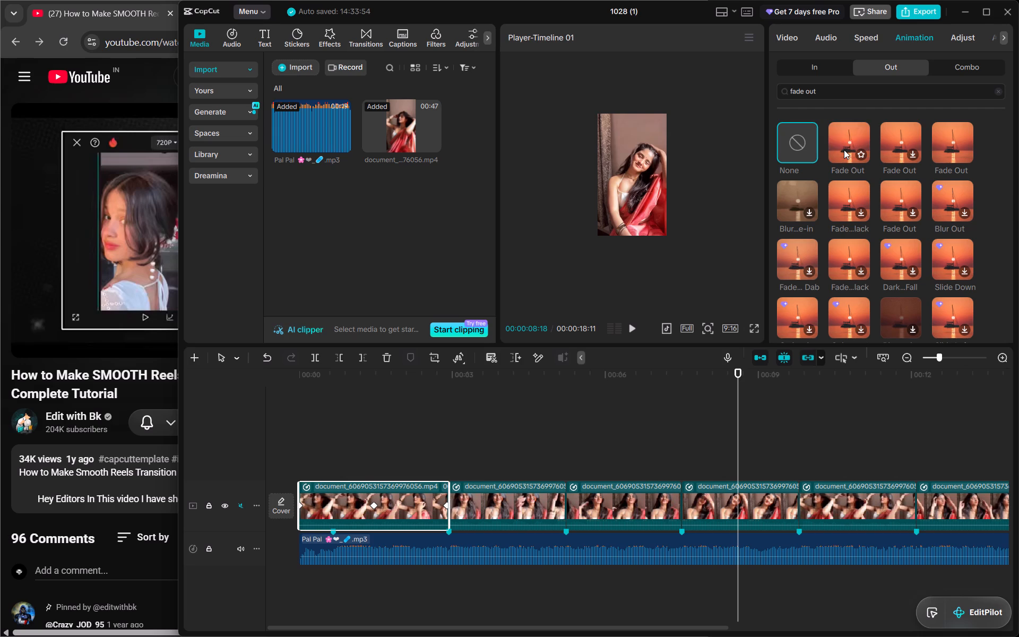
click(844, 150)
double_click(844, 150)
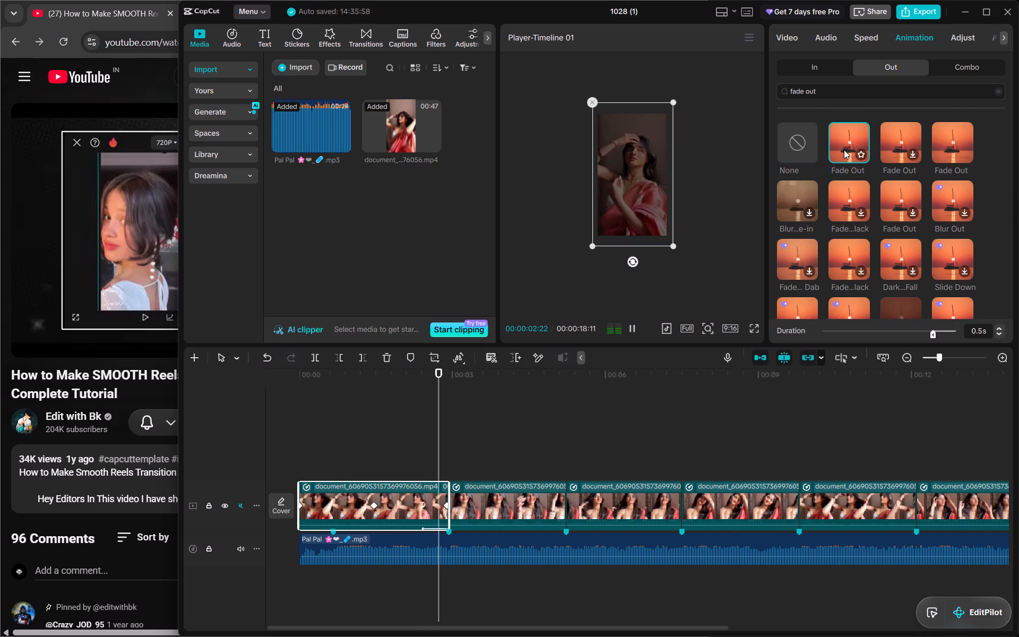
triple_click(999, 334)
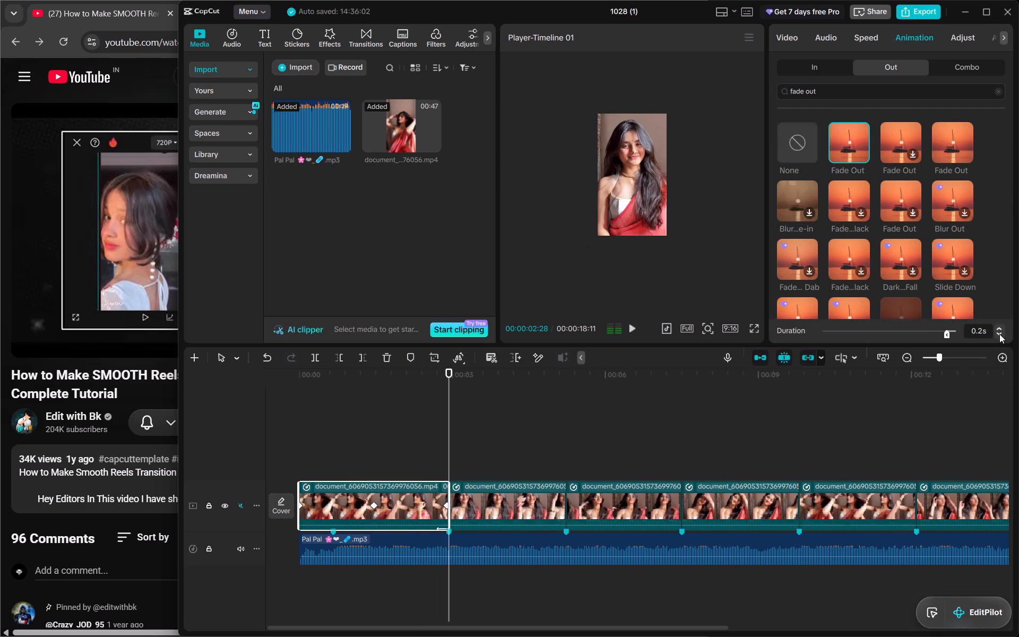
click(999, 334)
drag(451, 419, 418, 412)
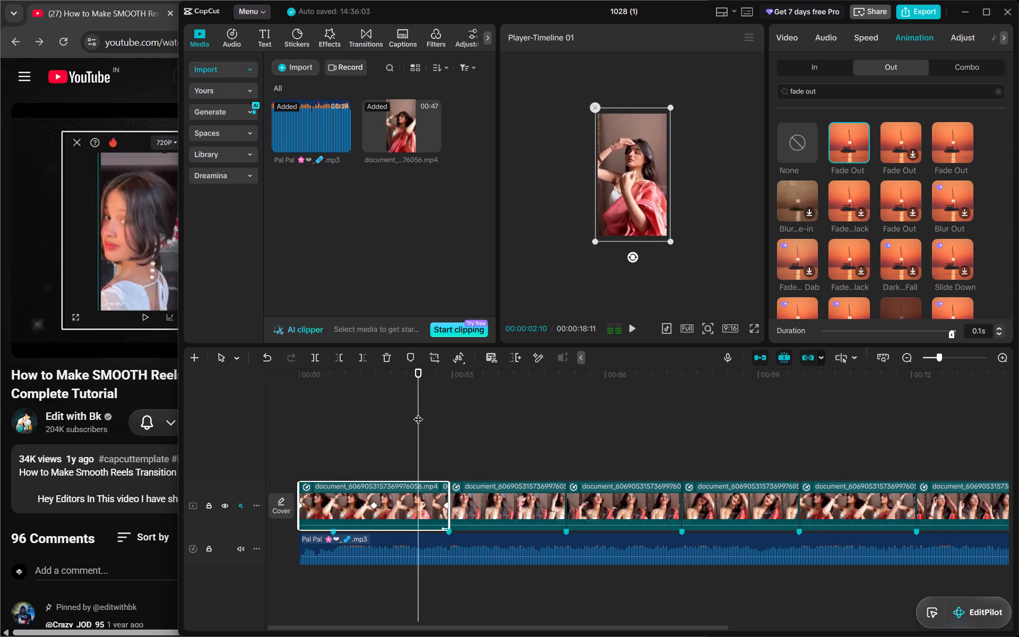
key(space)
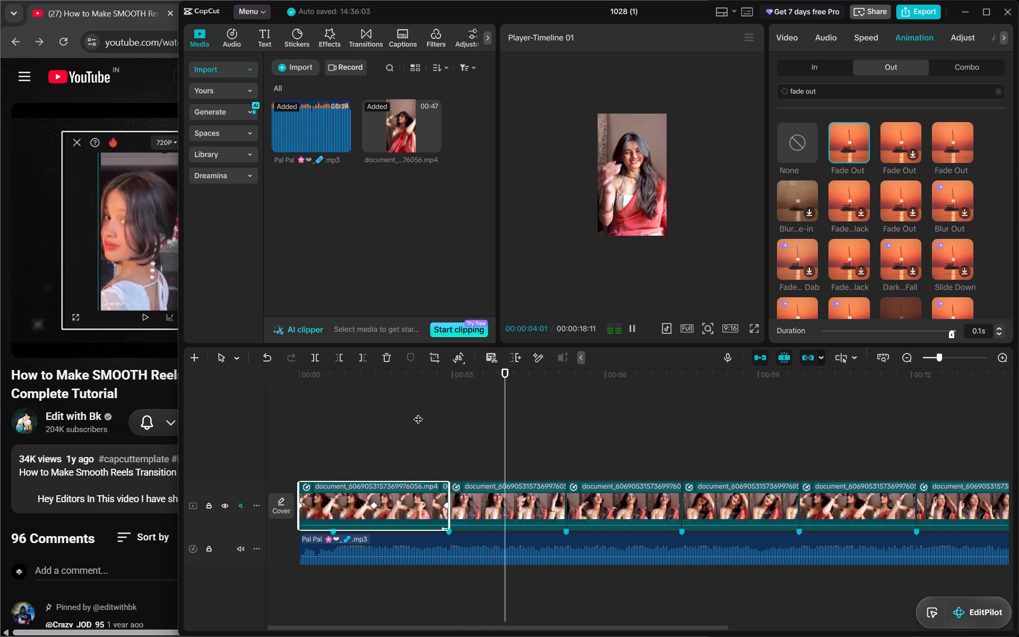
key(space)
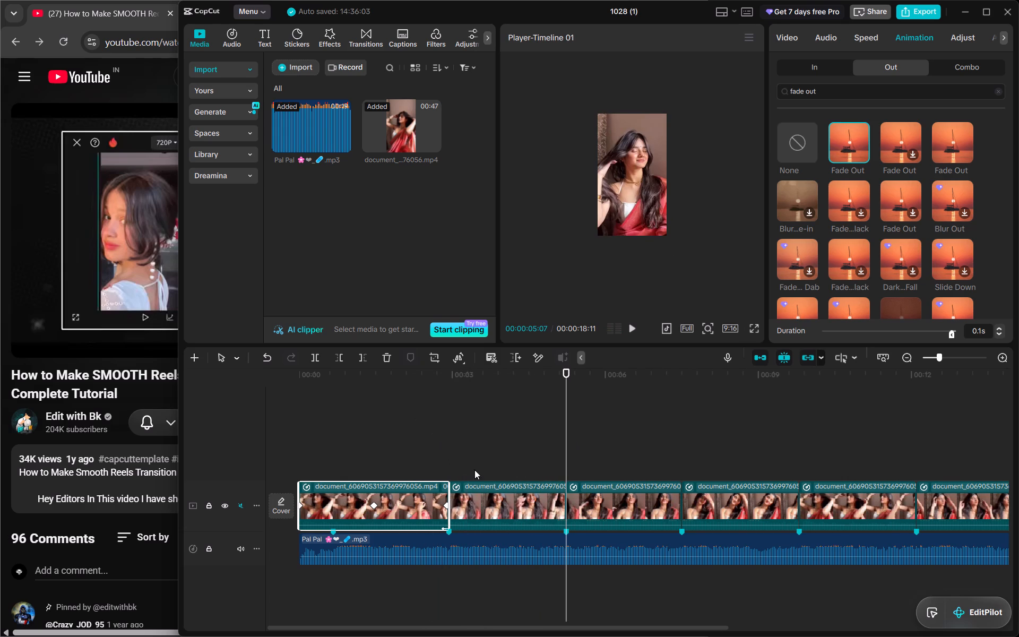
Apply the first Fade Out animation result to the second clip and set its duration to 0.1s.
click(509, 483)
click(853, 154)
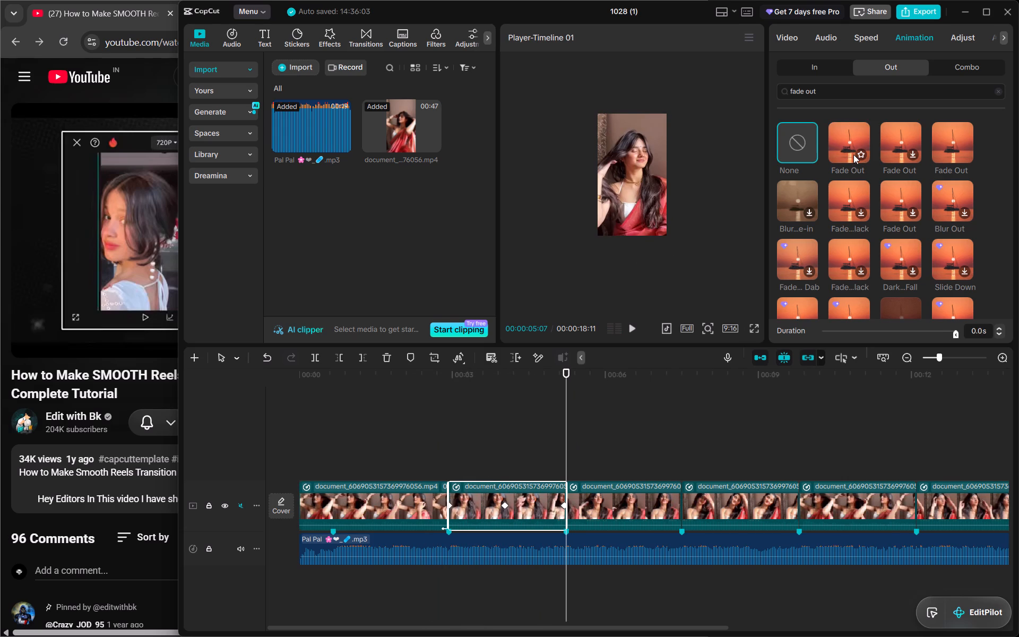
click(851, 153)
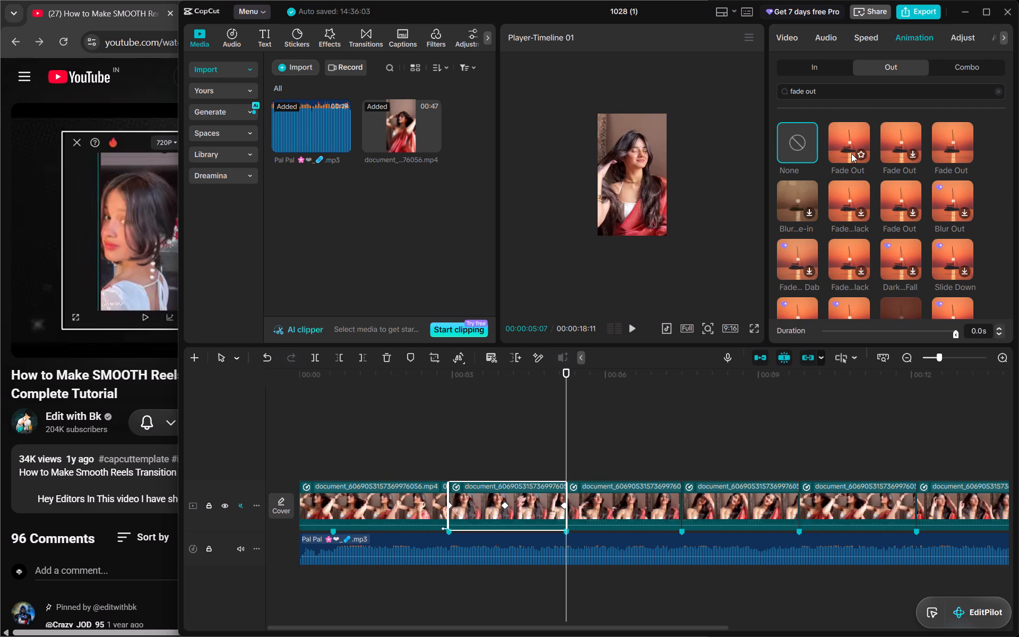
click(851, 153)
double_click(848, 147)
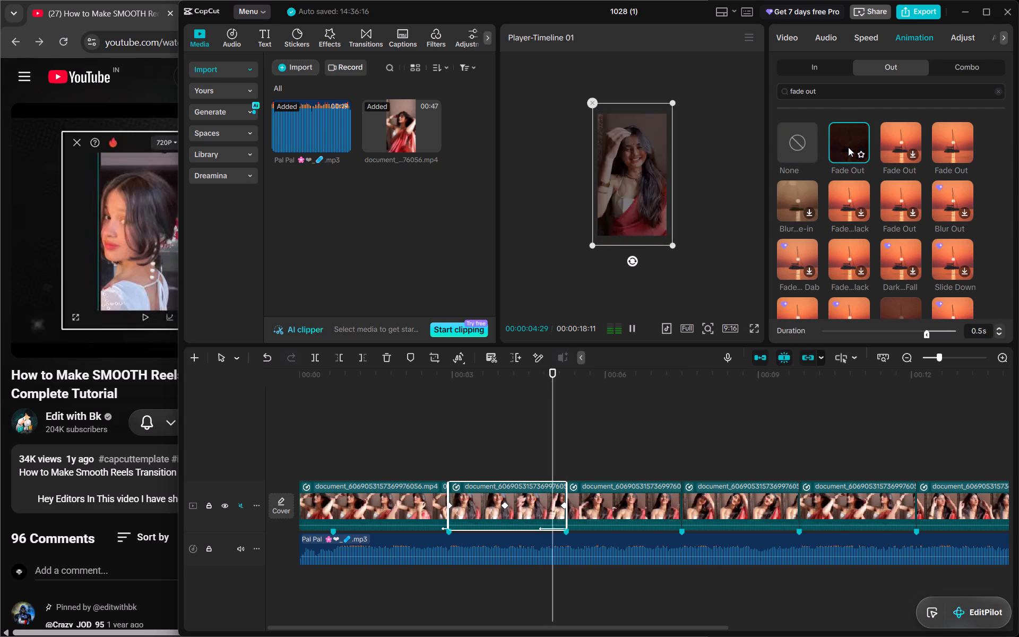
triple_click(999, 332)
click(999, 332)
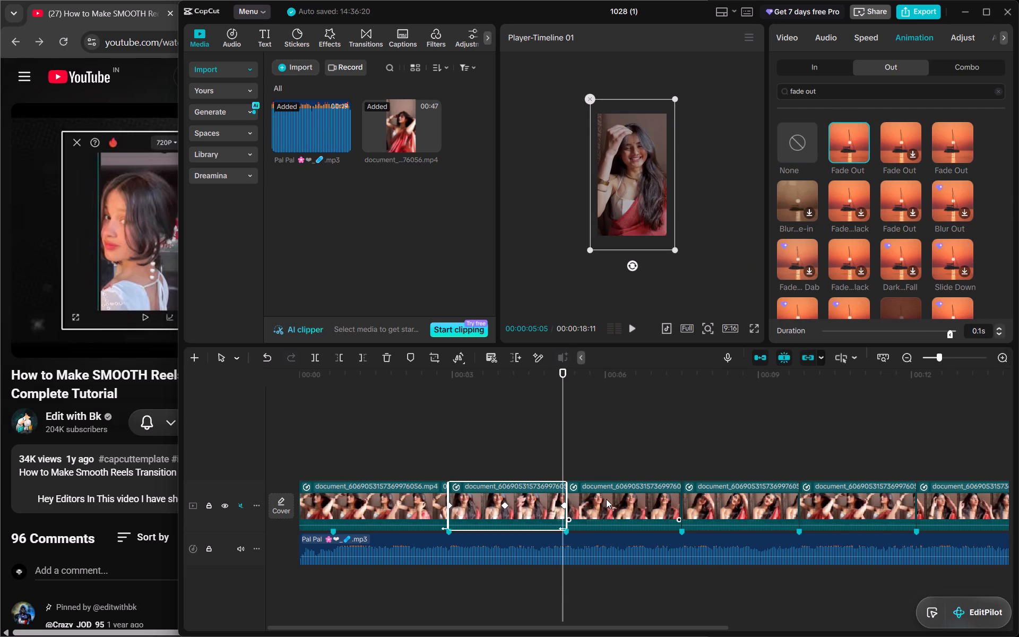
Apply the second Fade Out variant to the third clip, set its duration to 0.1s, and play back the clip's end.
click(606, 499)
click(893, 143)
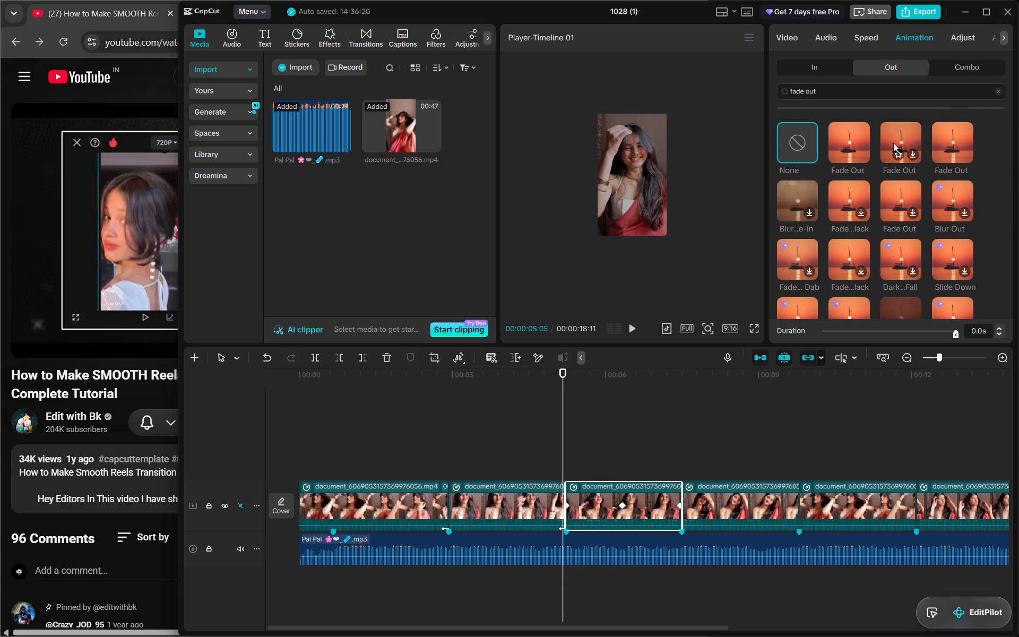
double_click(893, 143)
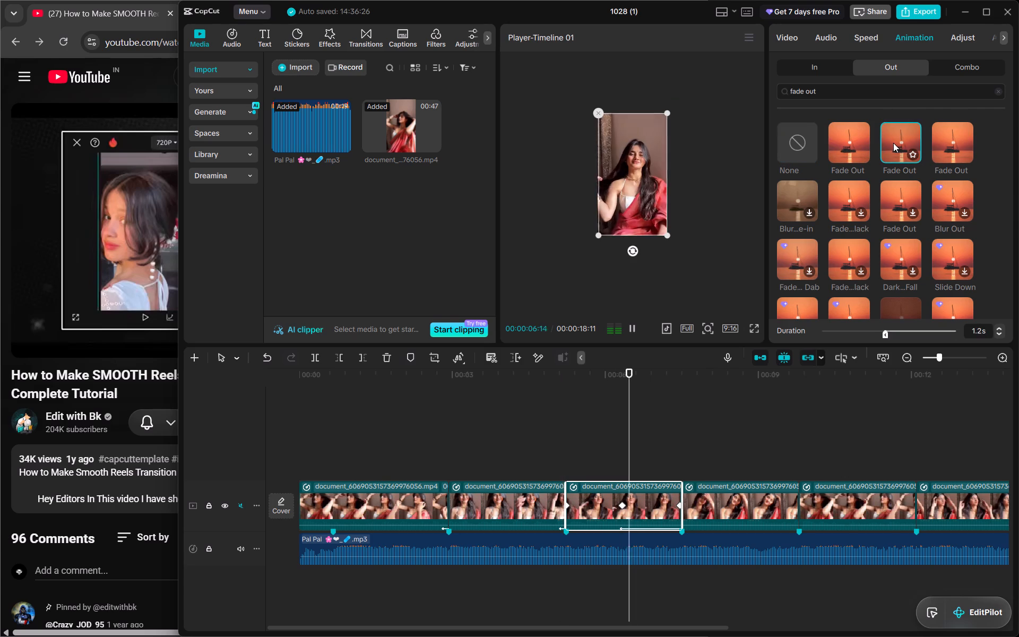
triple_click(998, 331)
triple_click(998, 331)
triple_click(998, 331)
double_click(998, 331)
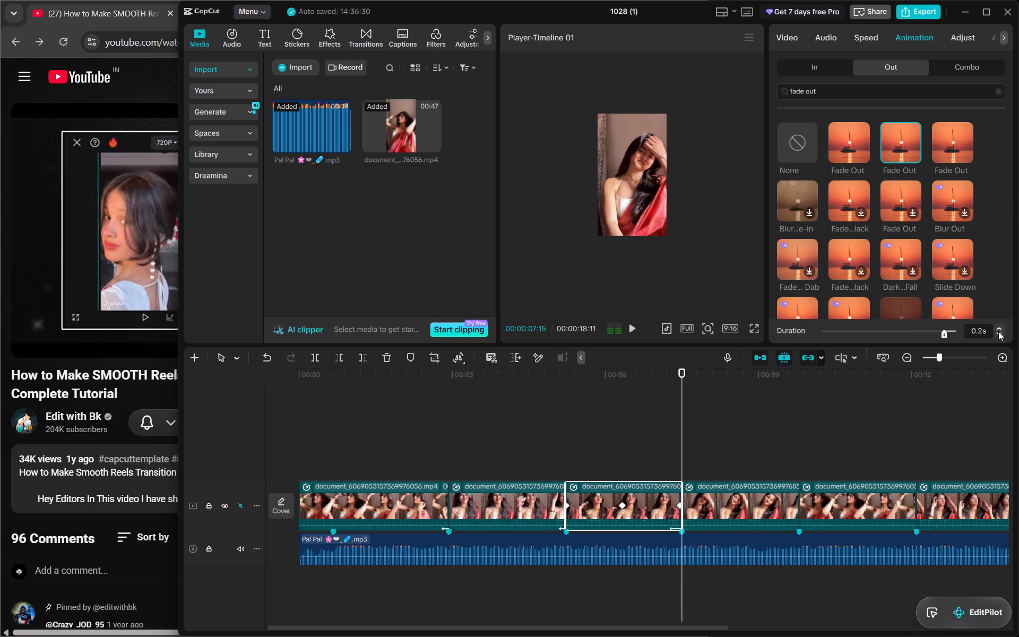
click(611, 377)
key(space)
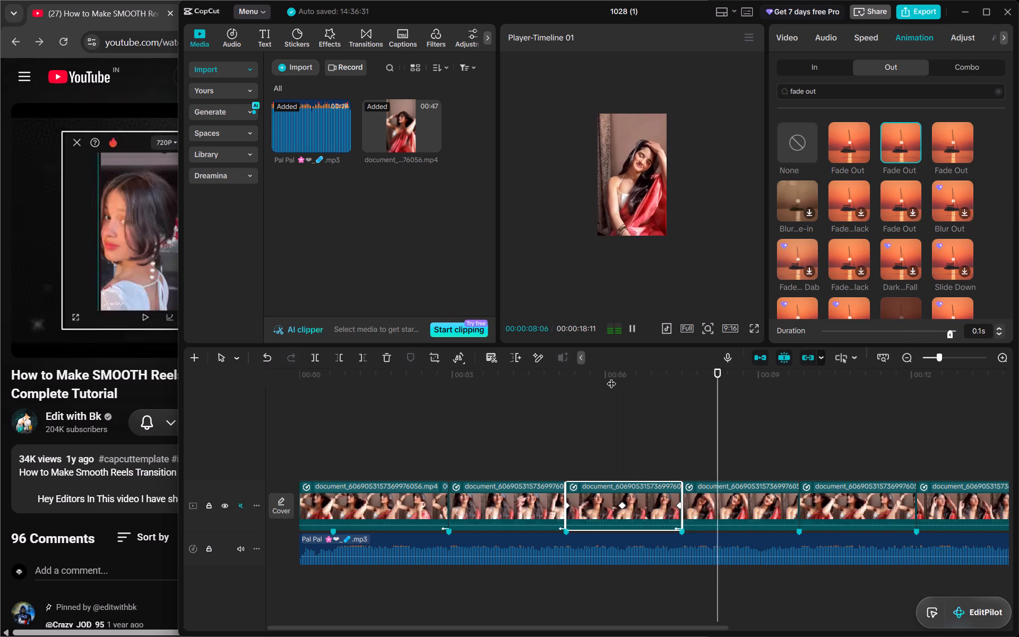
key(space)
Replace the third clip's Out animation with the first Fade Out variant, as used on the earlier clips.
double_click(853, 154)
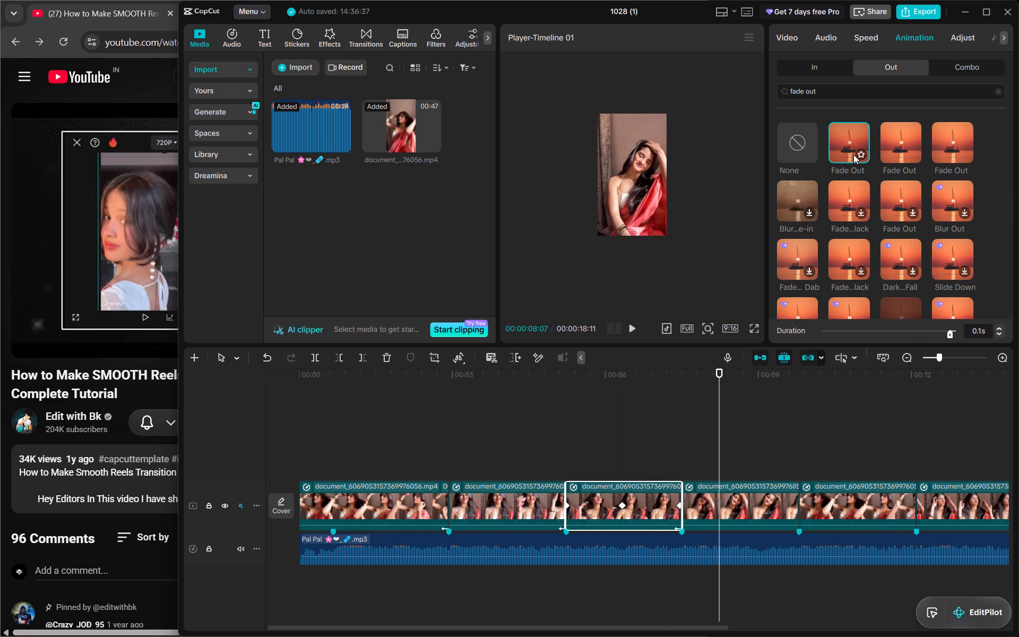
Apply the first Fade Out variant to the fourth clip and set its duration to 0.1s.
click(718, 501)
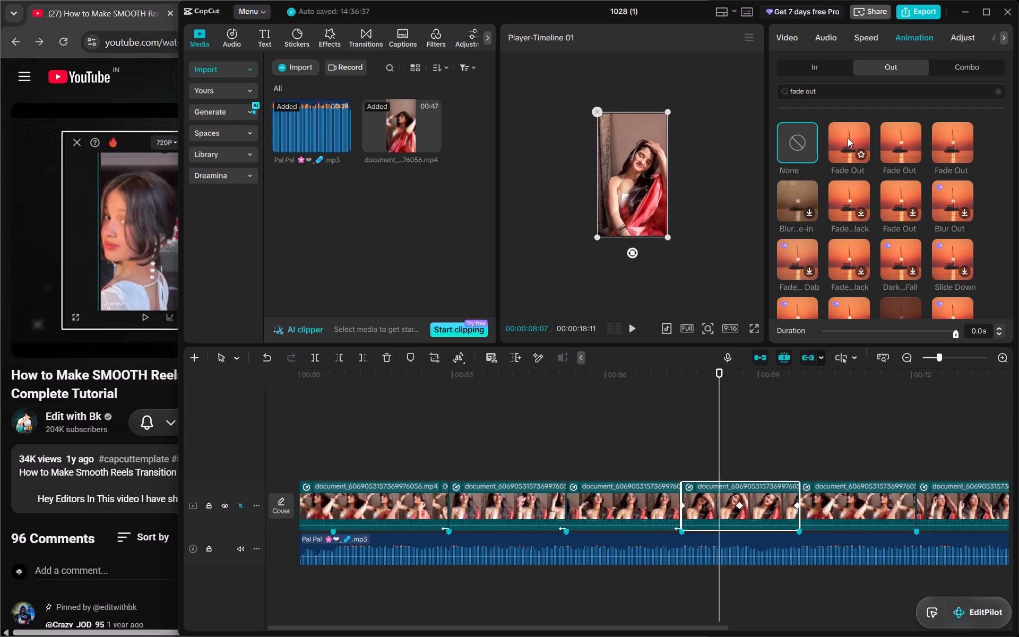
double_click(848, 138)
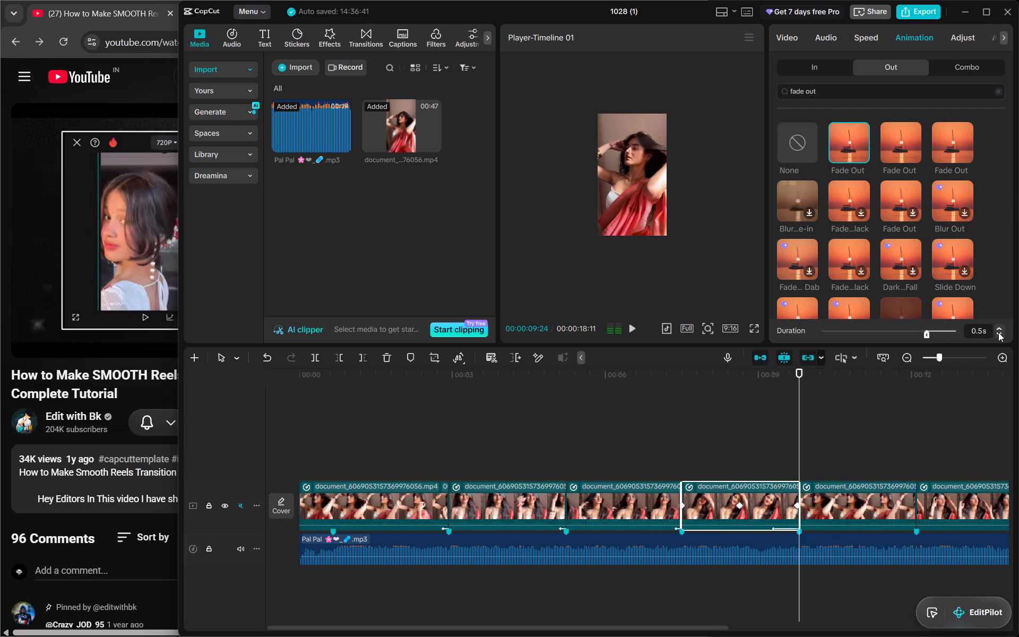
triple_click(998, 332)
click(998, 332)
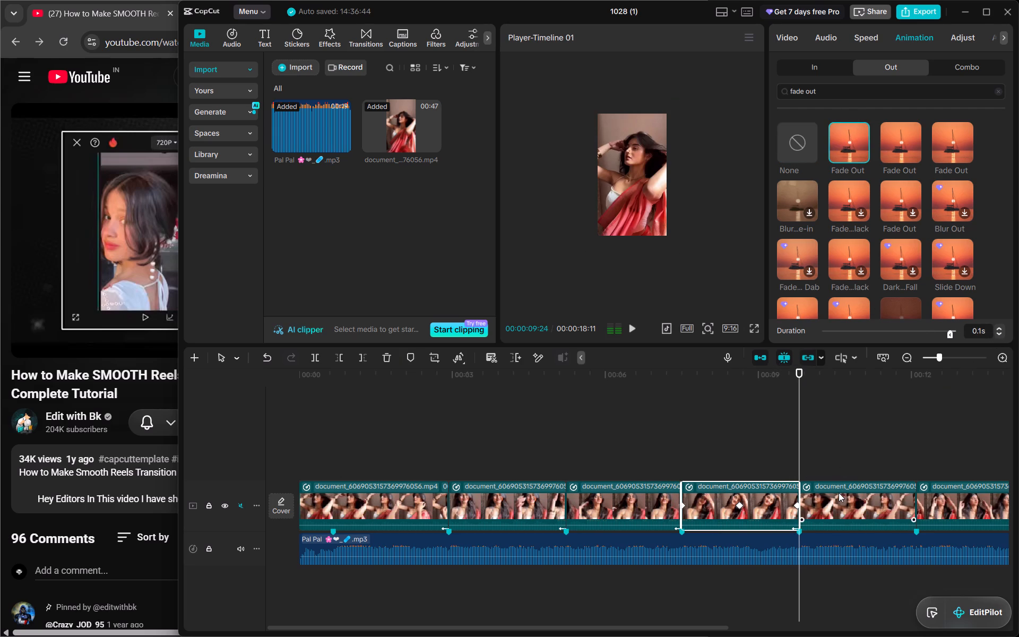
Apply the first Fade Out variant to the fifth clip and set its duration to 0.1s.
double_click(839, 493)
double_click(833, 151)
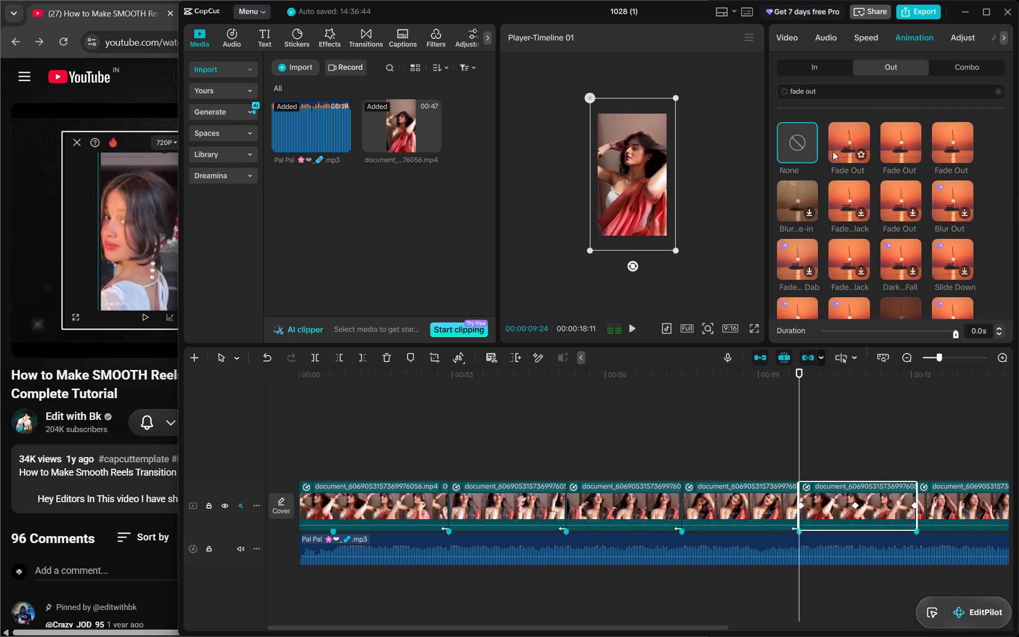
triple_click(1000, 334)
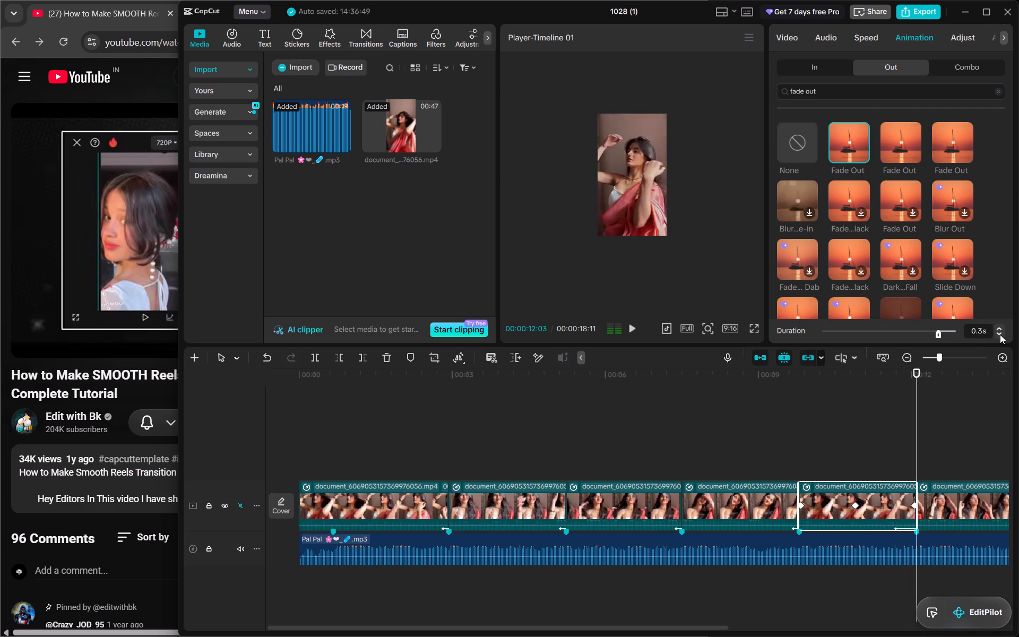
click(1000, 334)
Apply the first Fade Out variant to the sixth clip and set its duration to 0.1s.
scroll(767, 437, left, 2)
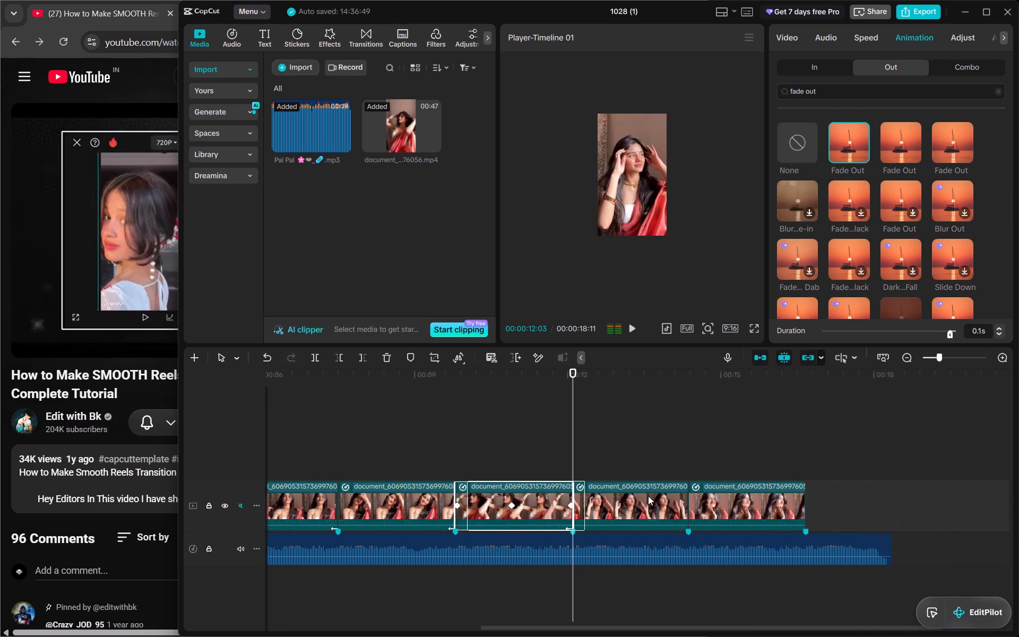
double_click(599, 512)
double_click(838, 149)
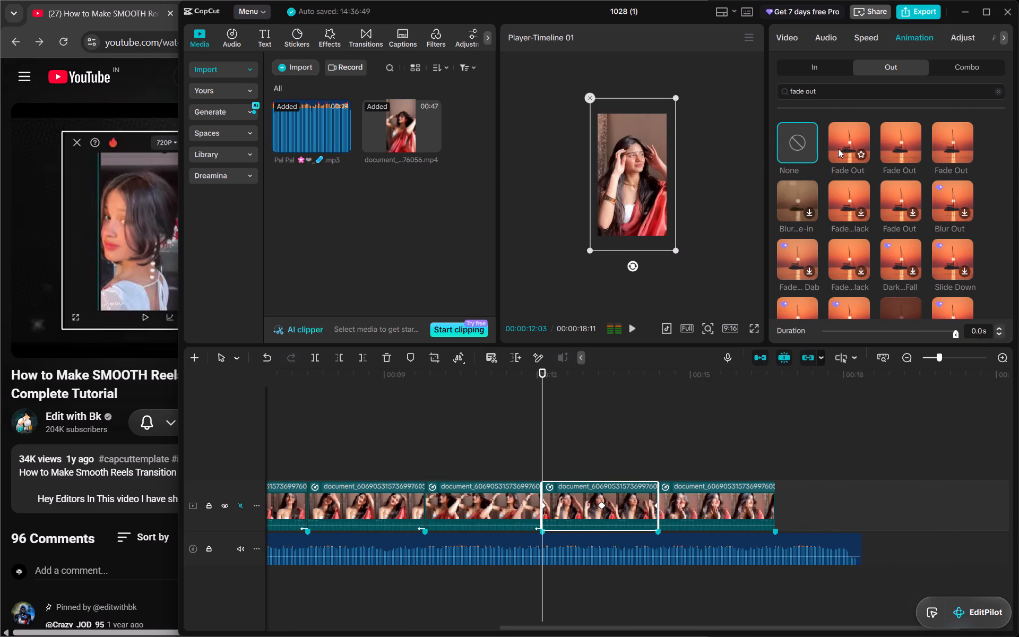
triple_click(998, 334)
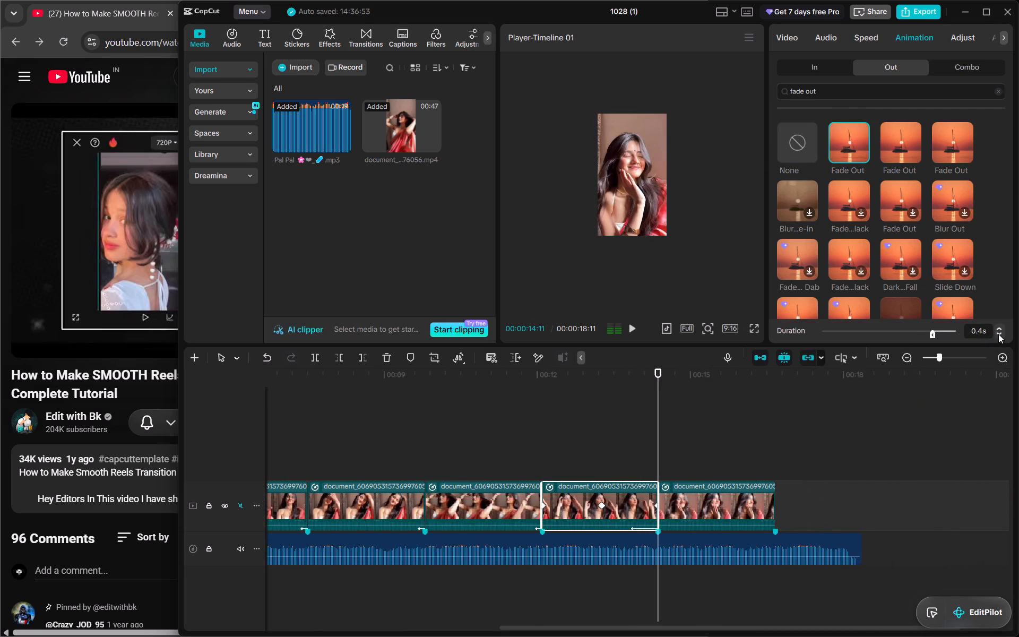
click(998, 334)
Apply the first Fade Out variant to the seventh clip and set its duration to 0.1s.
double_click(703, 507)
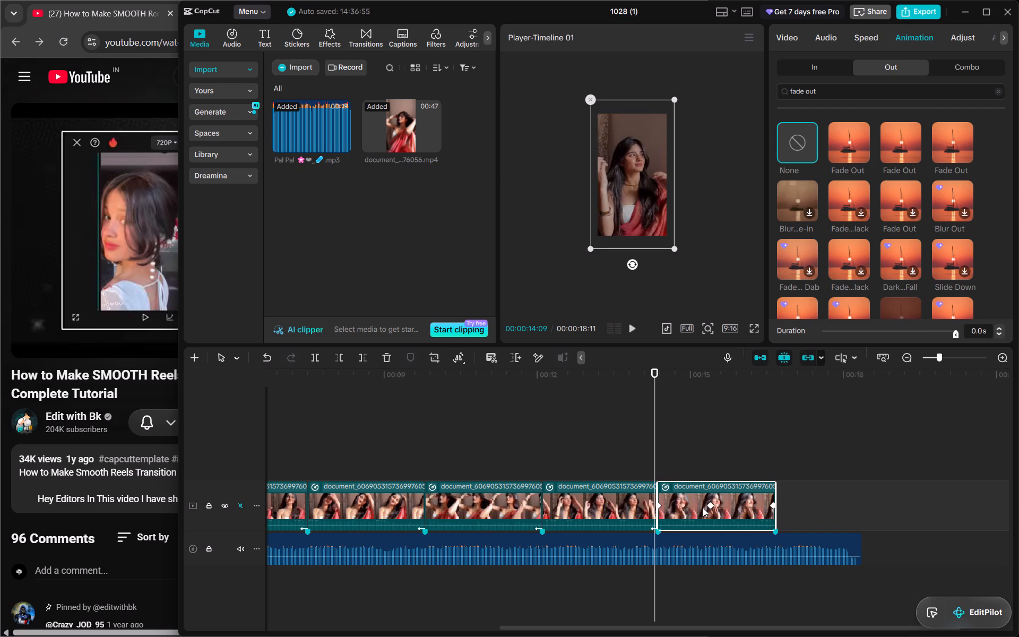
double_click(852, 131)
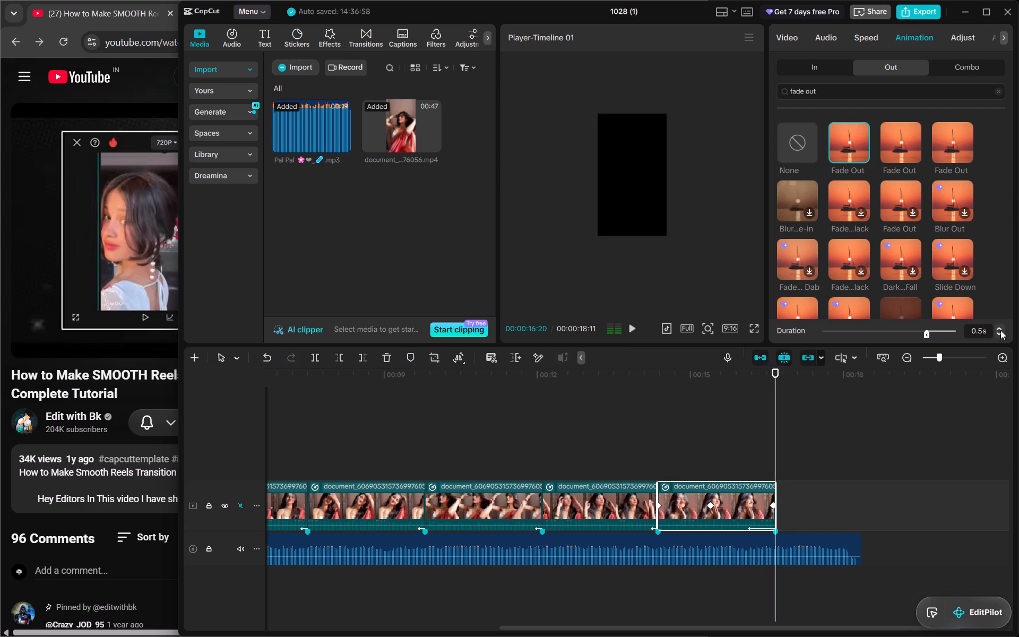
triple_click(1000, 333)
click(1000, 333)
Return the playhead to the start and play the whole edit to review the fade-out animations.
click(689, 422)
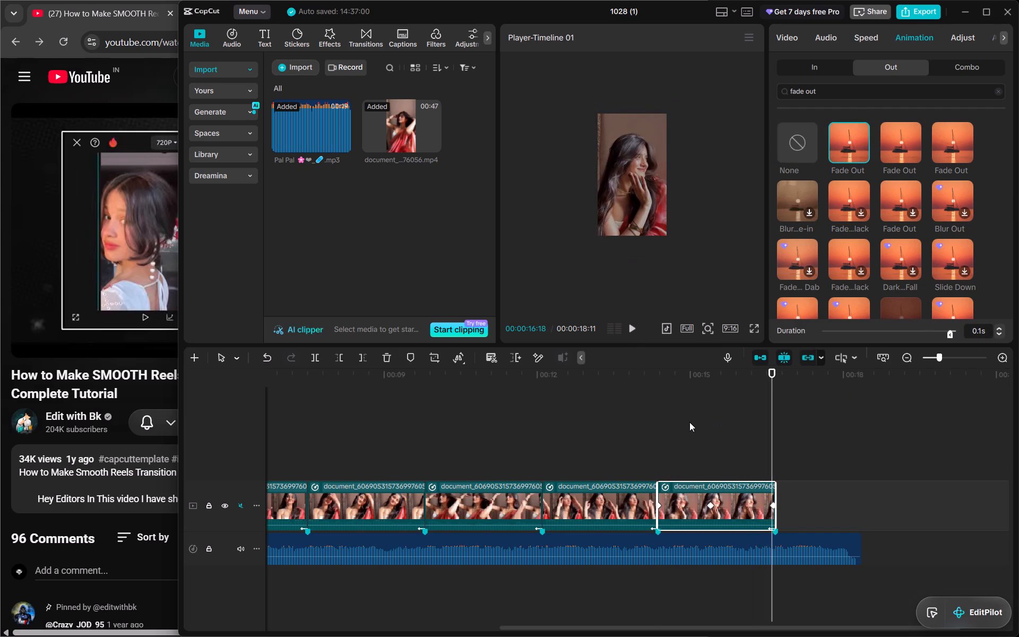
drag(689, 422, 249, 402)
key(space)
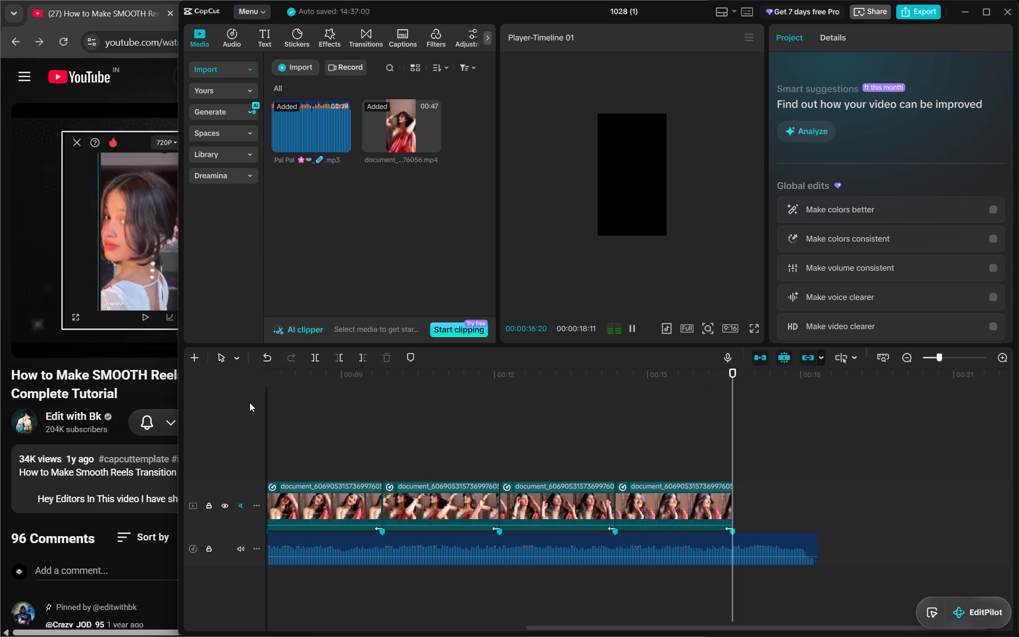
Stop the review and play the next part of the YouTube tutorial to see which video effect it adds.
key(space)
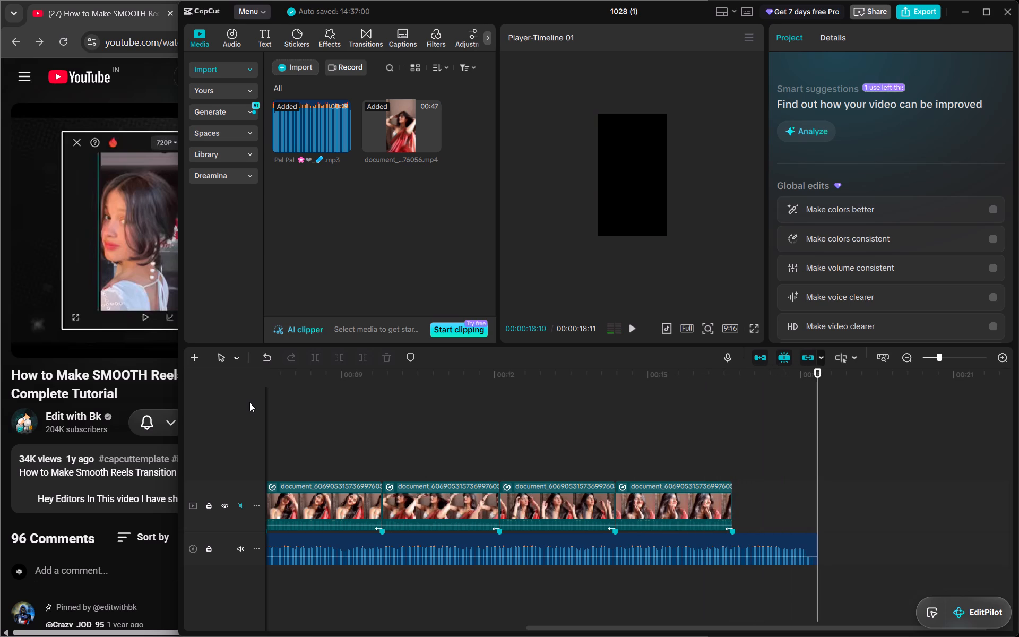
drag(397, 375, 379, 381)
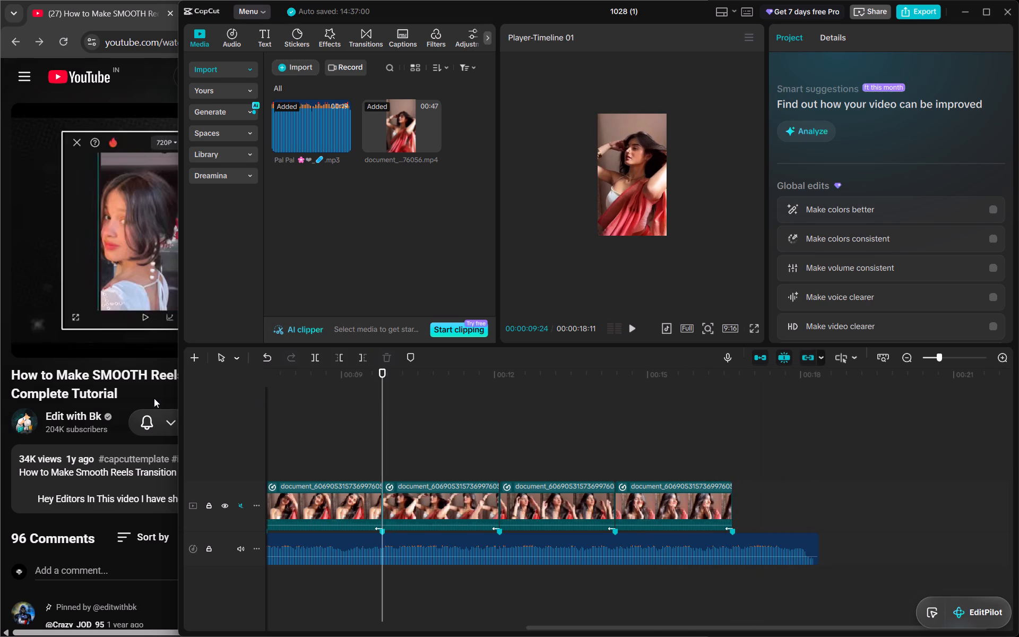
click(154, 398)
click(245, 246)
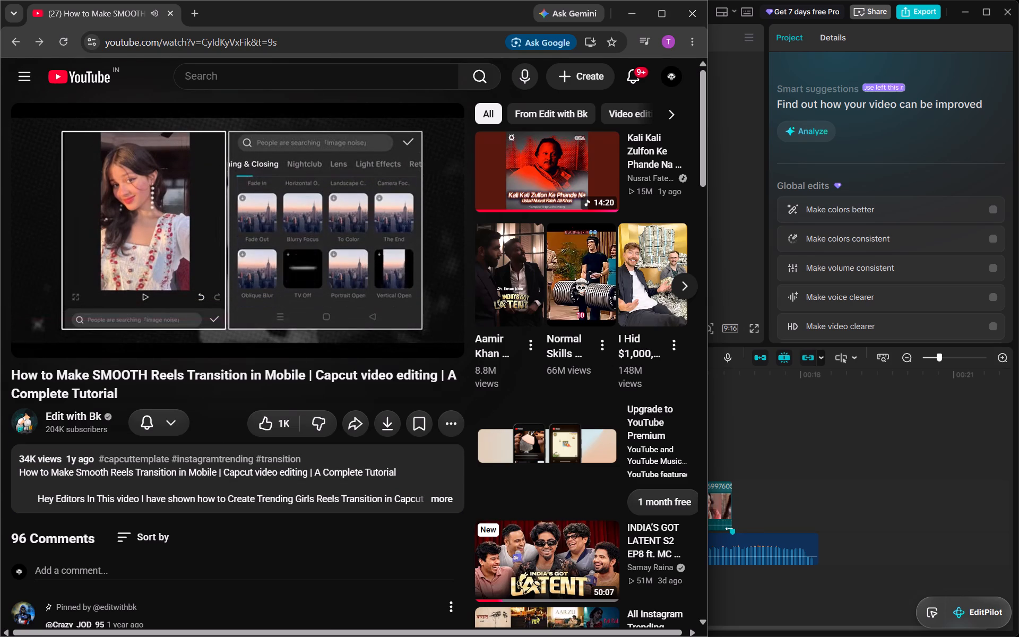
click(306, 243)
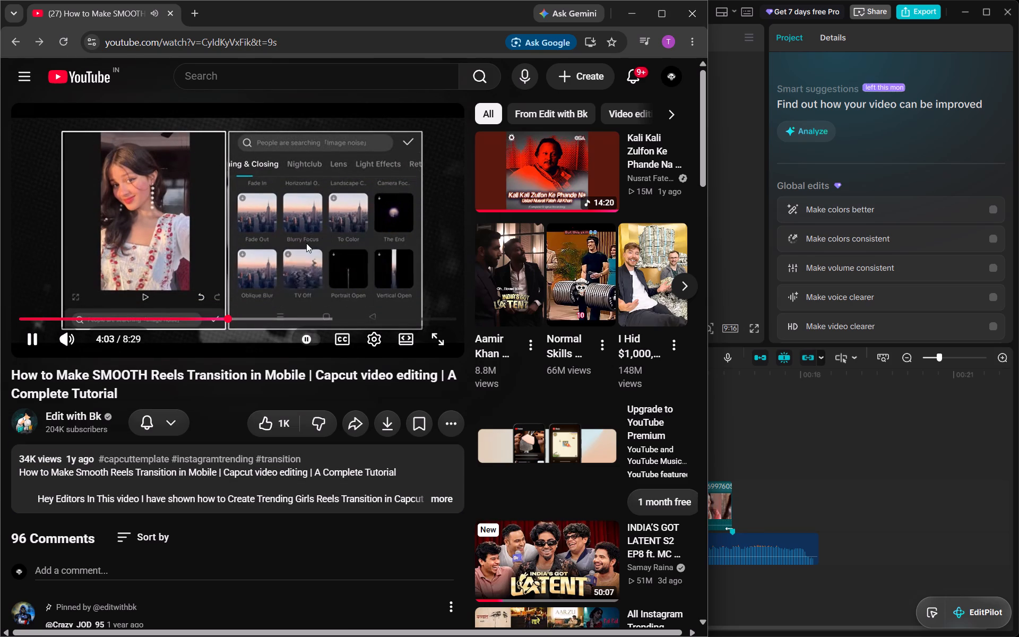
Search the video effects for "blury focus" and add Blurry Focus above the first clip near the timeline's start.
click(813, 441)
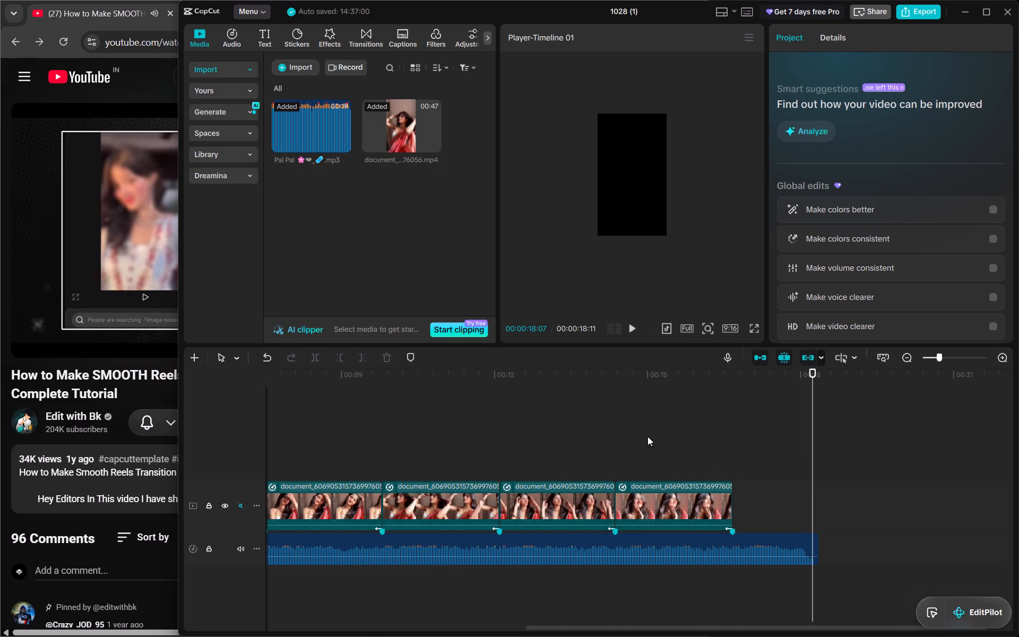
drag(816, 448, 372, 464)
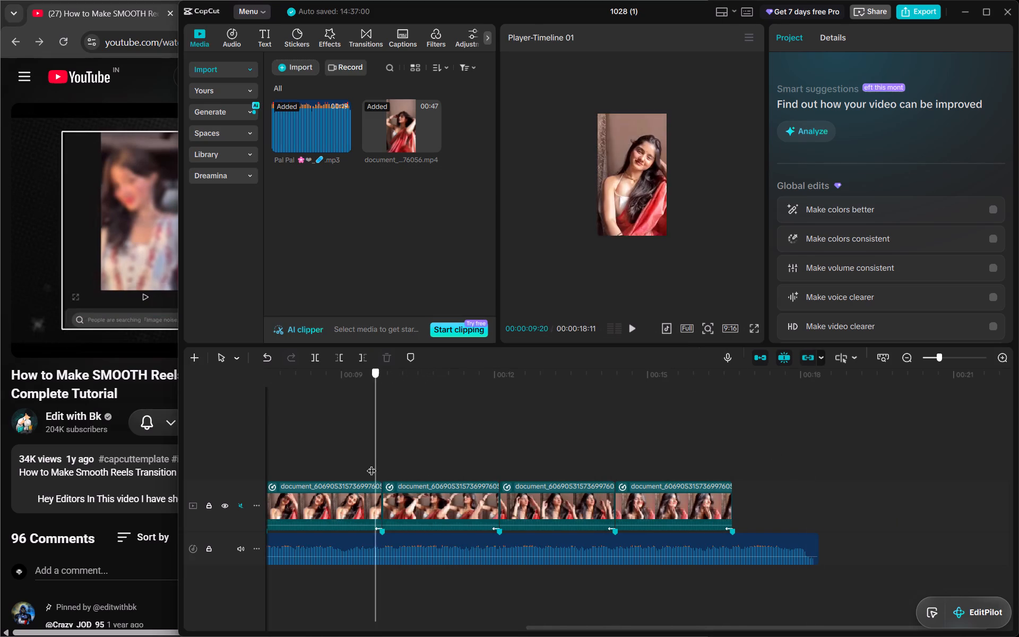
drag(372, 464, 191, 464)
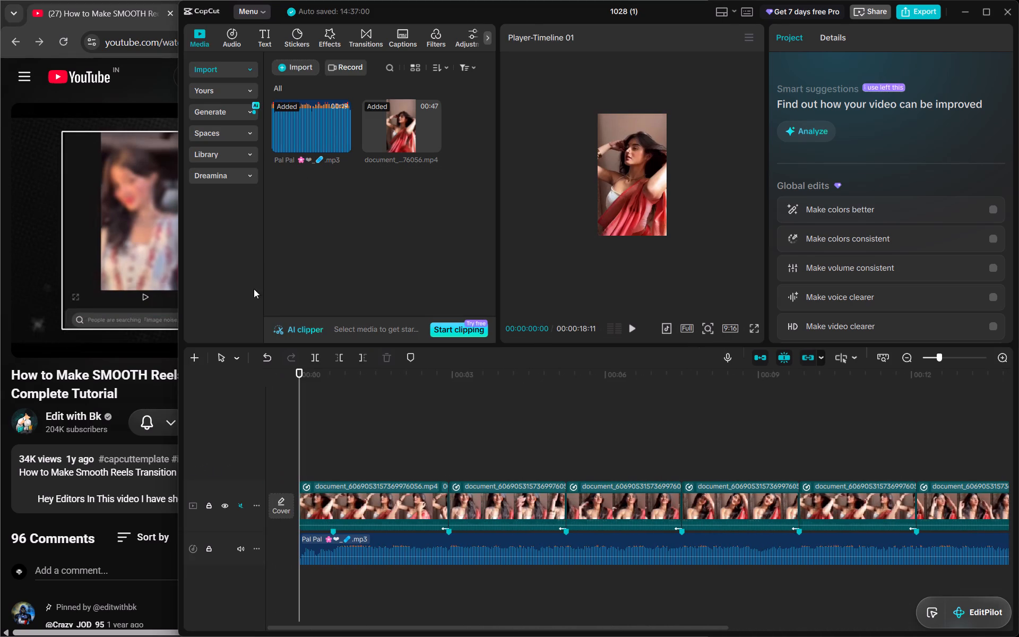
click(314, 46)
click(323, 44)
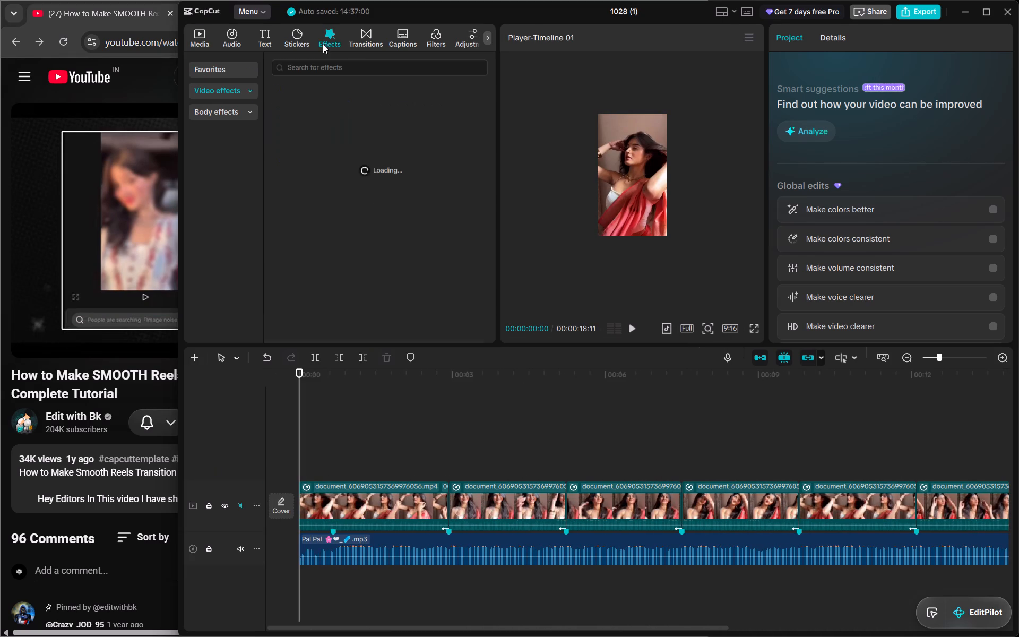
click(319, 65)
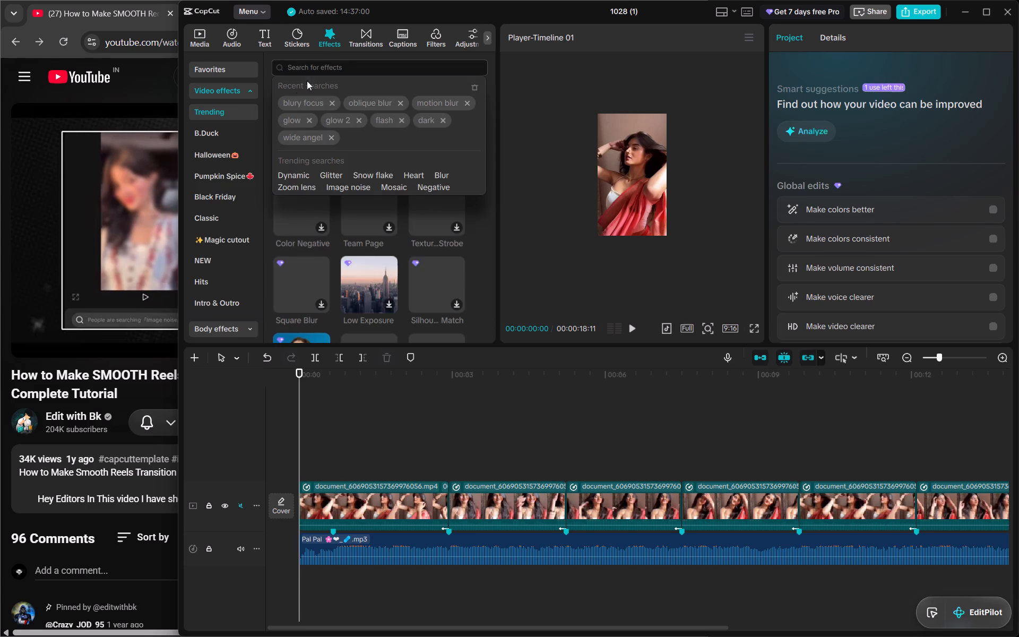
click(293, 98)
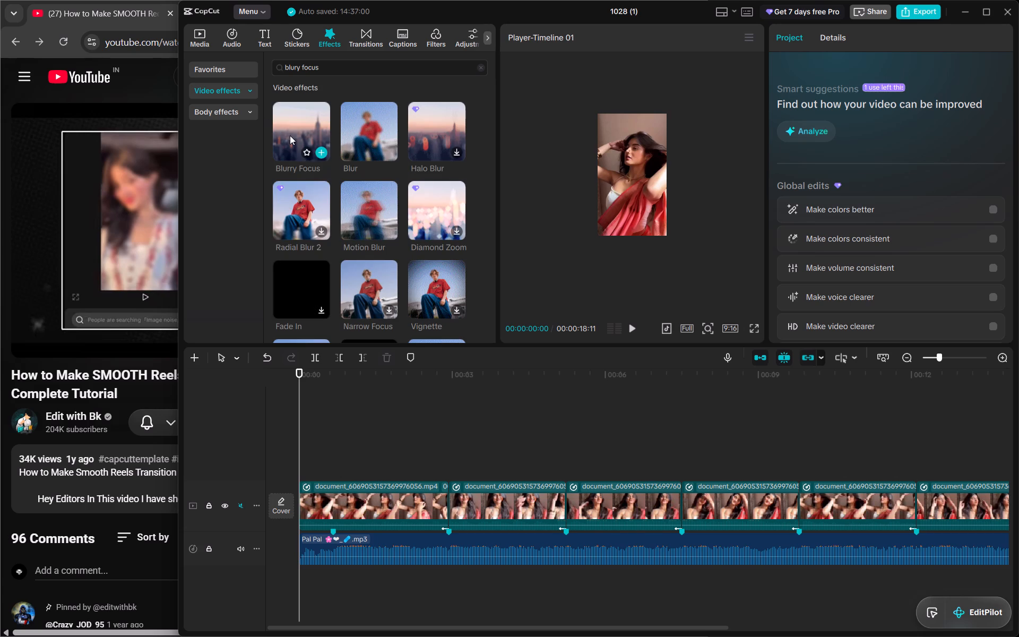
drag(290, 135, 304, 463)
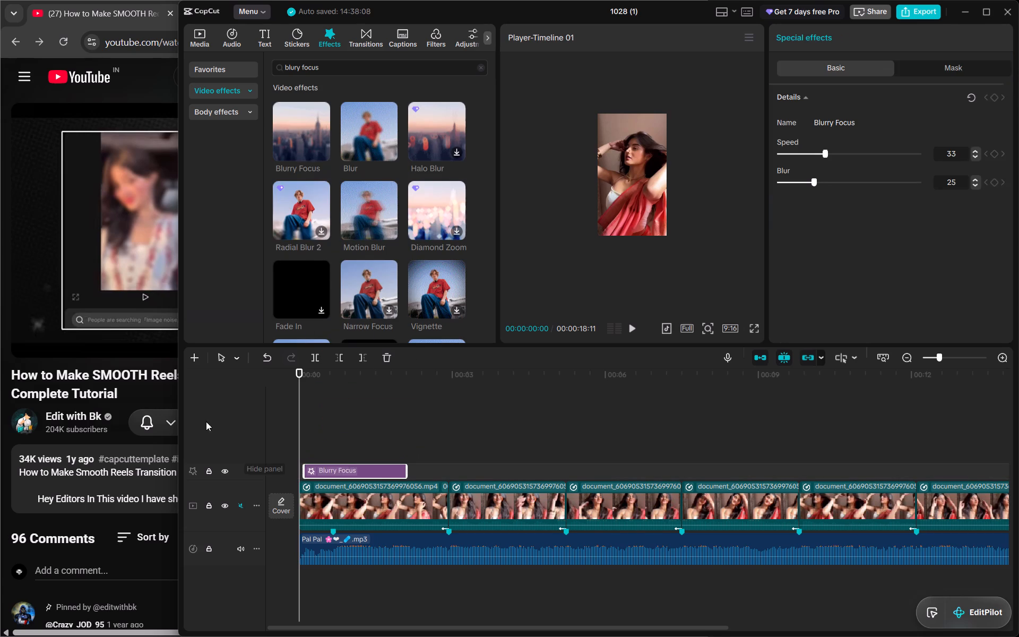
Check the effect's length in the tutorial and fit Blurry Focus from the timeline's start to the first beat marker.
click(177, 401)
click(292, 238)
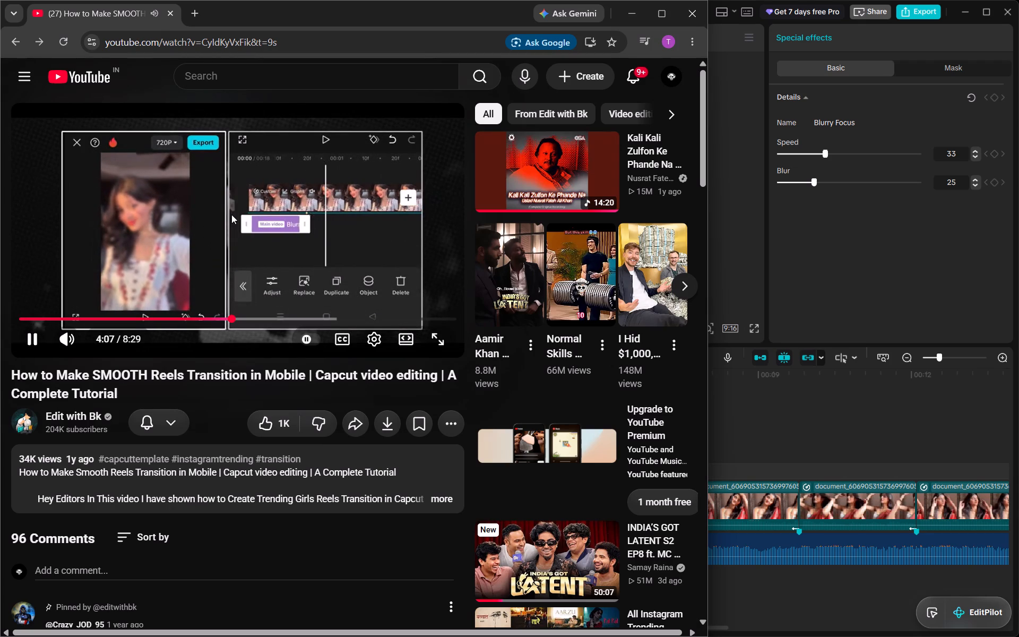
click(231, 214)
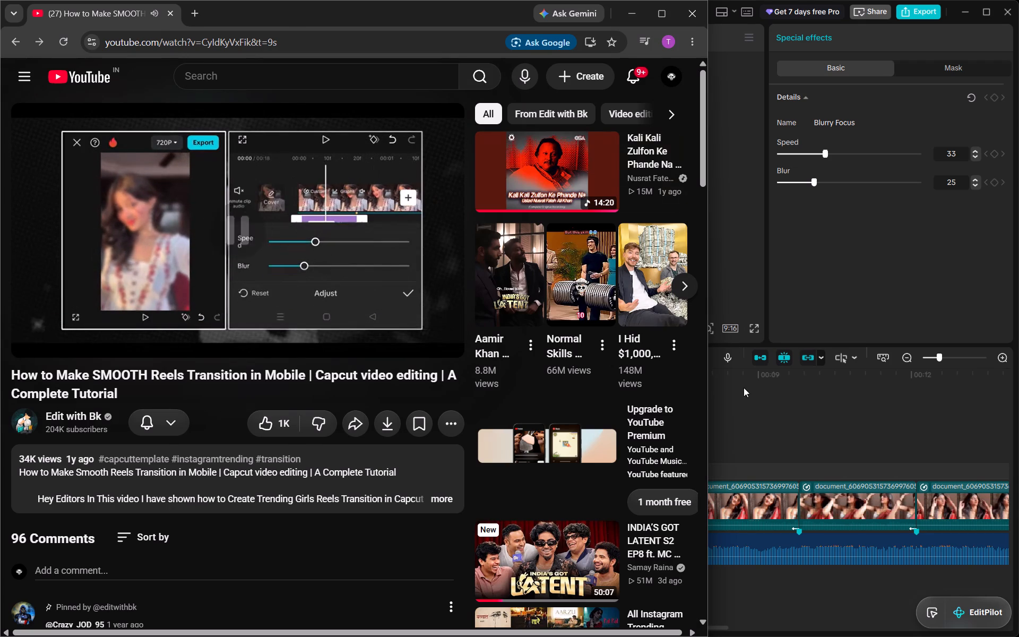
click(744, 388)
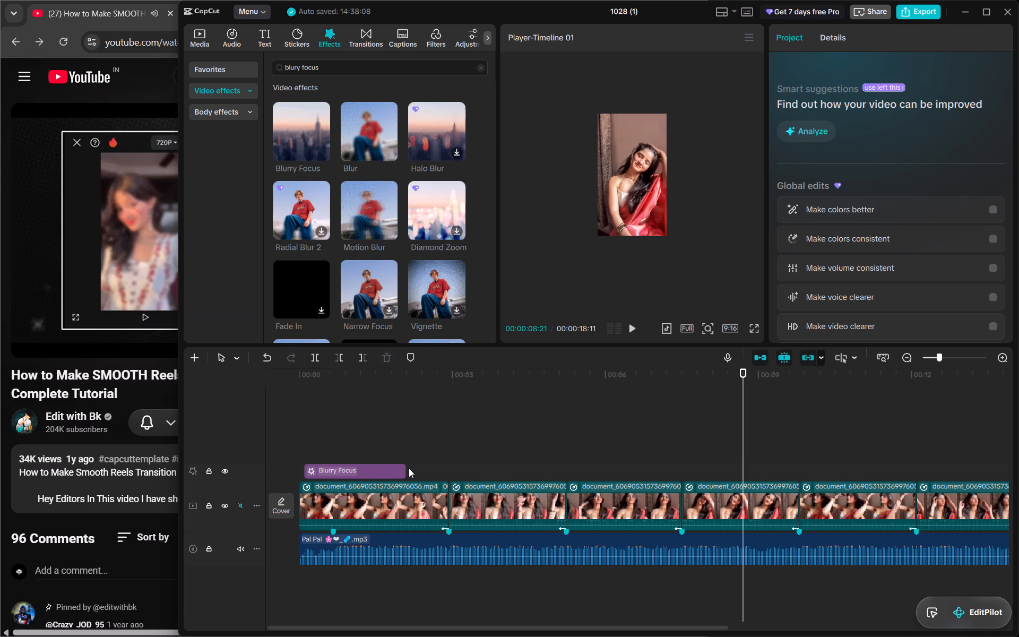
drag(405, 468, 396, 470)
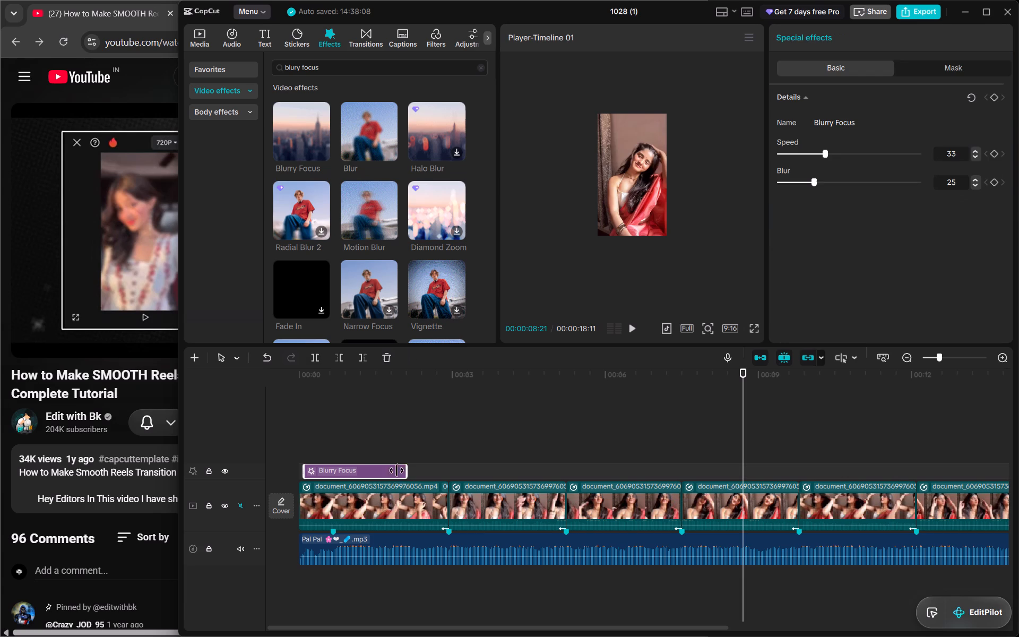
drag(396, 470, 329, 483)
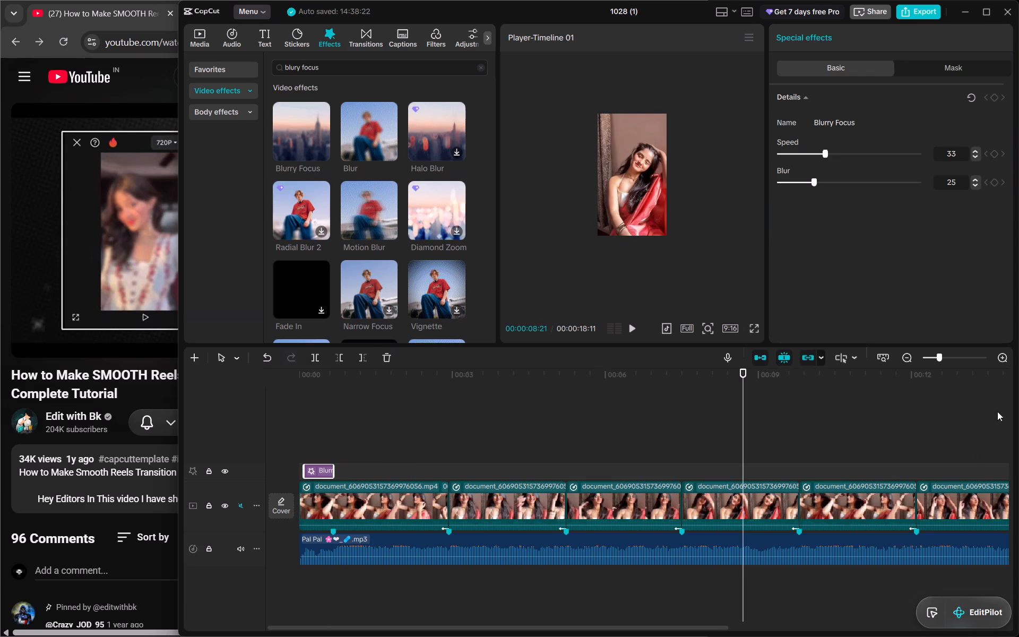
click(1006, 360)
scroll(570, 462, right, 4)
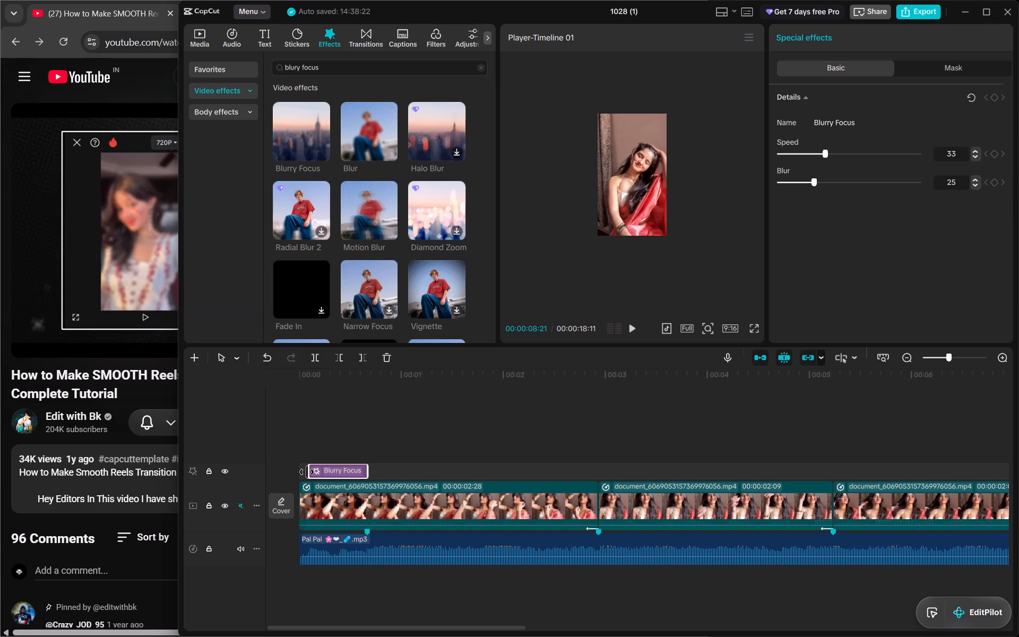
drag(307, 472, 298, 471)
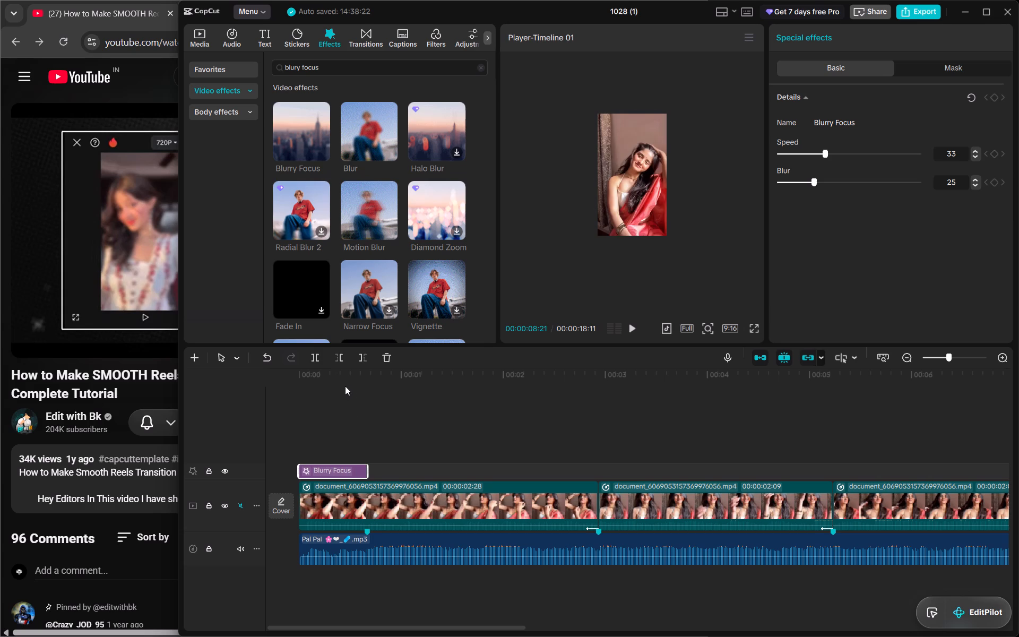
Return the playhead to the start and watch the tutorial's Blurry Focus adjustment and playback in YouTube.
click(344, 384)
drag(344, 384, 277, 389)
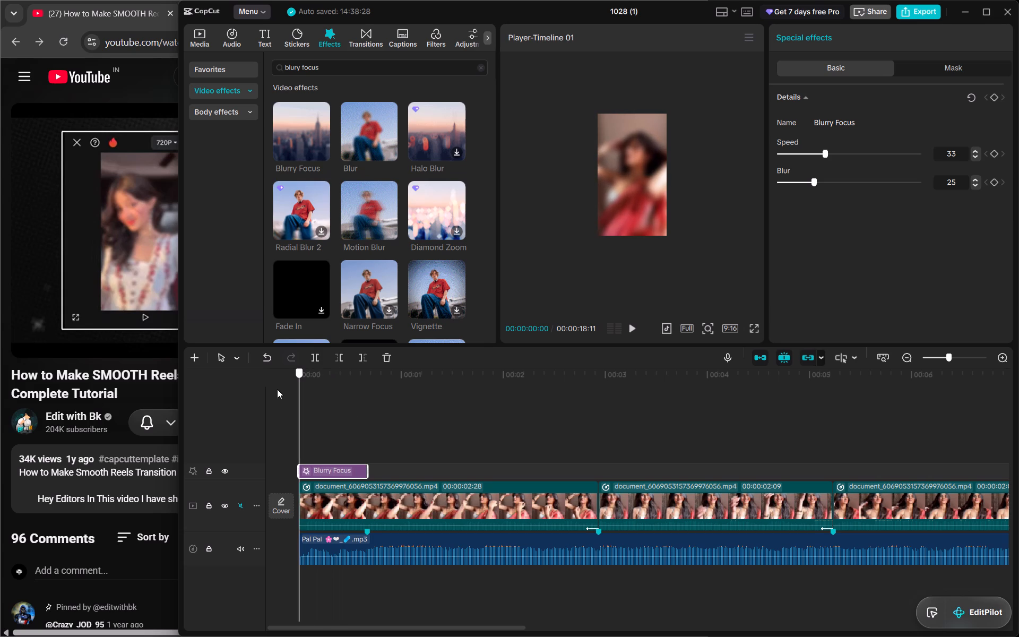
drag(130, 398, 280, 179)
click(280, 179)
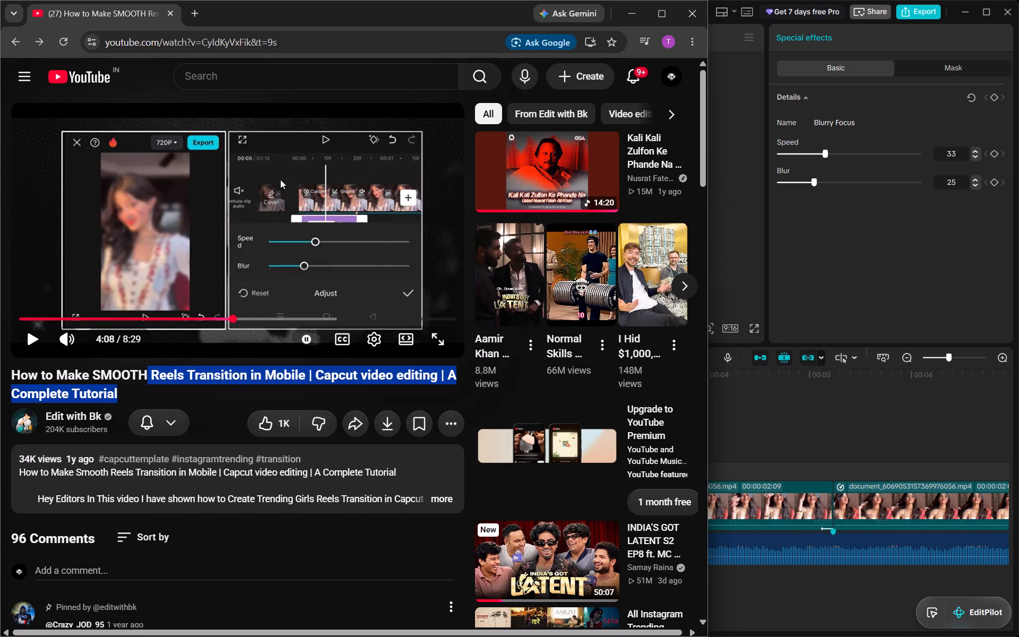
click(200, 412)
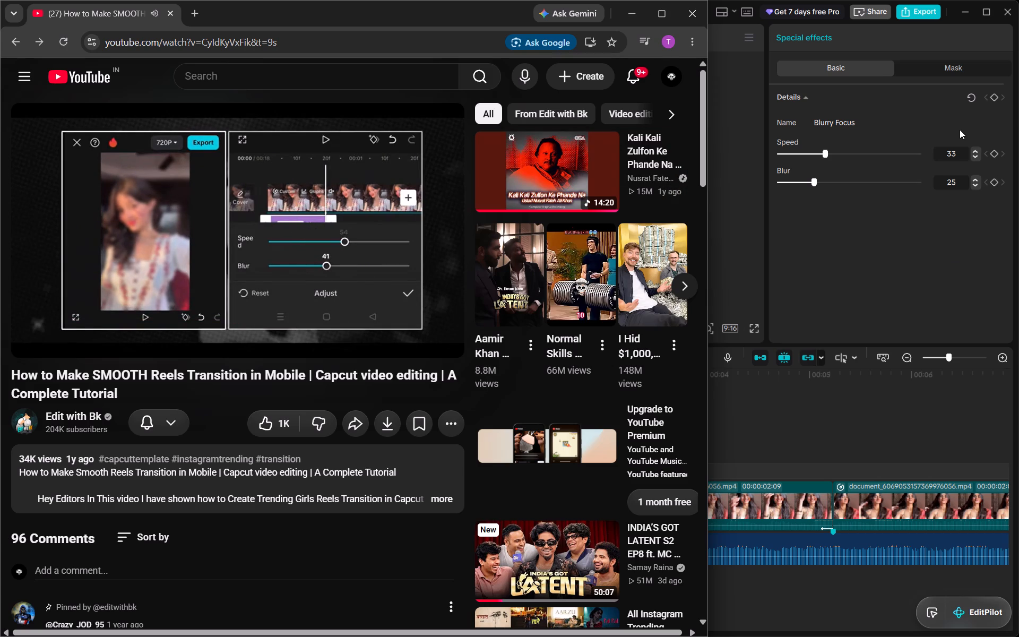
click(431, 214)
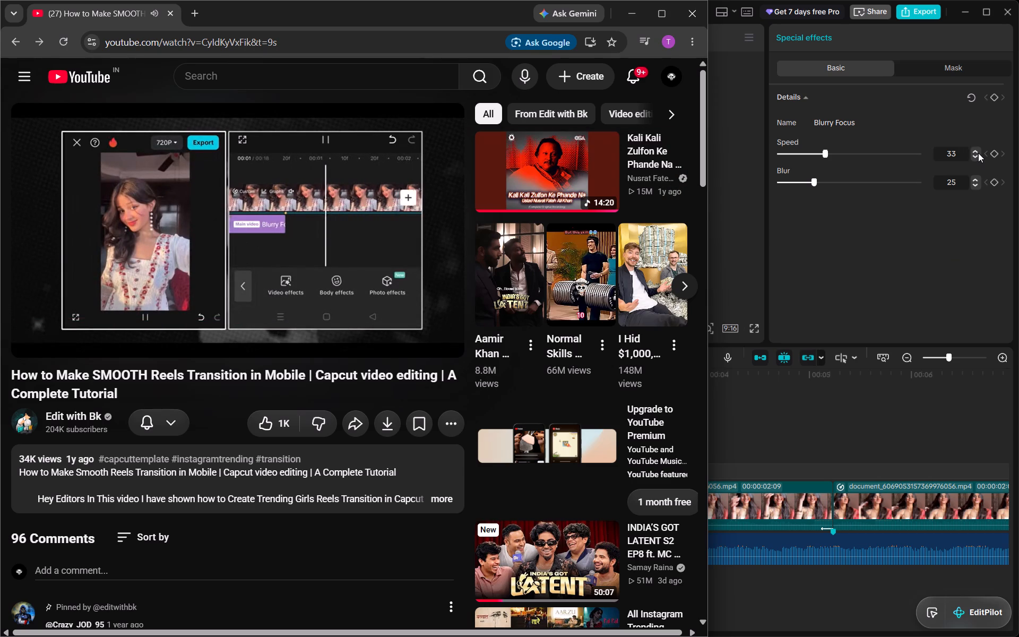
Set the Blurry Focus effect's Speed to 55 and its Blur to 40.
triple_click(977, 152)
double_click(977, 152)
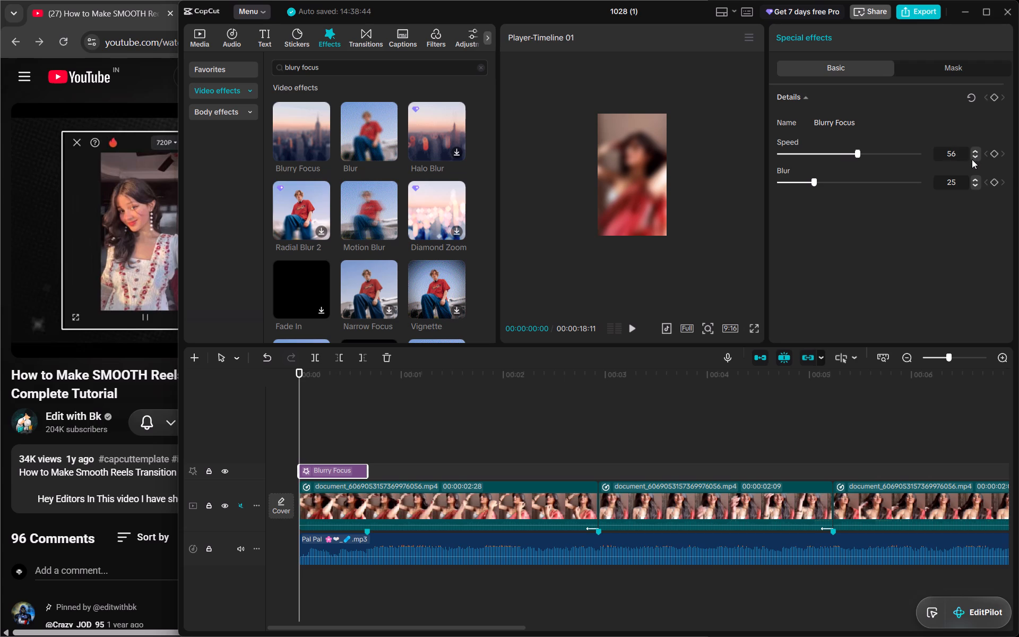
double_click(972, 159)
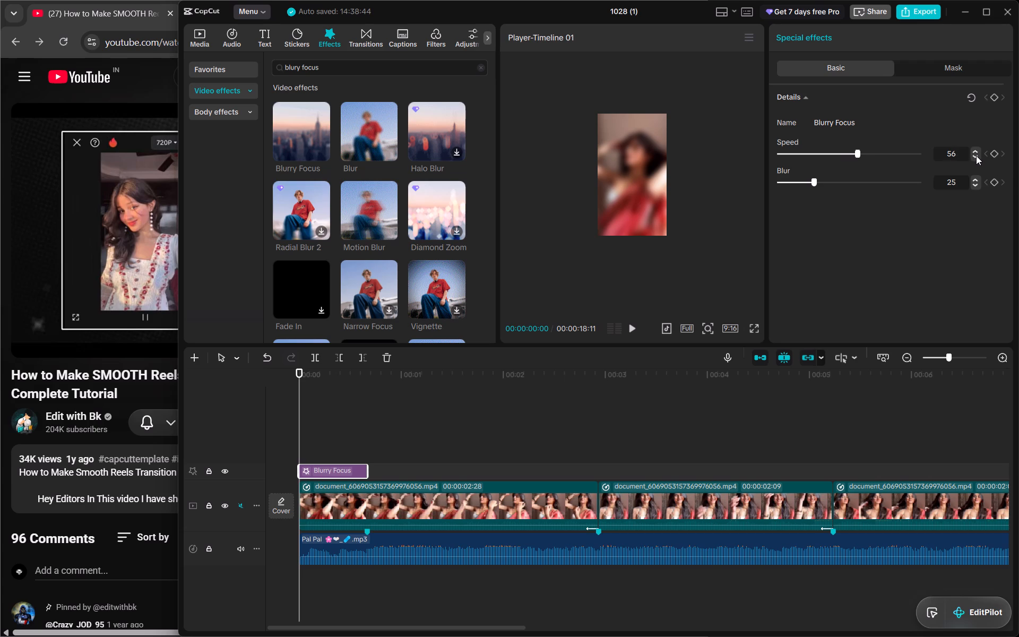
click(976, 156)
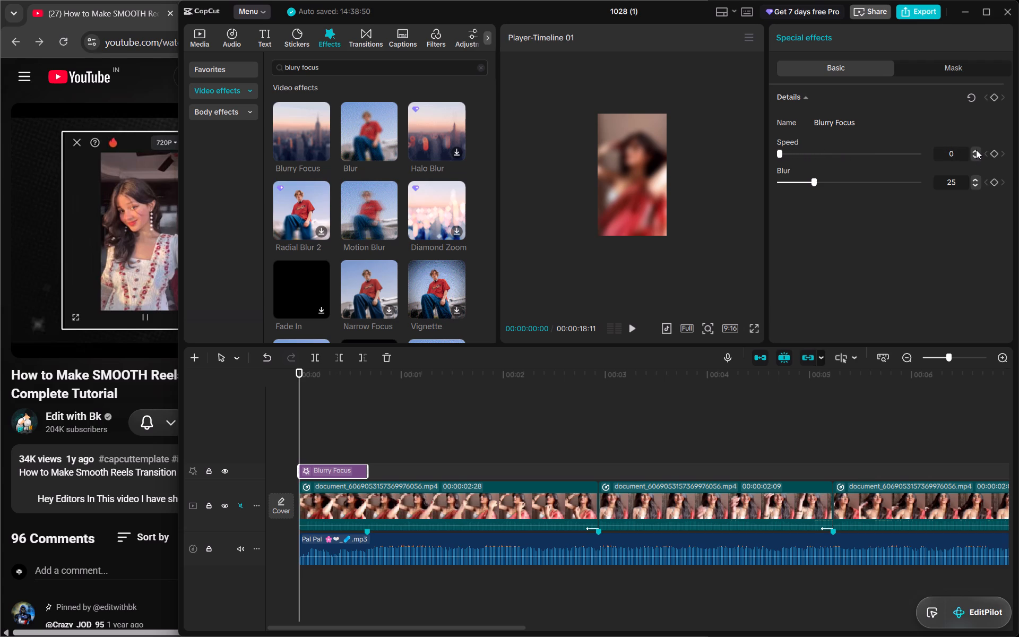
click(975, 149)
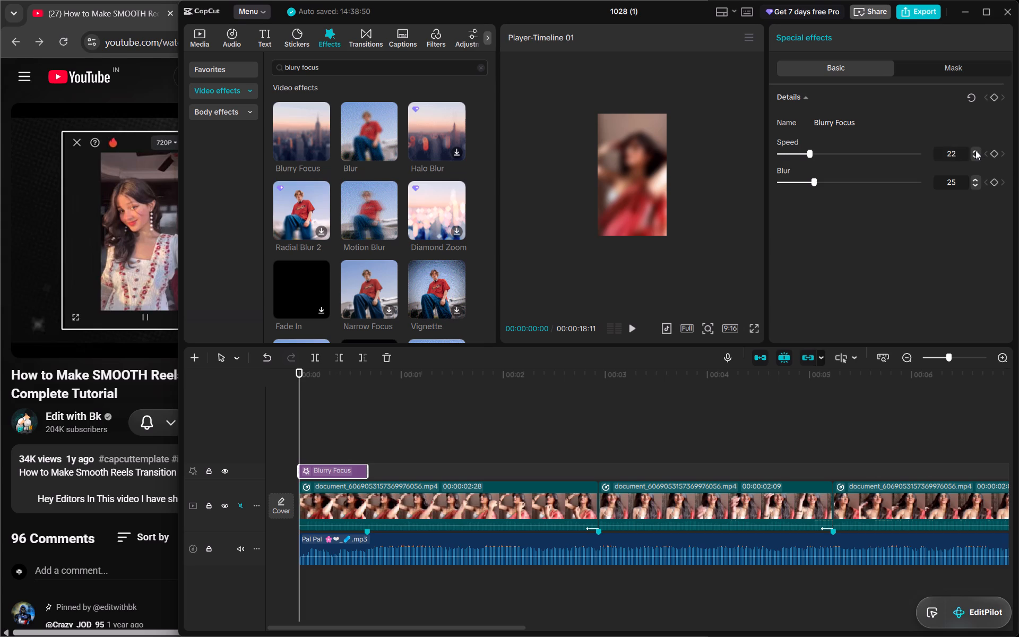
double_click(975, 150)
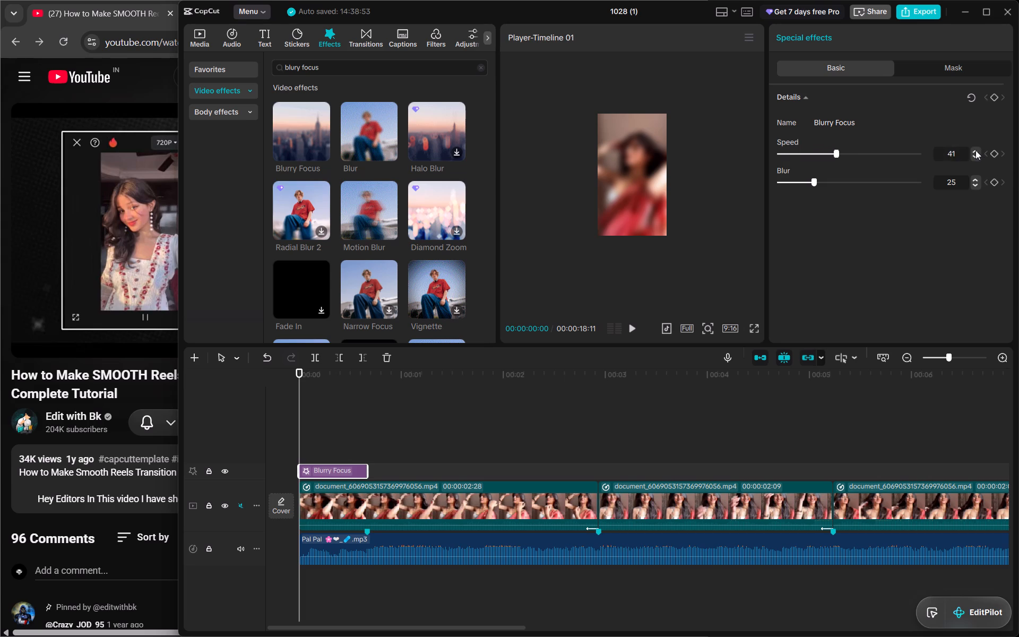
triple_click(975, 150)
click(975, 150)
double_click(975, 150)
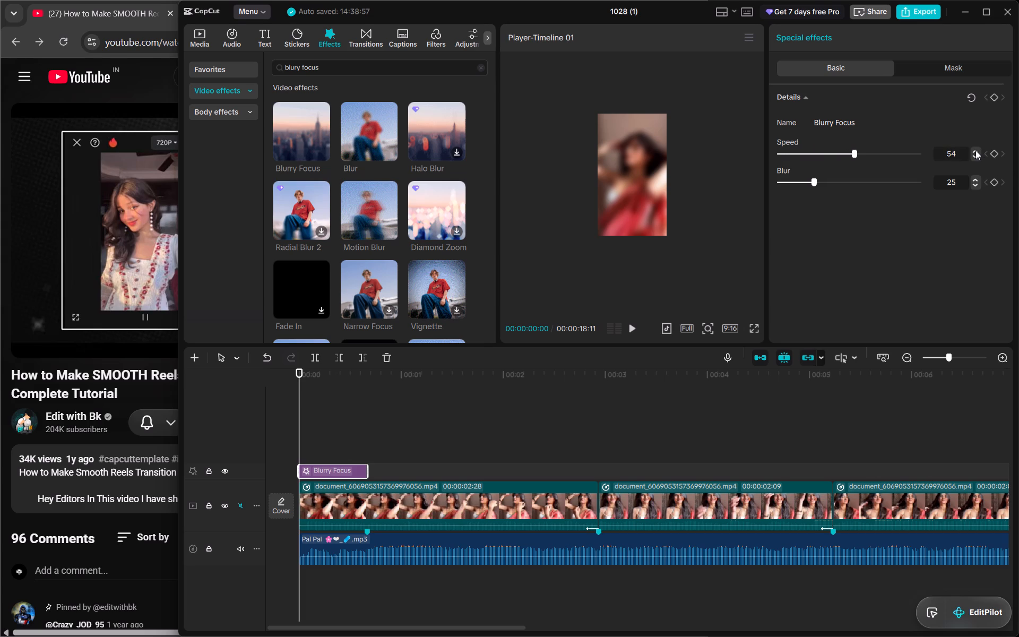
click(975, 150)
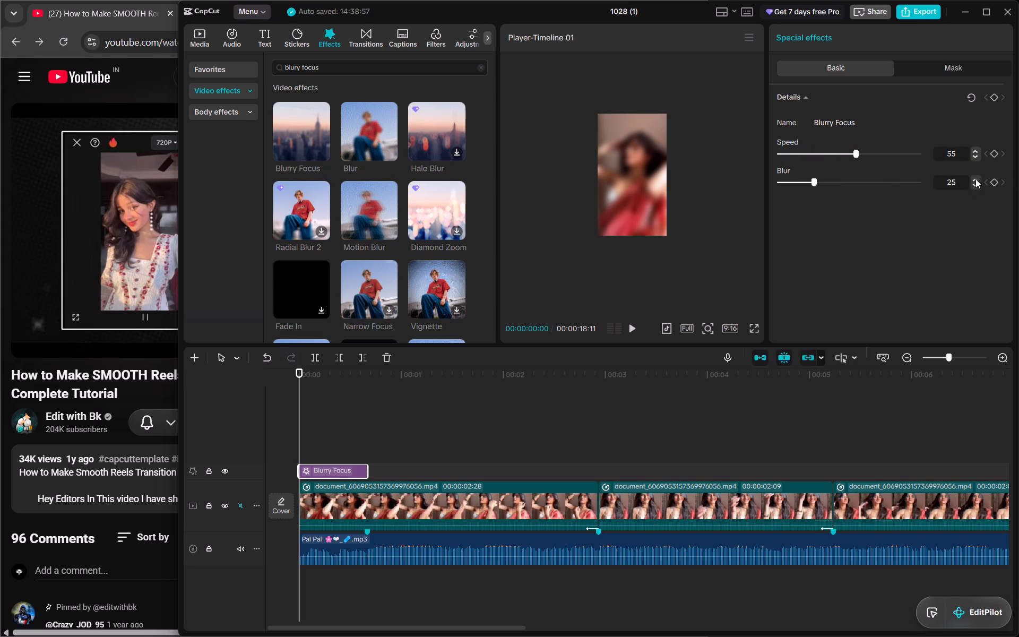
click(973, 179)
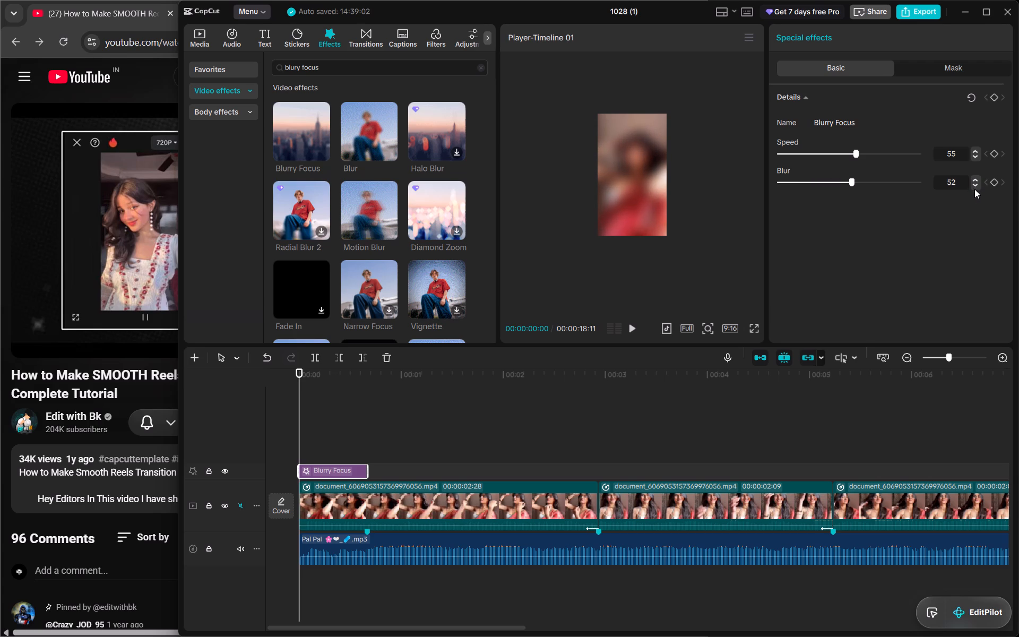
click(974, 188)
click(976, 184)
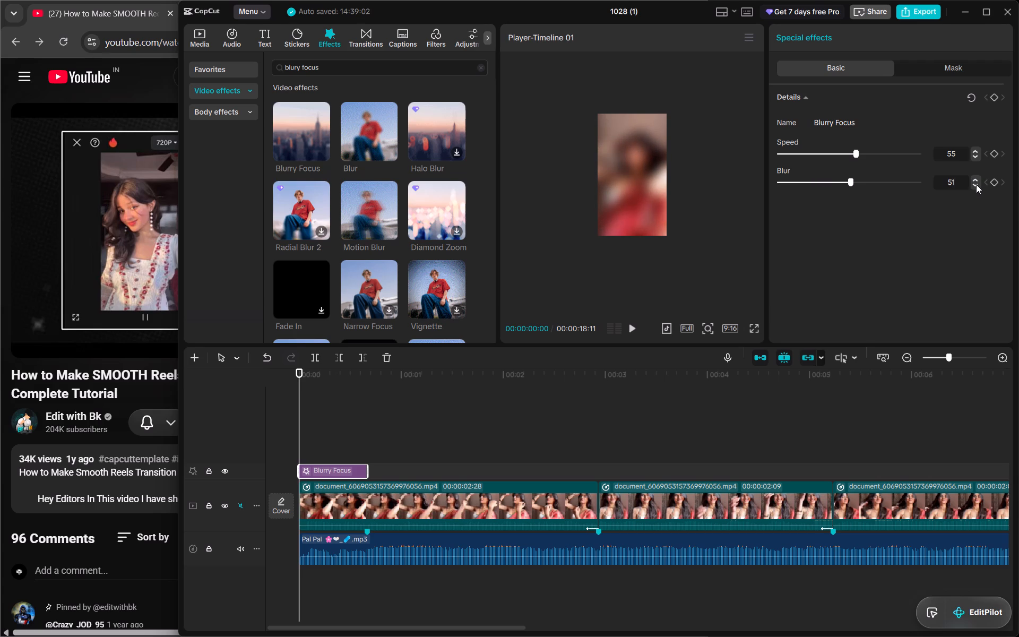
click(976, 184)
Play the opening of the edit from the start twice to review the adjusted Blurry Focus effect.
click(322, 411)
drag(322, 411, 232, 419)
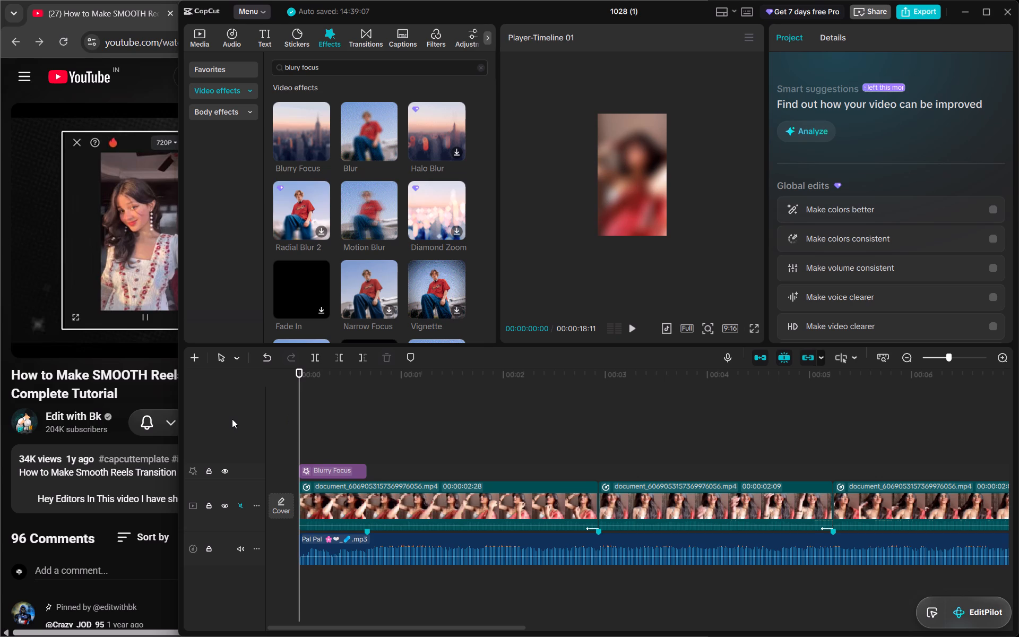
key(space)
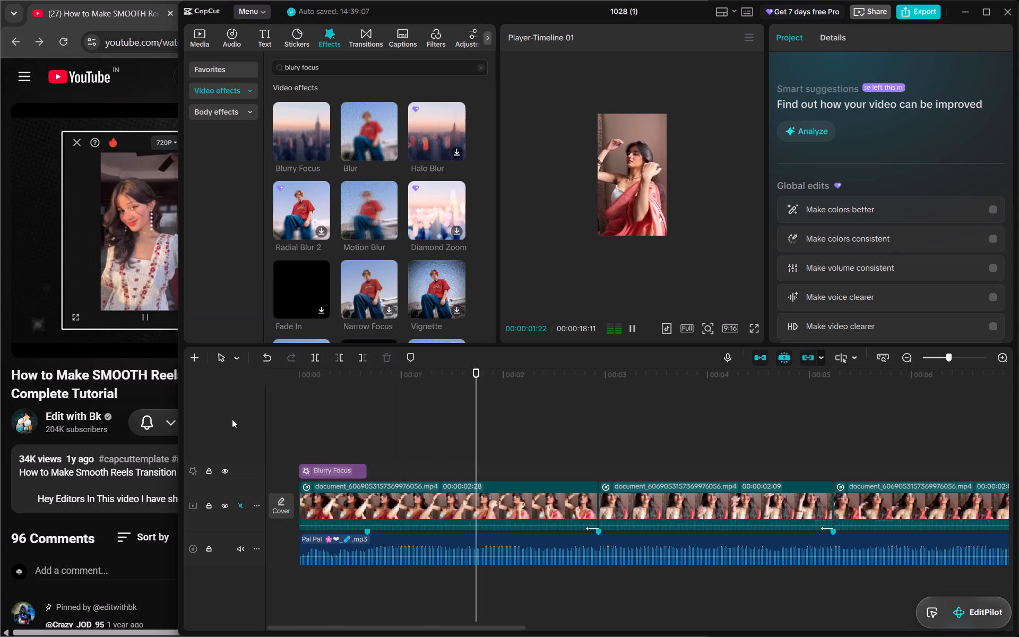
key(space)
drag(357, 389, 370, 381)
click(370, 381)
drag(370, 381, 185, 421)
key(space)
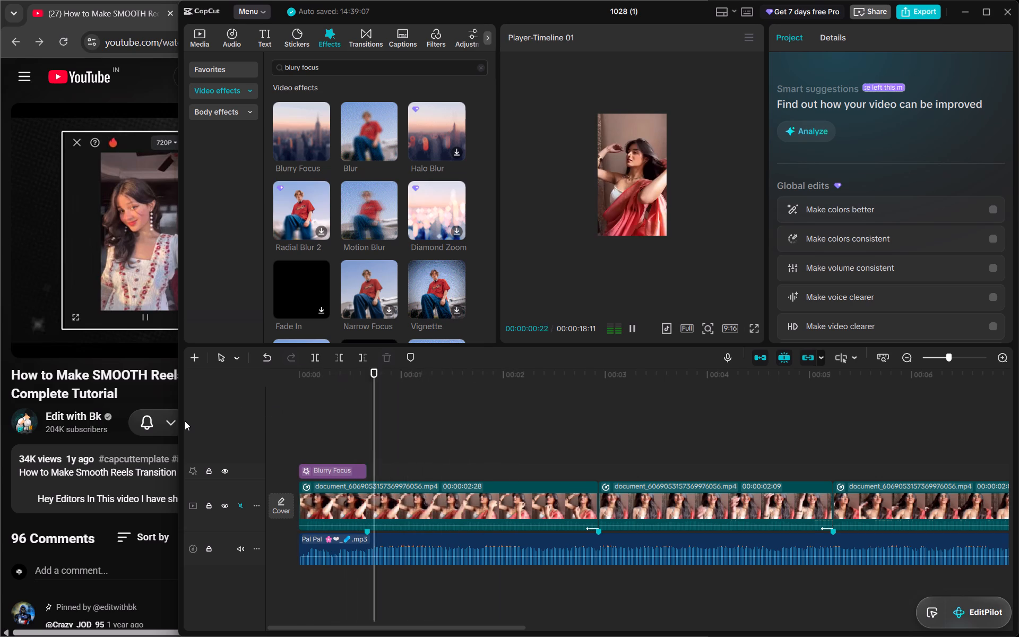
Pause playback, switch to YouTube and watch how the tutorial adds and adjusts the Ripples effect.
key(space)
click(138, 392)
click(204, 281)
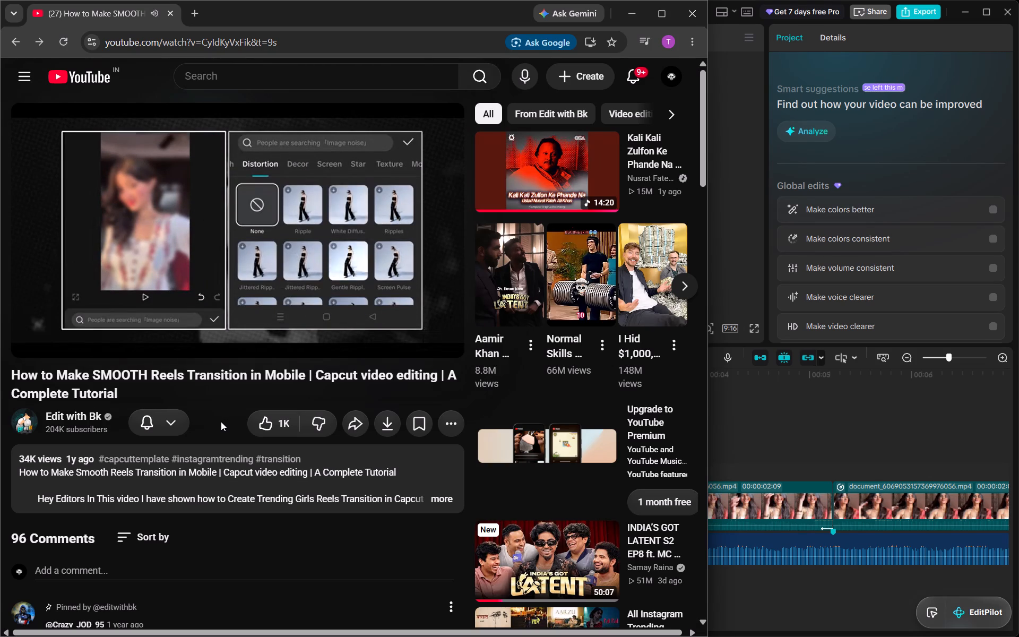
click(312, 259)
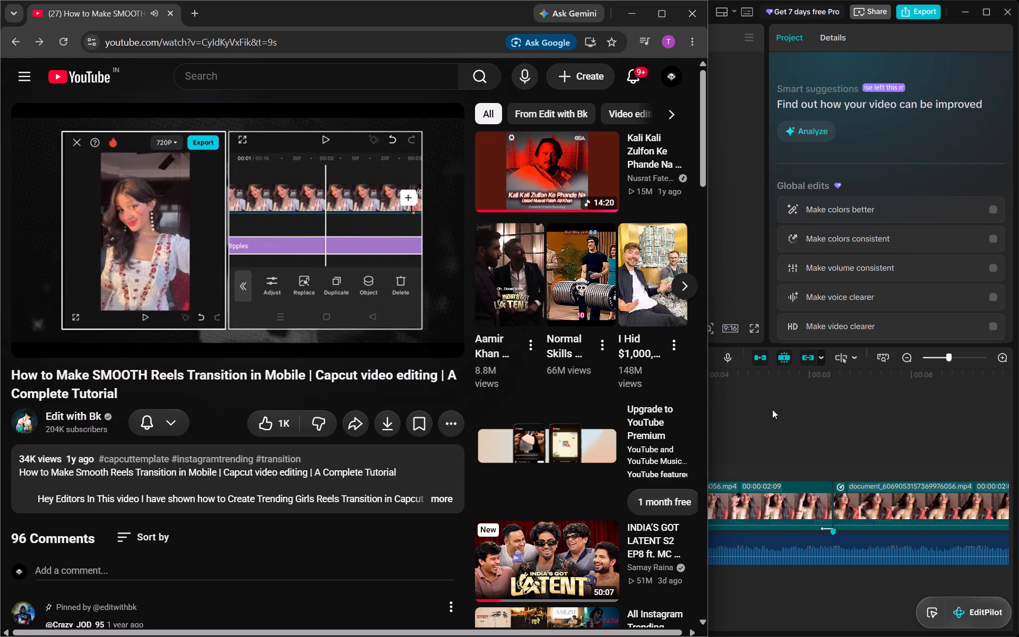
click(242, 200)
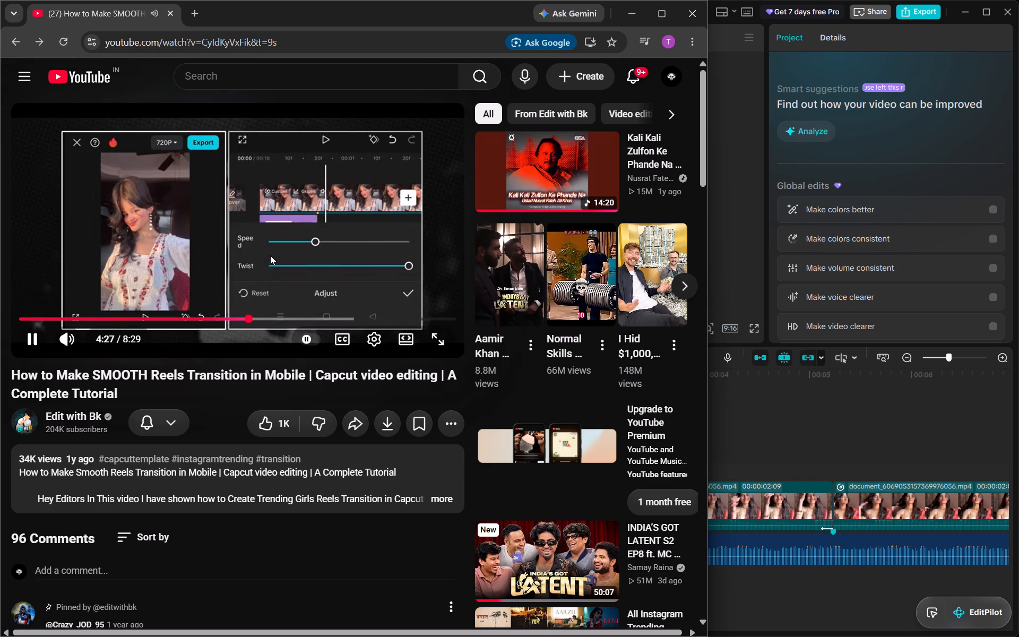
click(212, 272)
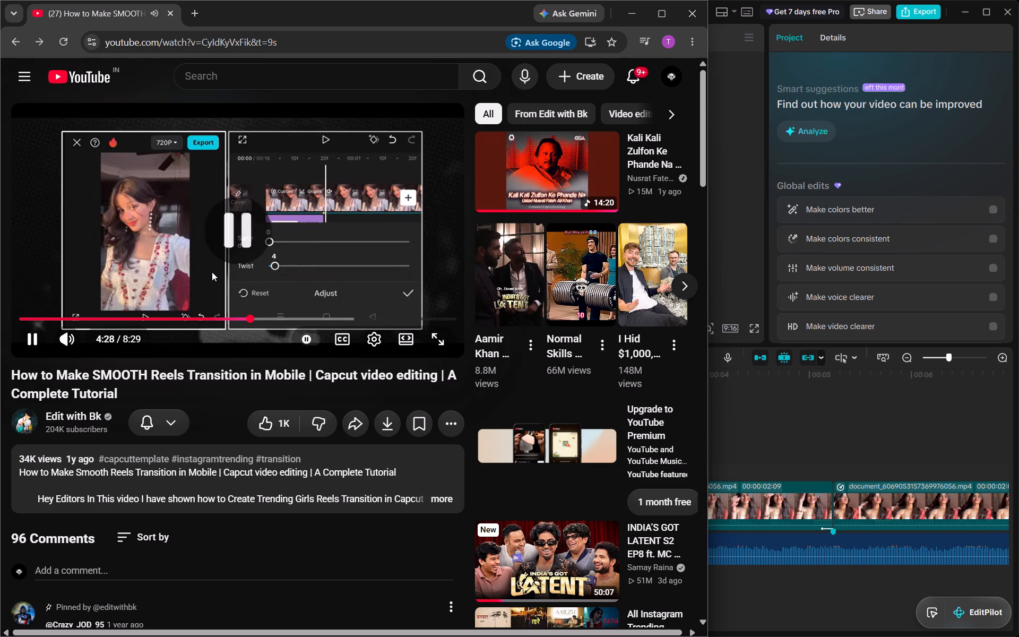
In CapCut, search the video effects for ripple and place Ripples on a track above Blurry Focus, starting near the first beat marker.
click(768, 461)
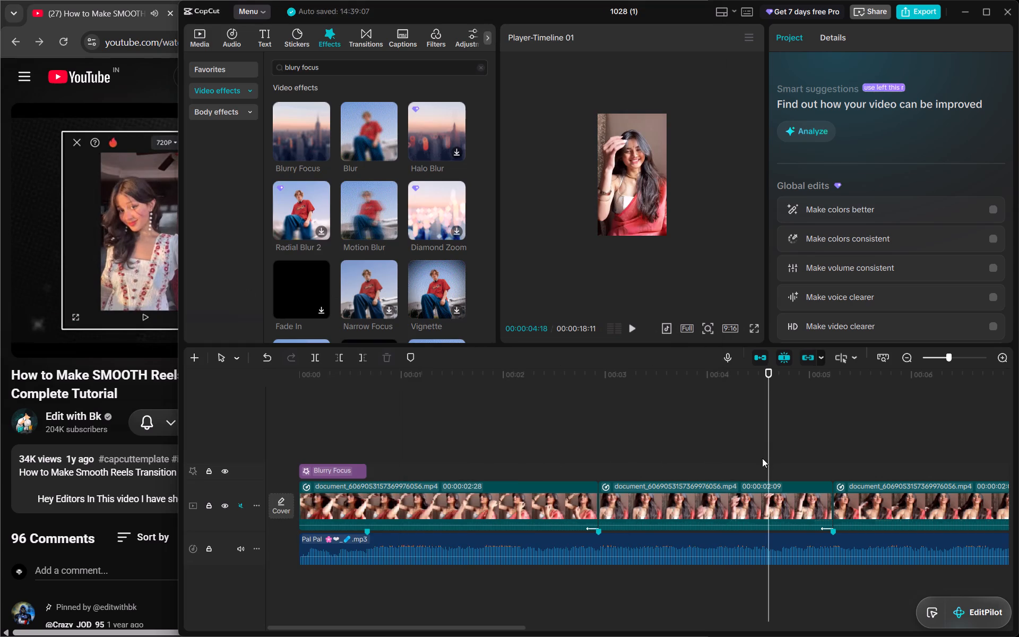
drag(768, 449, 414, 439)
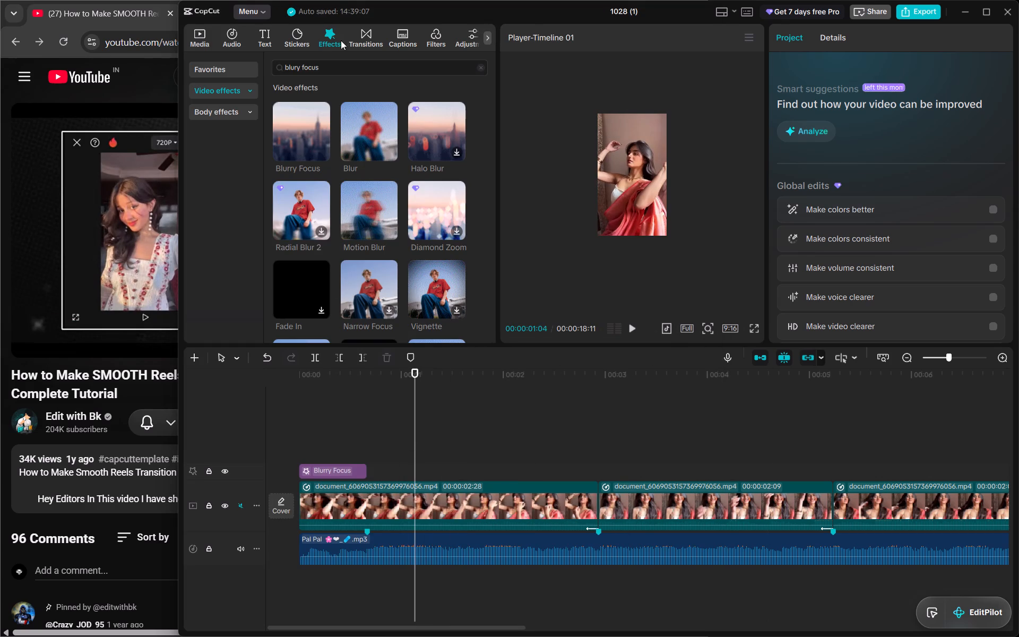
click(331, 66)
key(BackSpace)
key(BackSpace)
key(BackSpace)
key(BackSpace)
key(BackSpace)
key(BackSpace)
key(BackSpace)
key(BackSpace)
key(BackSpace)
key(BackSpace)
key(BackSpace)
key(BackSpace)
key(BackSpace)
key(BackSpace)
key(BackSpace)
key(BackSpace)
key(BackSpace)
key(BackSpace)
text(ri)
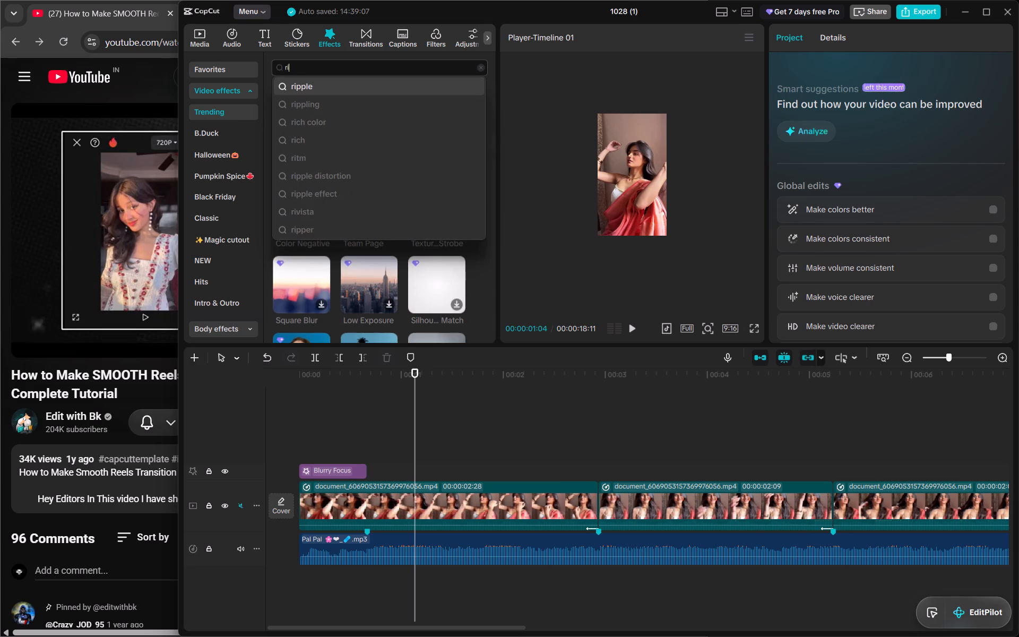
key(p)
text(ple)
key(Return)
key(backslash)
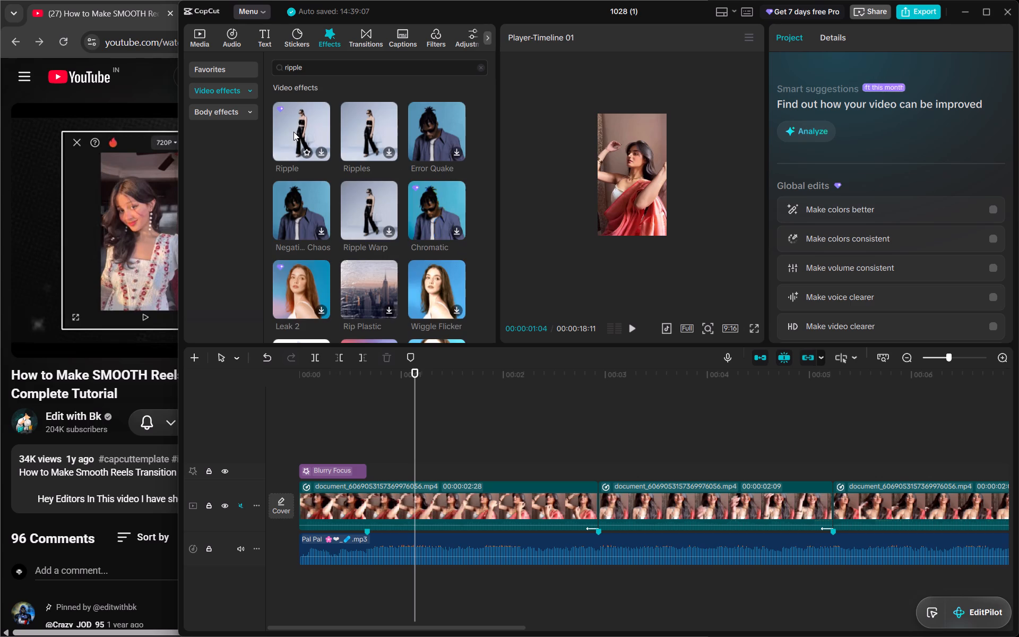
click(362, 137)
drag(362, 137, 362, 444)
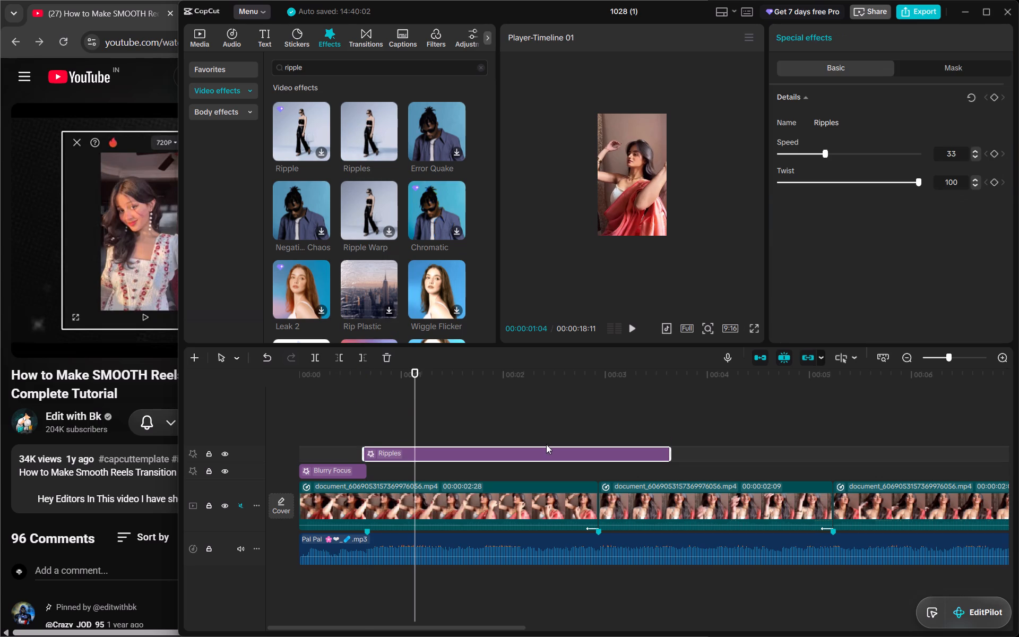
Play the edit from the timeline's start to preview the Ripples effect.
drag(416, 430, 299, 429)
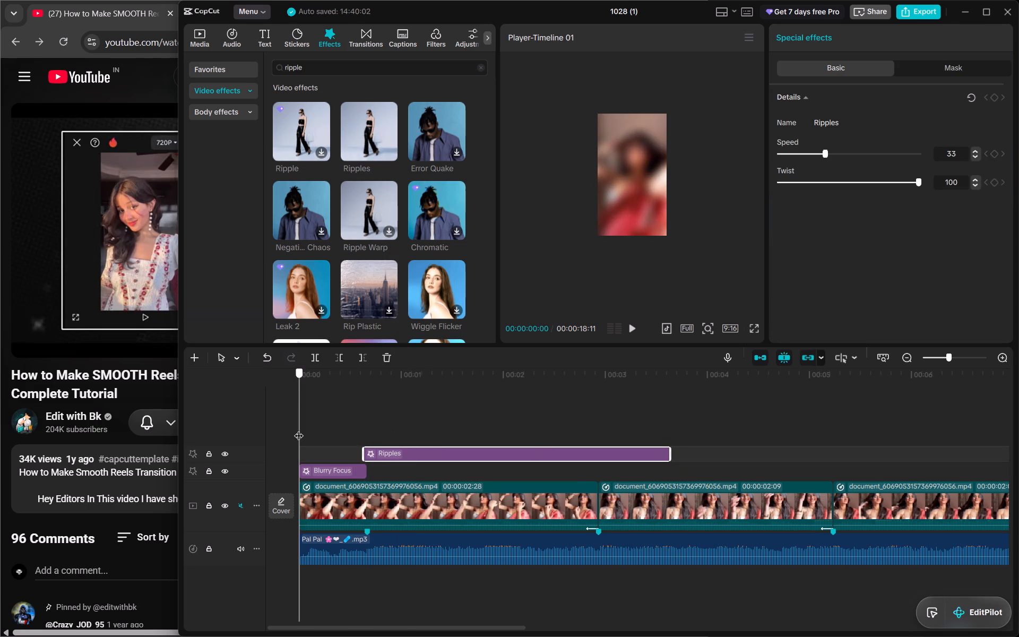
key(space)
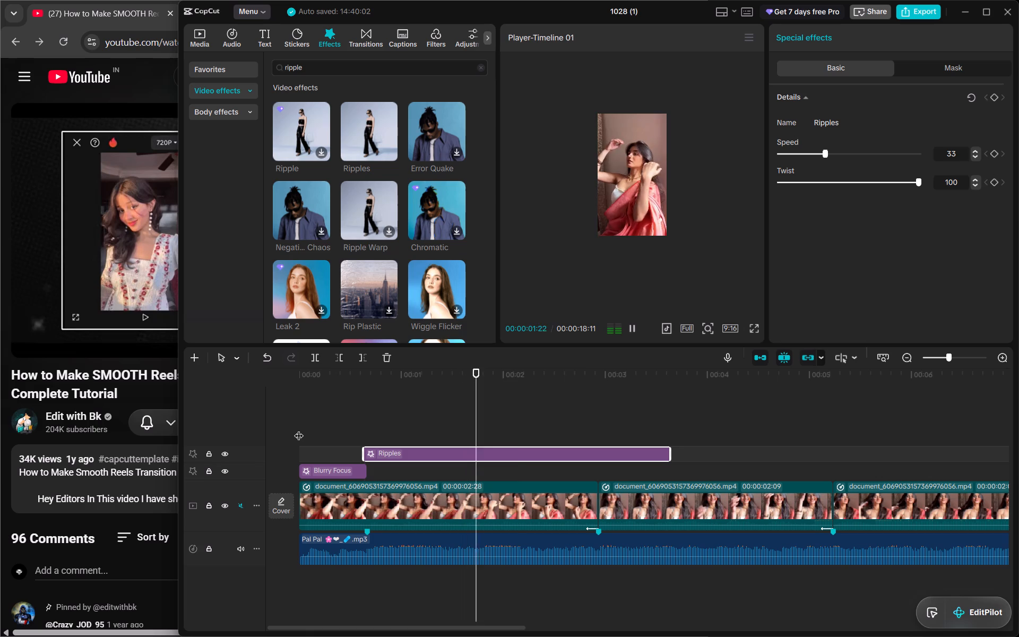
key(space)
key(space)
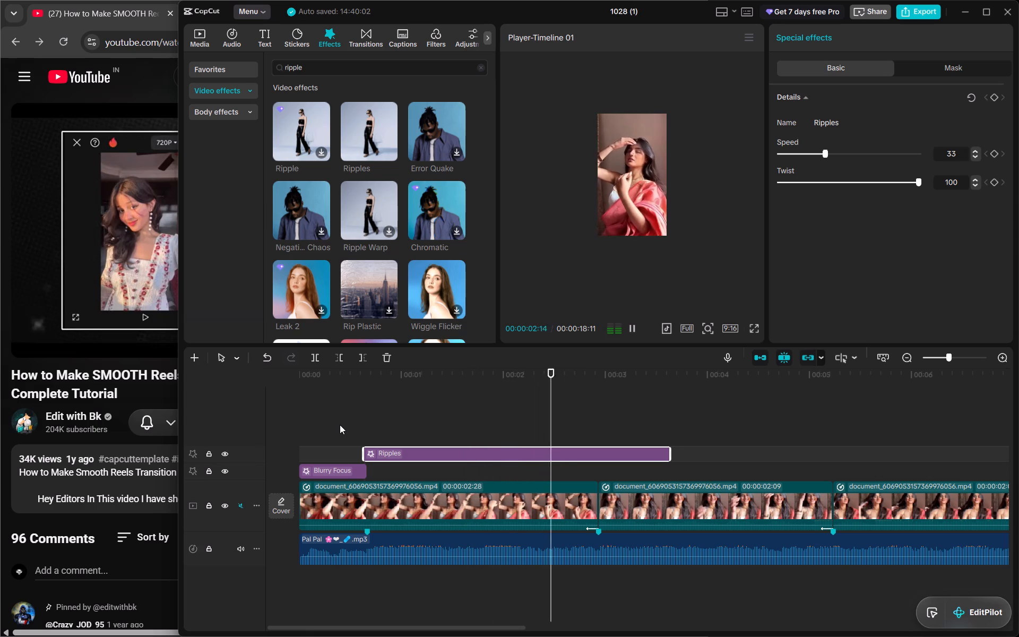
key(space)
Check the Ripples adjustment in the YouTube tutorial, then set the effect's Speed to 0 and Twist to 8 in CapCut.
click(139, 406)
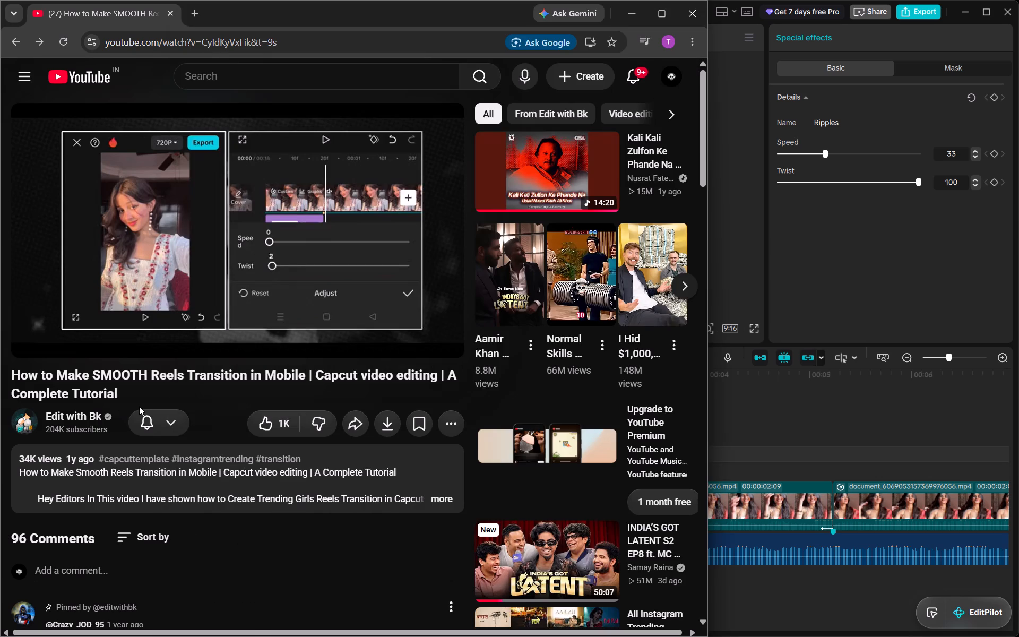
click(211, 298)
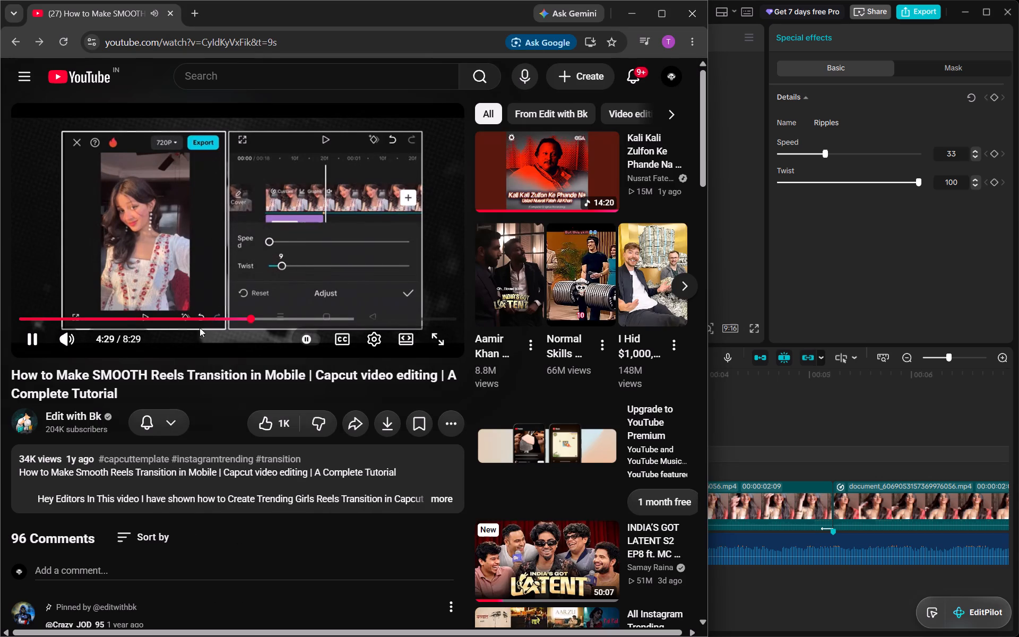
click(245, 221)
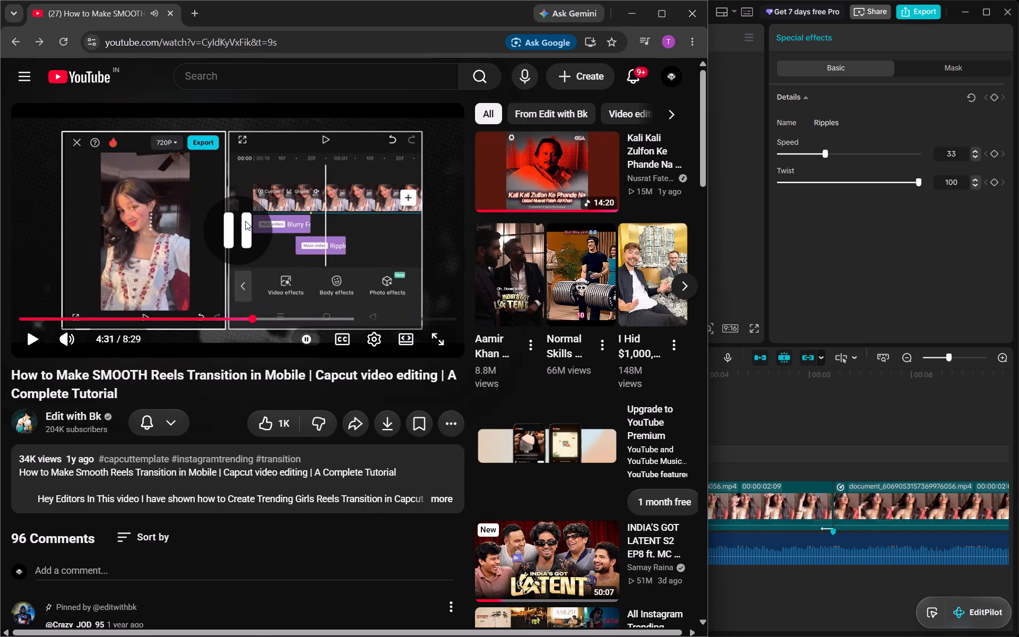
drag(824, 156, 789, 156)
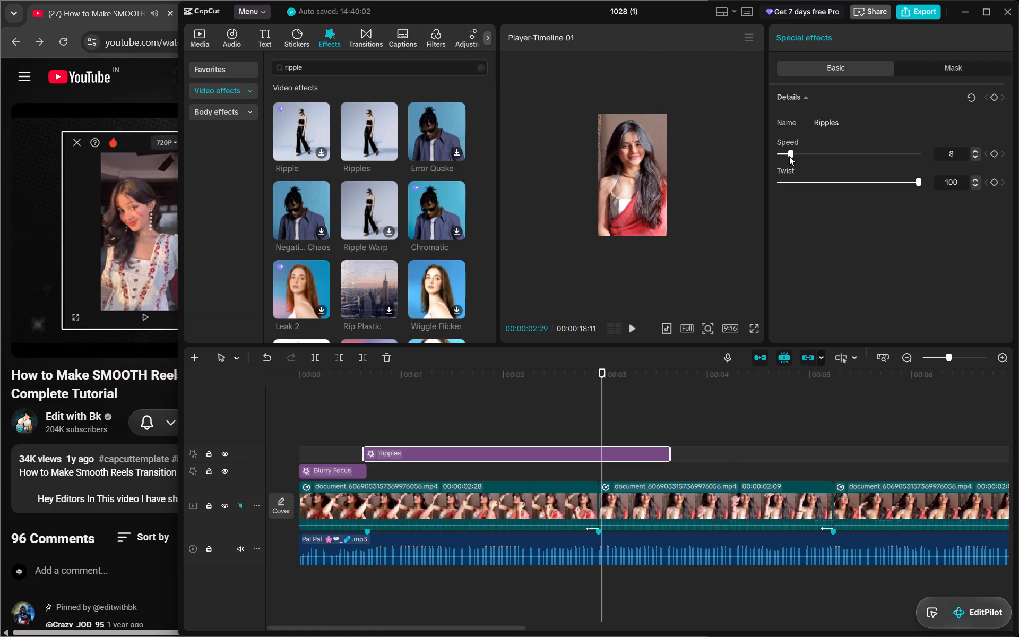
drag(789, 156, 772, 159)
click(953, 184)
click(954, 184)
key(Right)
key(BackSpace)
key(BackSpace)
key(BackSpace)
key(BackSpace)
key(BackSpace)
key(BackSpace)
key(BackSpace)
key(BackSpace)
key(BackSpace)
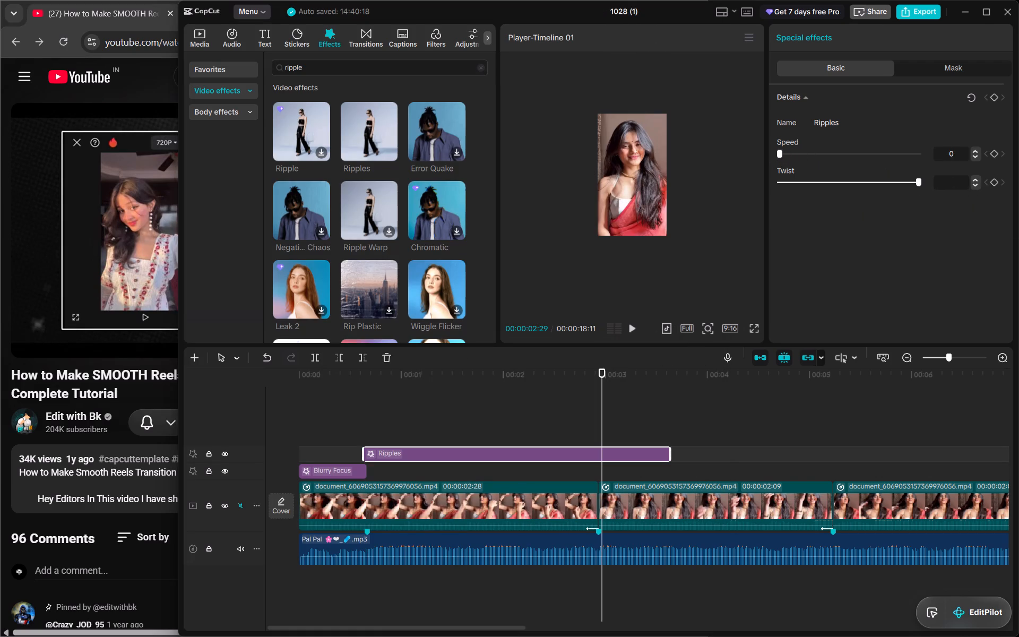
key(8)
key(Return)
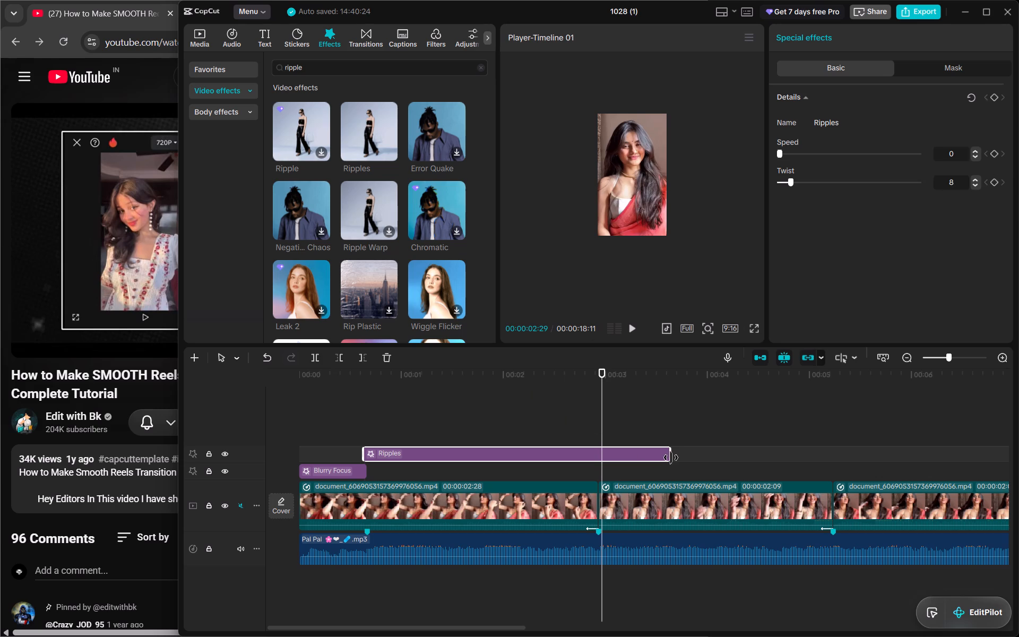
Shorten the Ripples effect by trimming its end to about 00:00:01:06.
drag(671, 458, 418, 450)
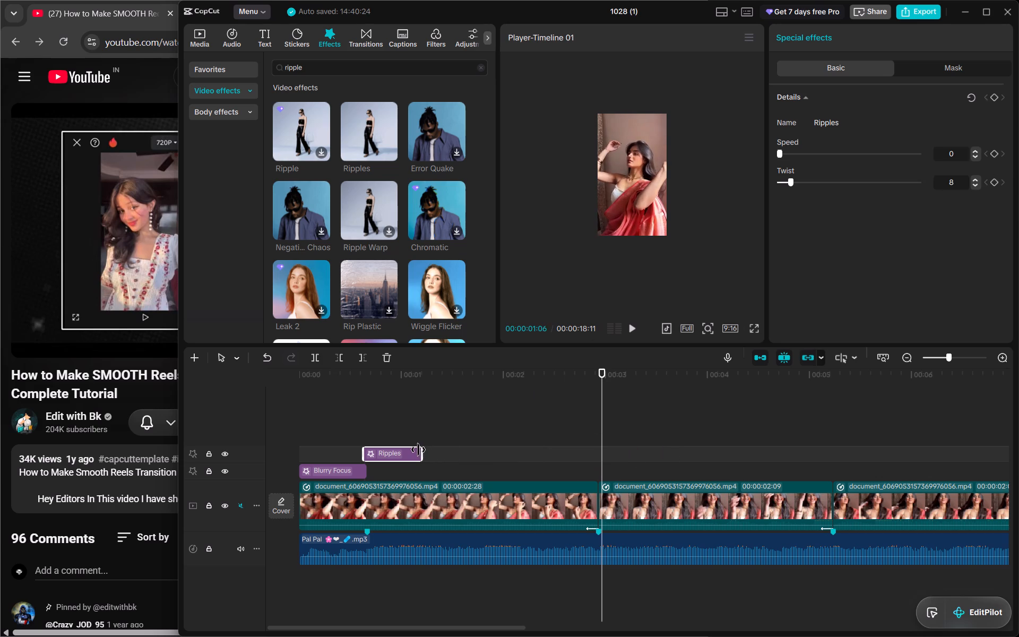
drag(418, 450, 418, 450)
Play the opening twice to review the shortened Ripples effect.
drag(599, 428, 349, 398)
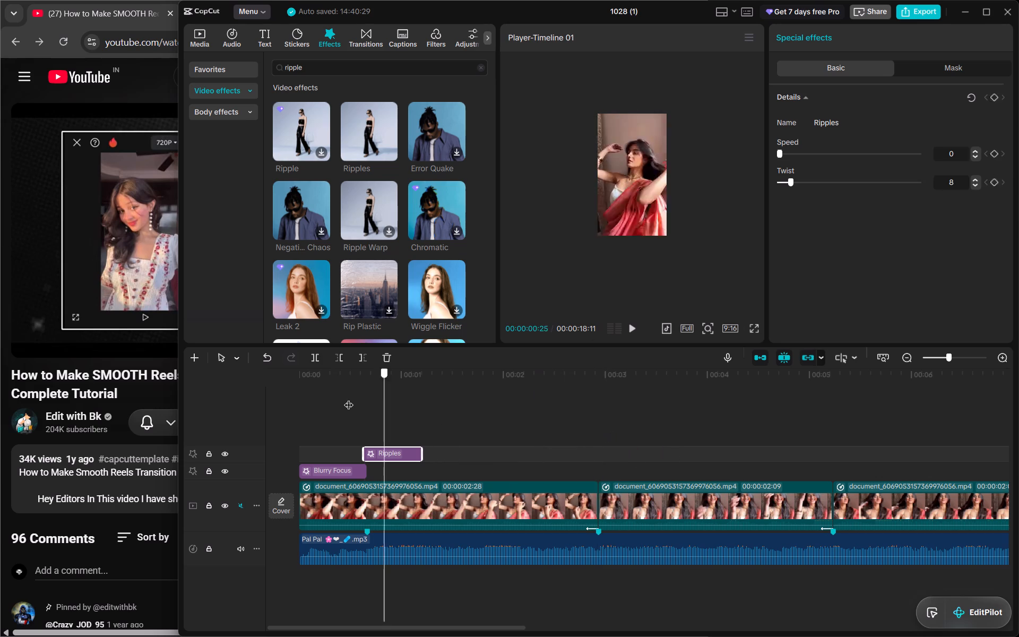
drag(349, 398, 349, 398)
key(space)
key(space)
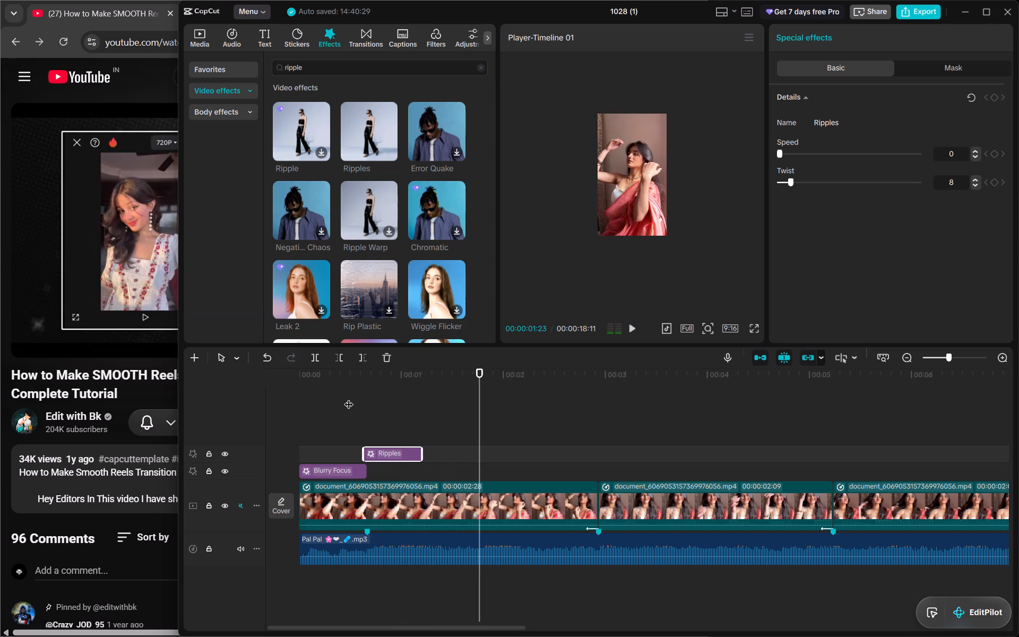
click(323, 377)
key(space)
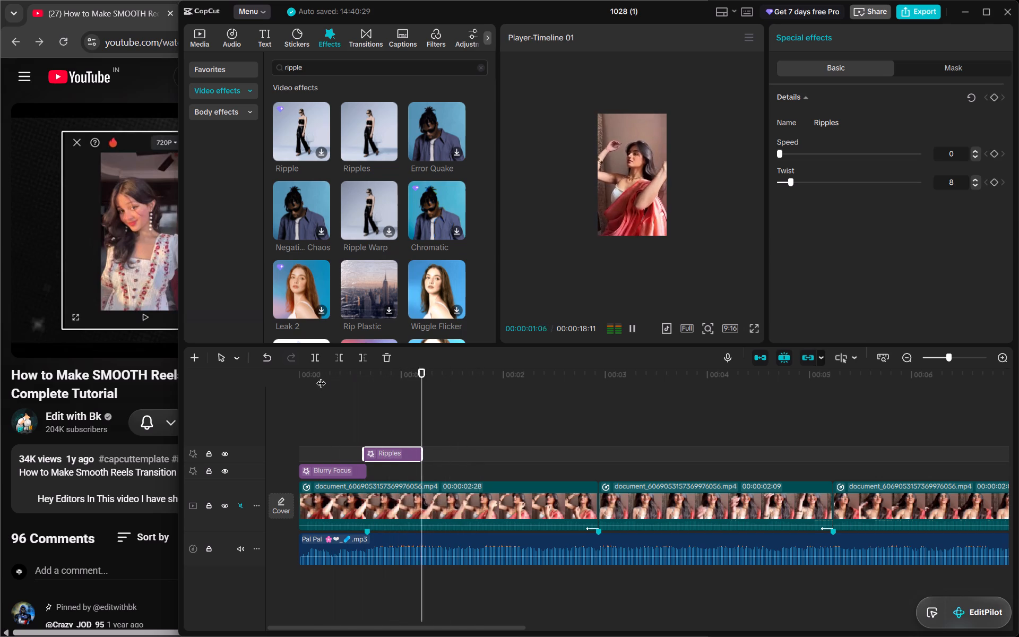
key(space)
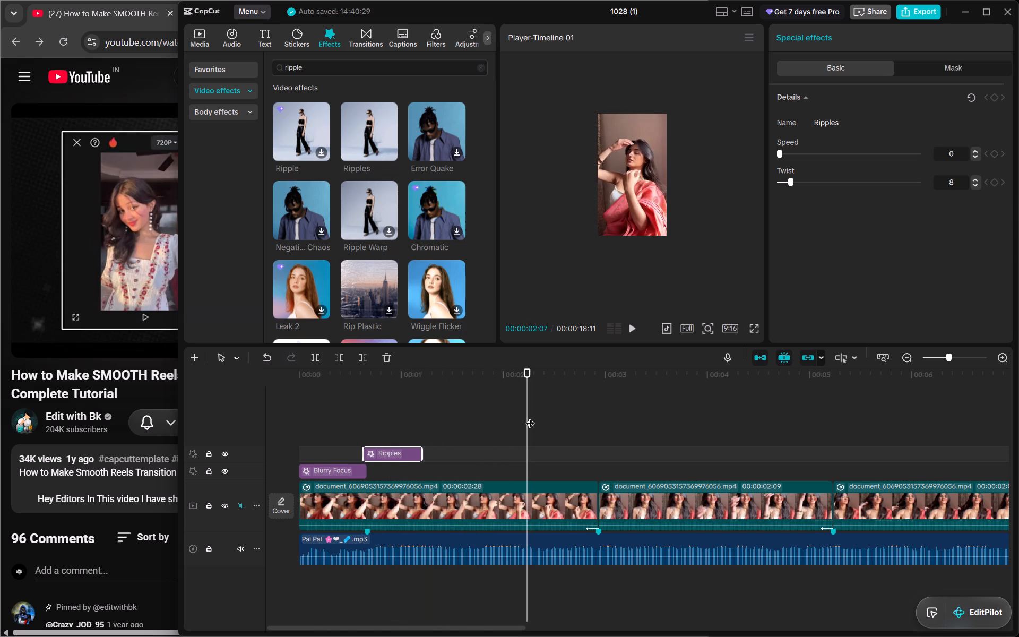
Raise the Ripples effect's Twist to 13.
drag(530, 417, 403, 415)
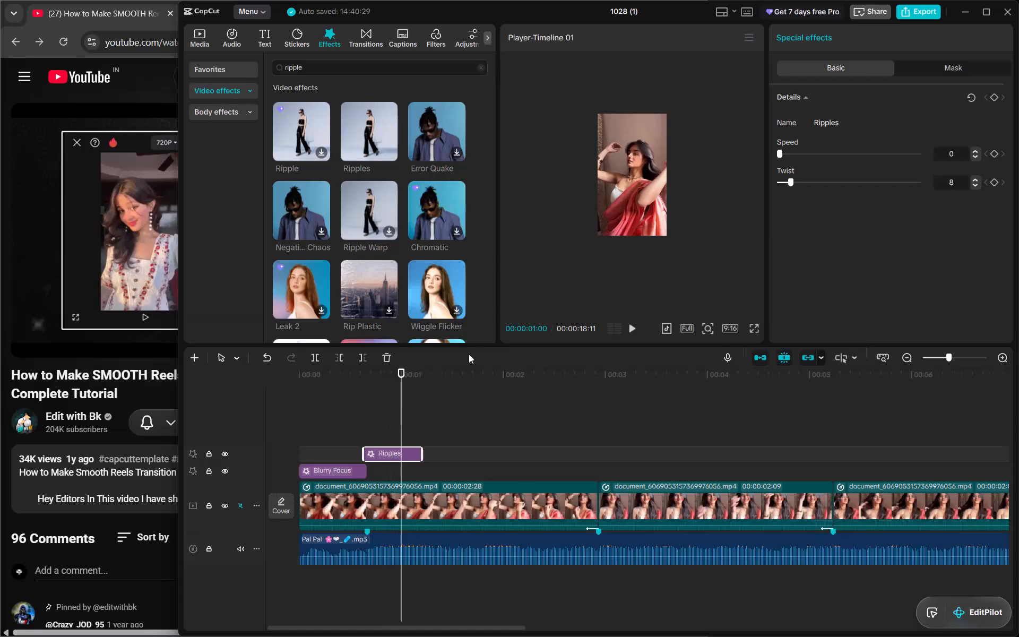
triple_click(974, 177)
double_click(974, 177)
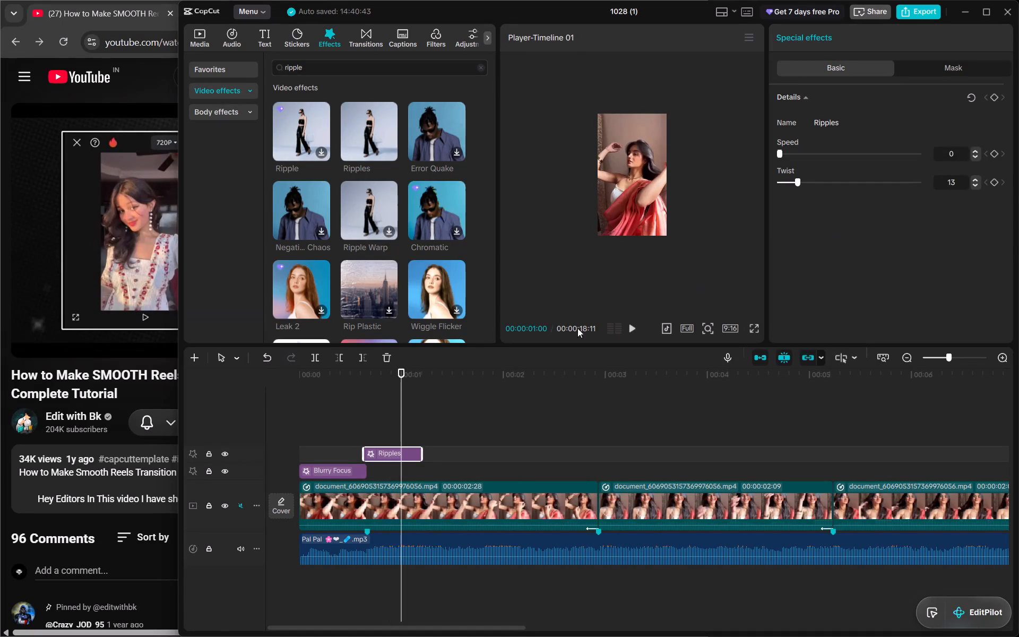
Play the edit from the timeline's start to review the stronger Ripples twist.
drag(399, 412, 289, 406)
key(space)
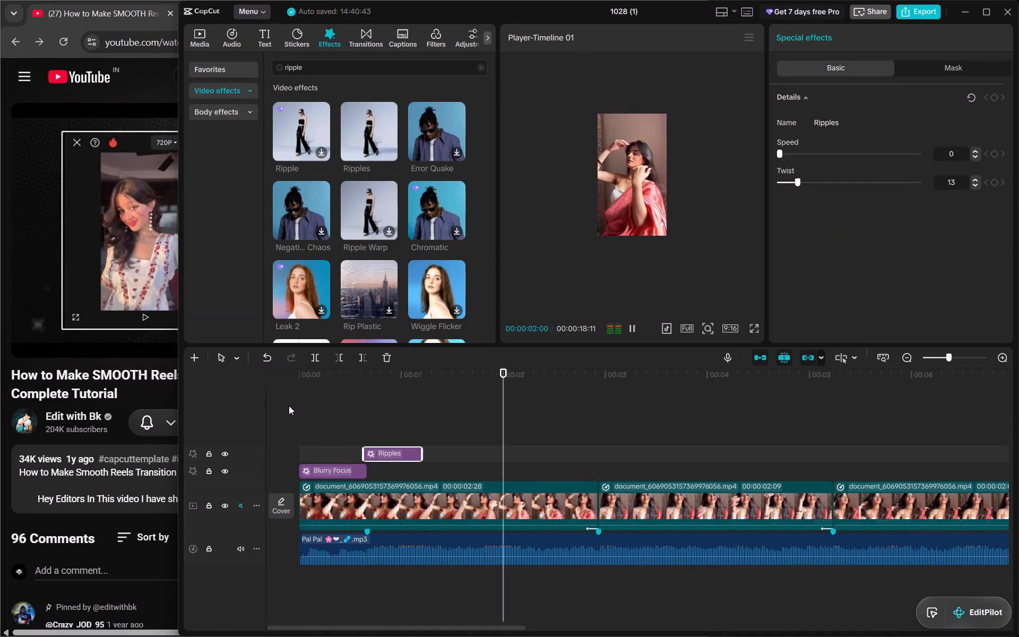
key(space)
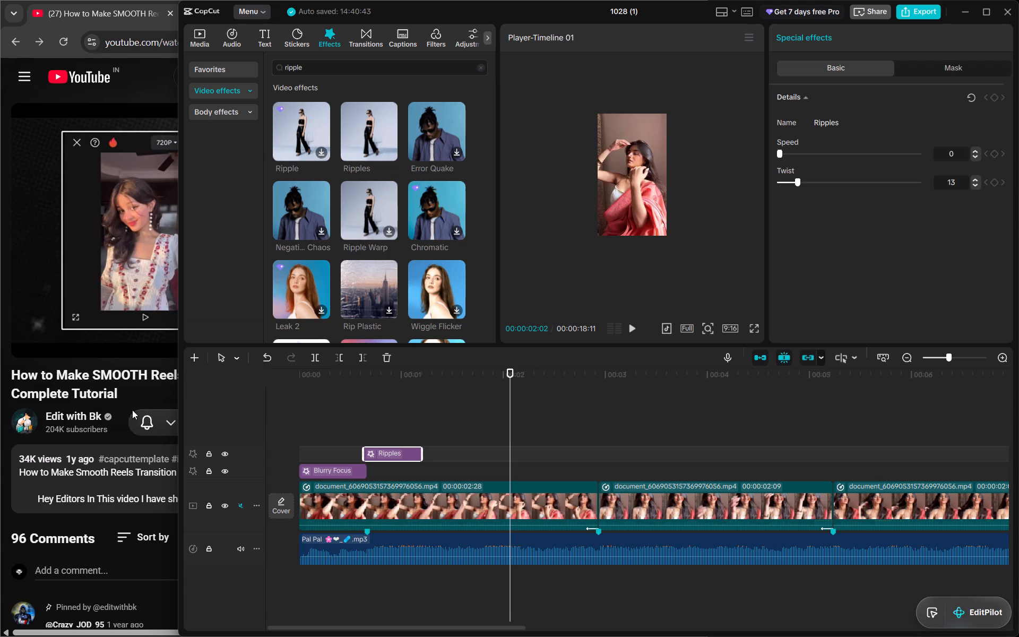
Switch to YouTube and watch where the tutorial places Ripples at the following clip cuts through the end of its timeline.
click(147, 380)
click(217, 279)
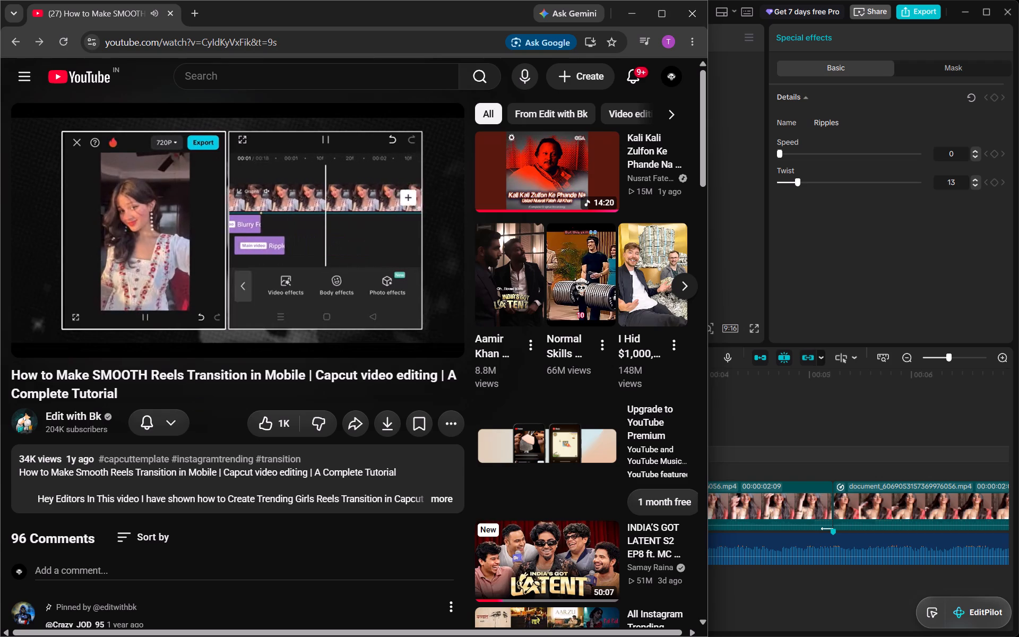
click(330, 233)
click(330, 233)
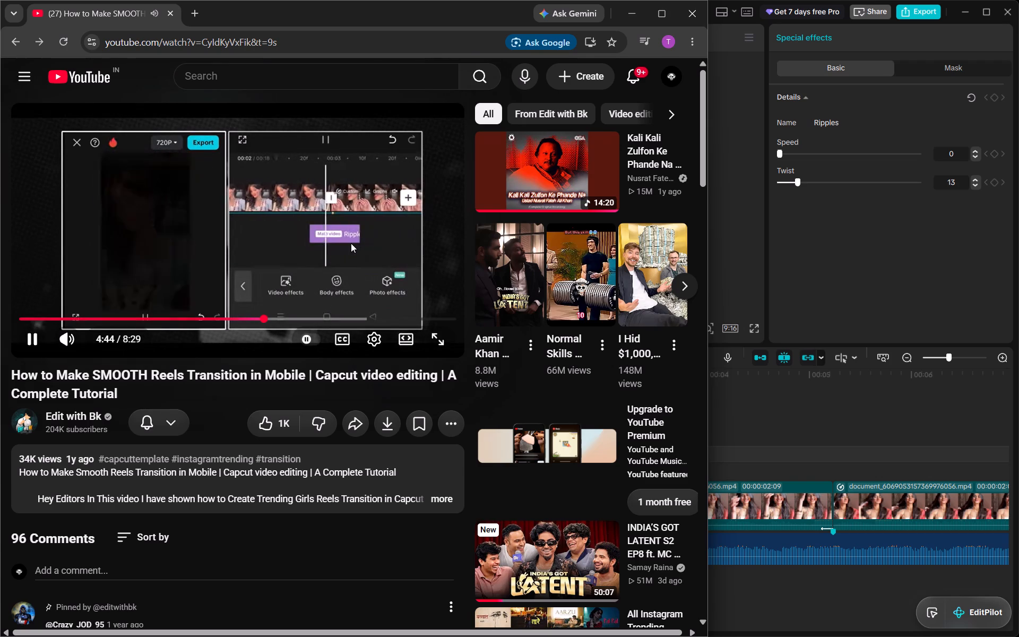
click(351, 243)
click(351, 243)
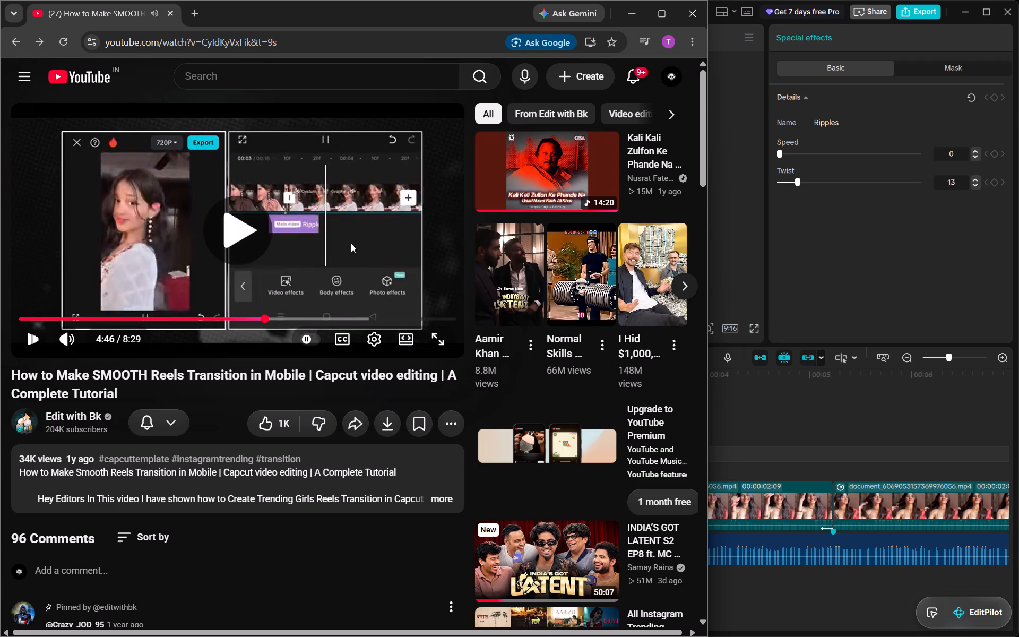
click(351, 243)
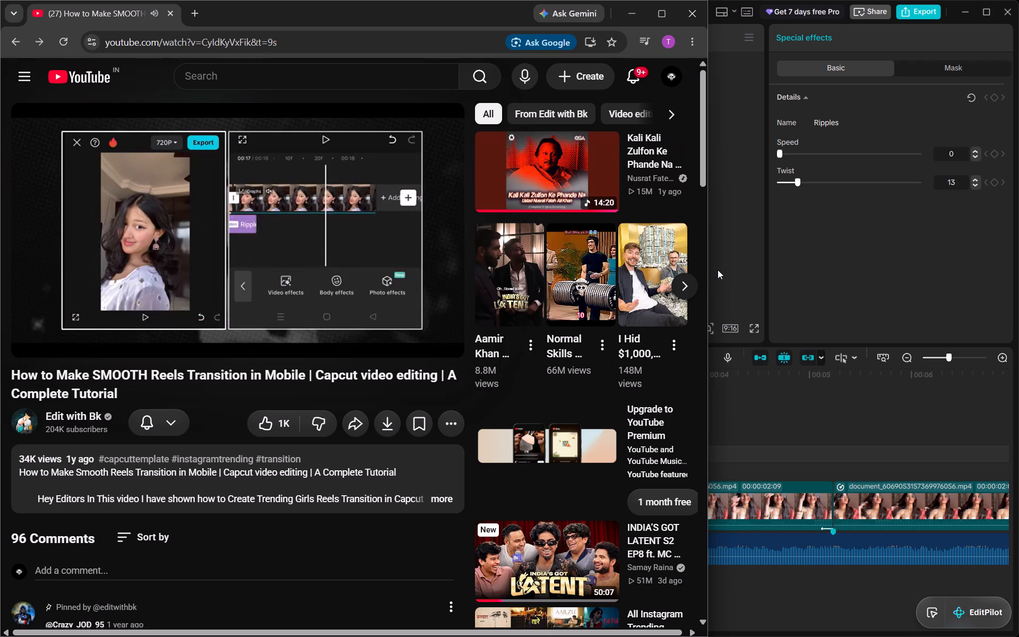
Return to CapCut, extend the Ripples effect's start slightly, and move it earlier on its track to begin at about 0.4 s.
click(718, 270)
click(390, 453)
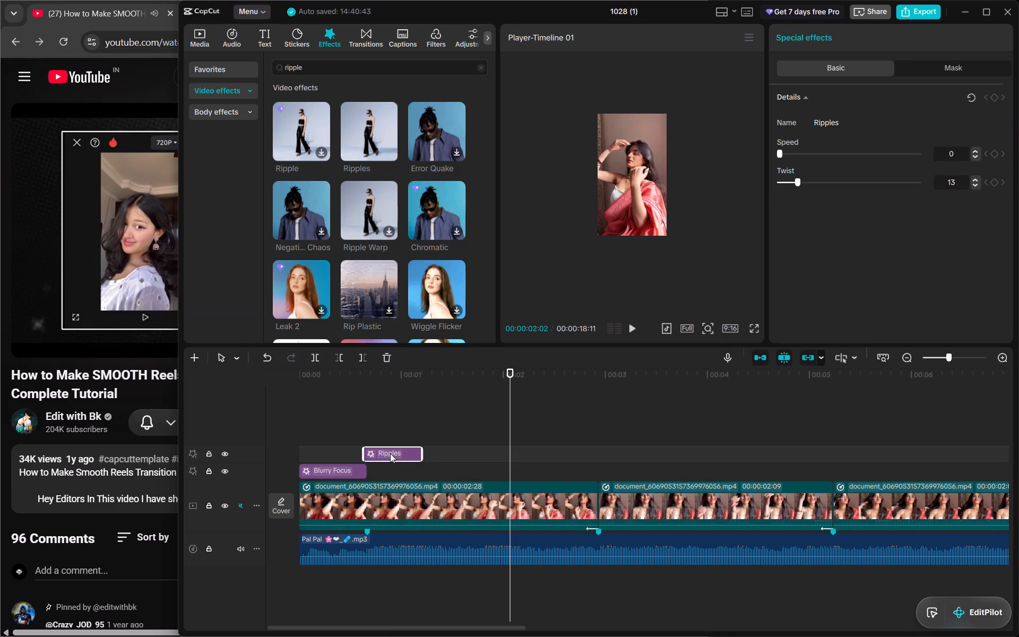
drag(364, 456, 359, 456)
drag(368, 454, 353, 454)
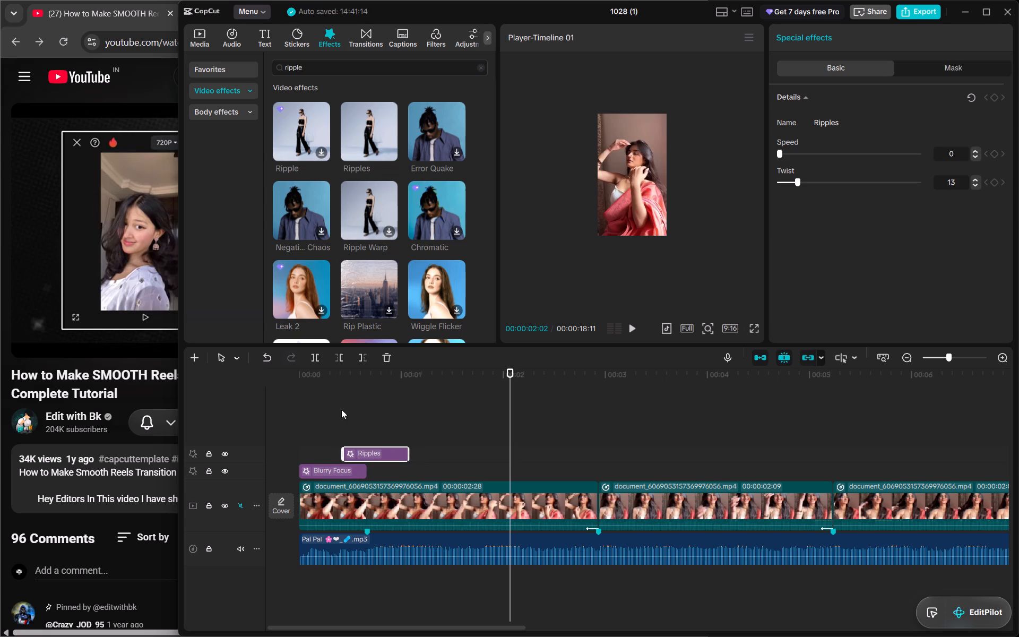
Play the opening from the timeline's start to review the earlier Ripples effect.
click(301, 380)
key(space)
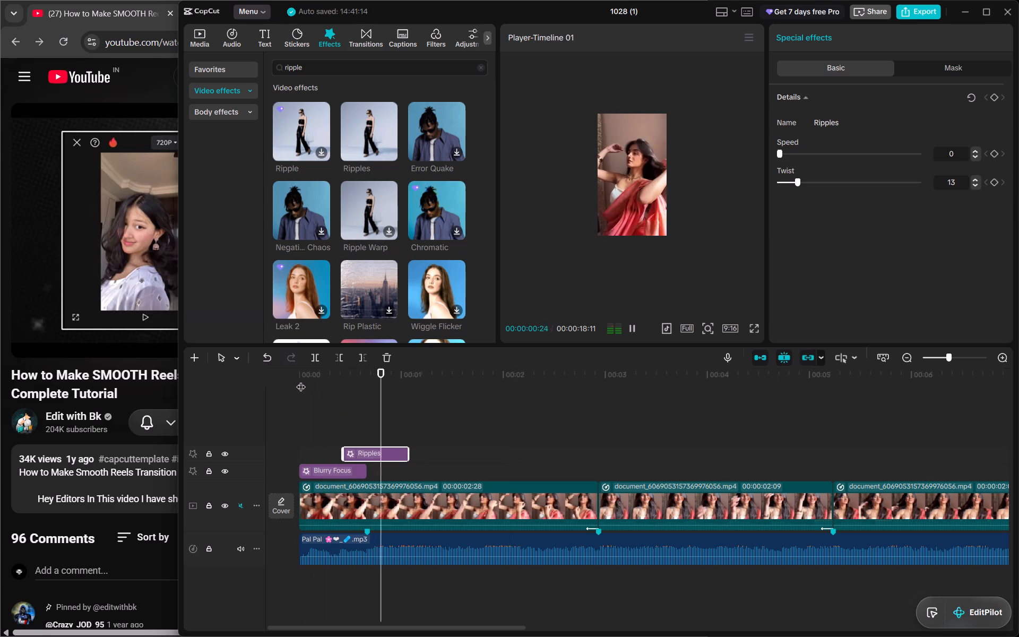
key(space)
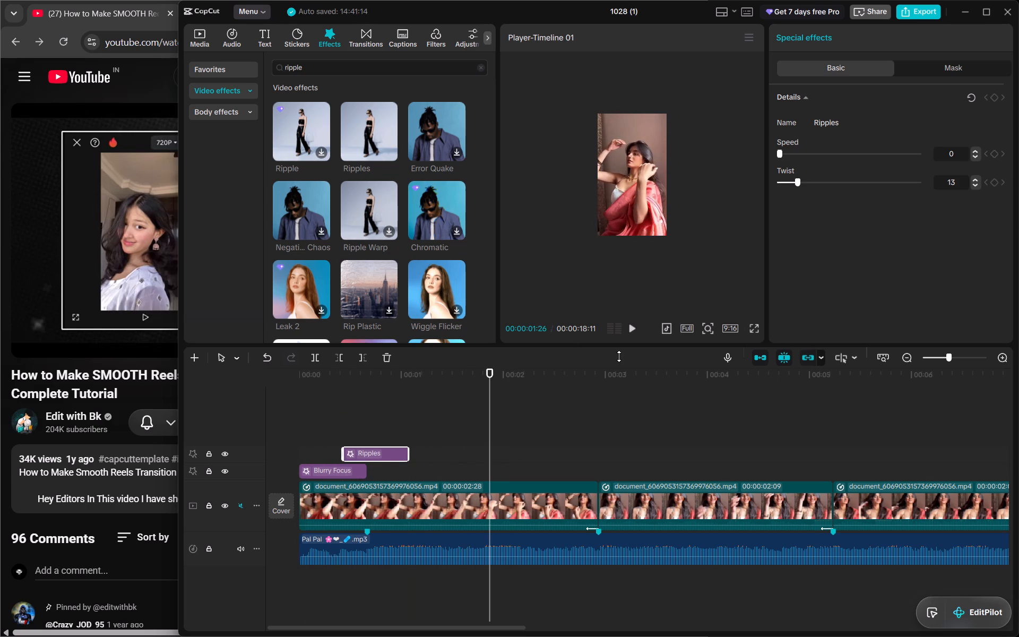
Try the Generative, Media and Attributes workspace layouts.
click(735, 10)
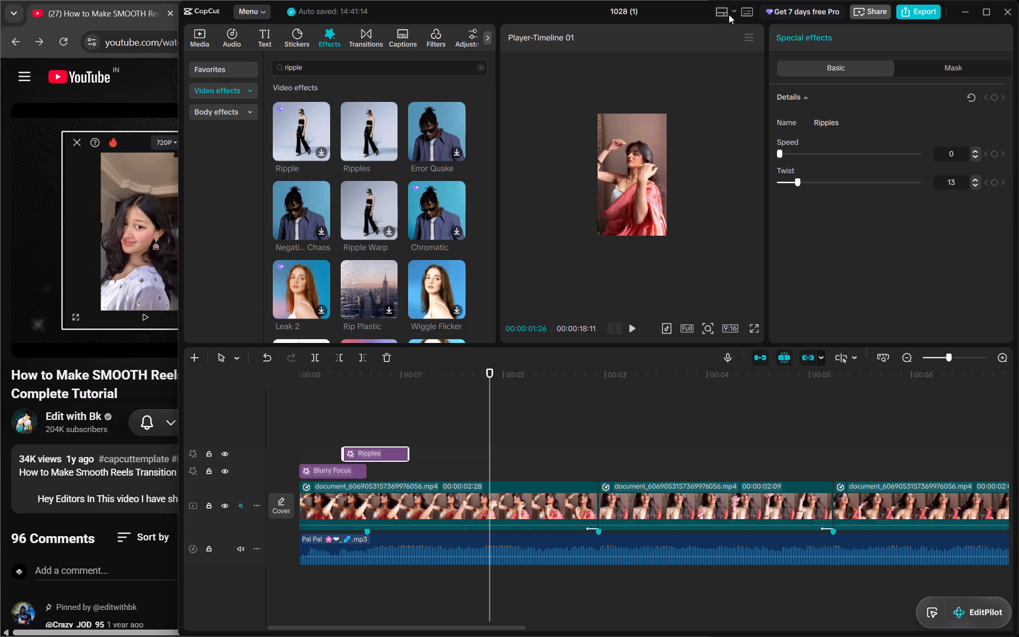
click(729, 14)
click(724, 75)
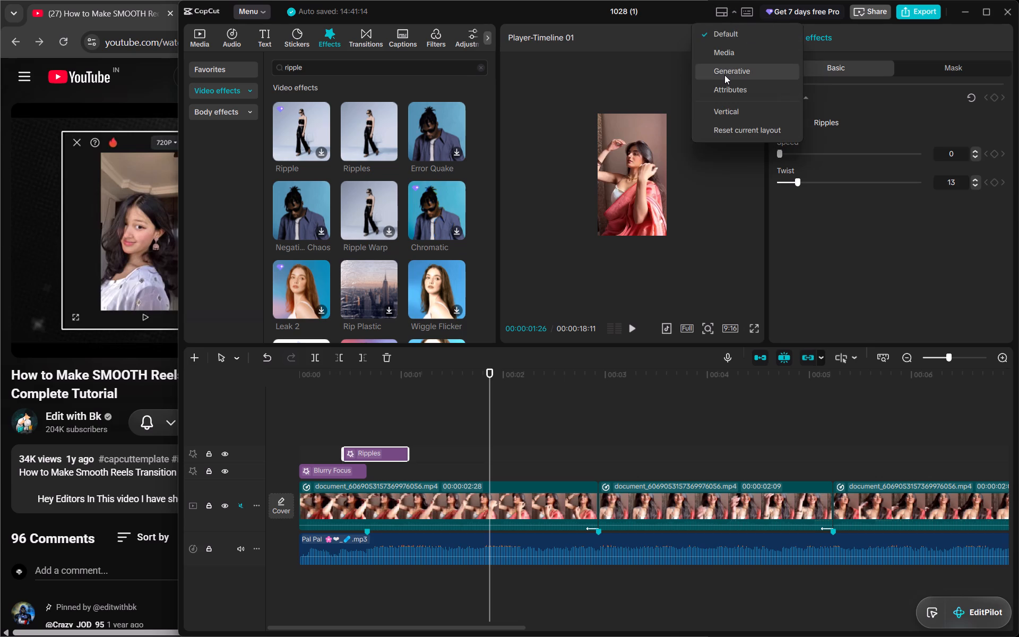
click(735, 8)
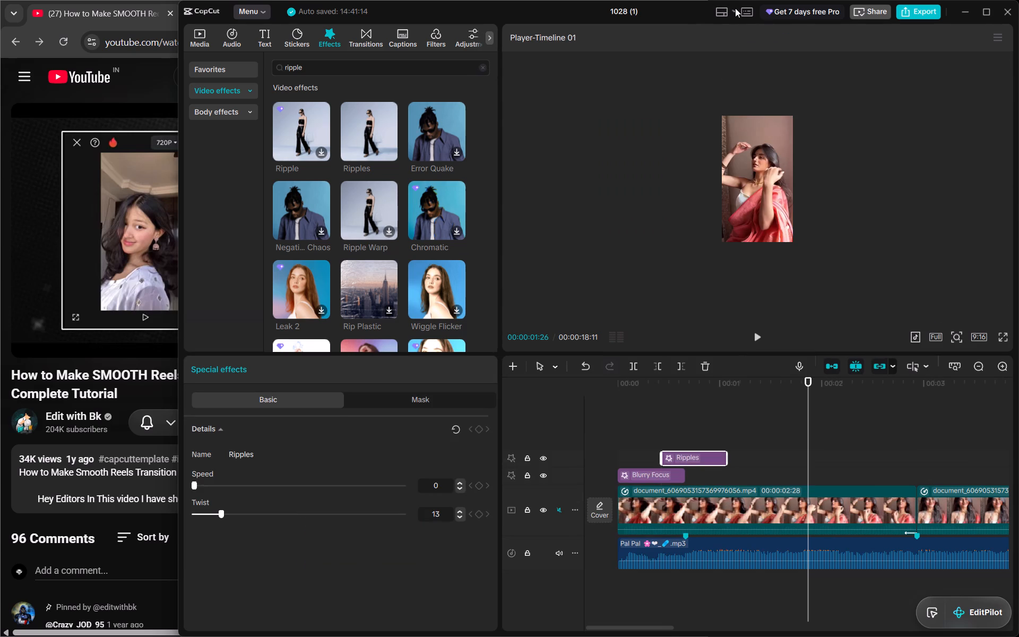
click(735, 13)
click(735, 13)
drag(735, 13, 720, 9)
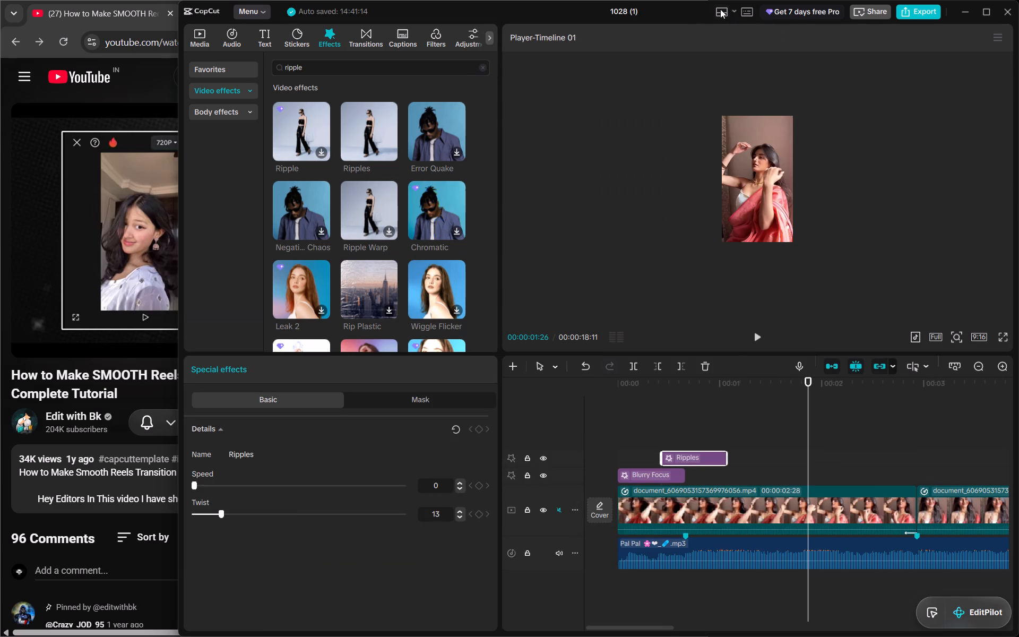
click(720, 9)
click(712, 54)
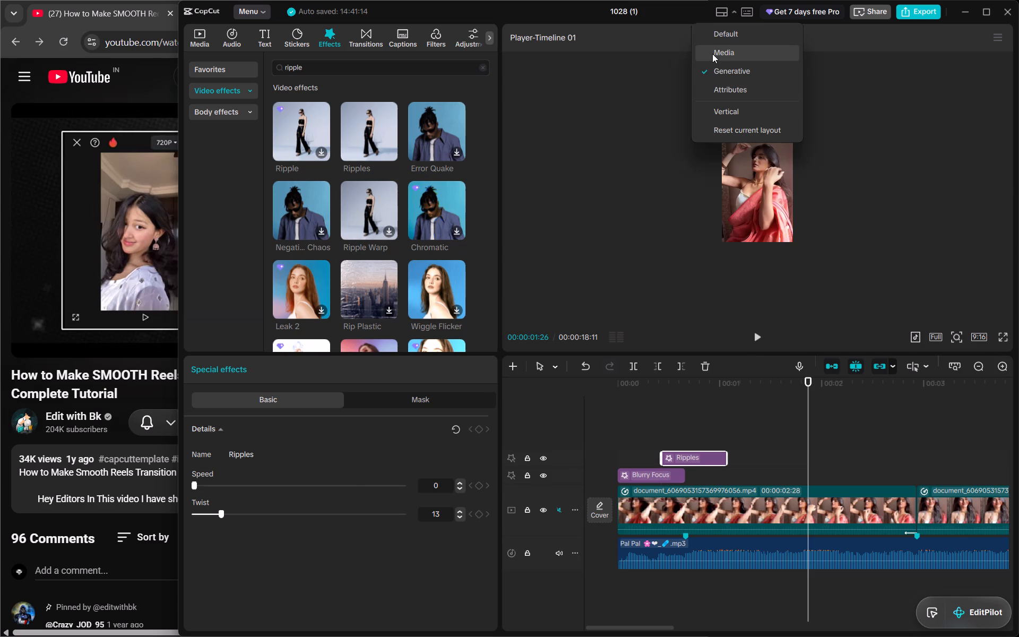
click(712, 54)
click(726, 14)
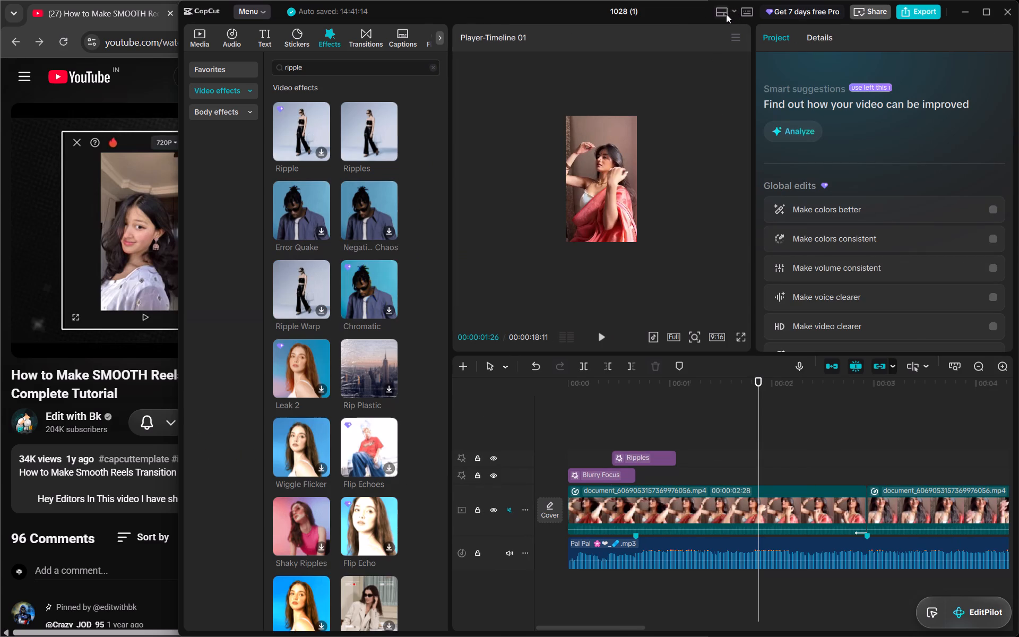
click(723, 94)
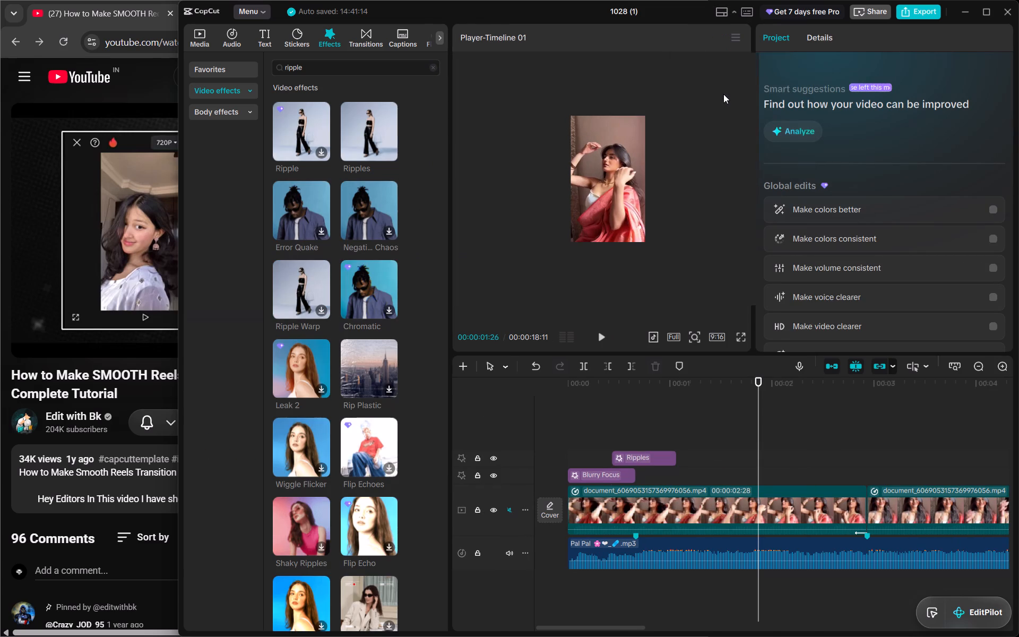
Switch the workspace to the Vertical layout.
click(725, 20)
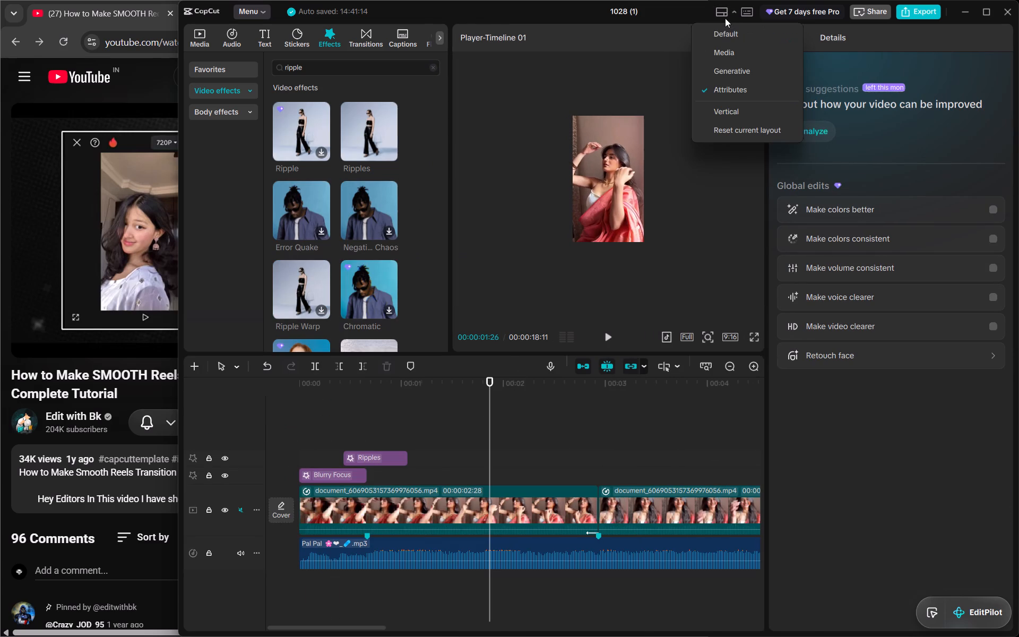
click(719, 111)
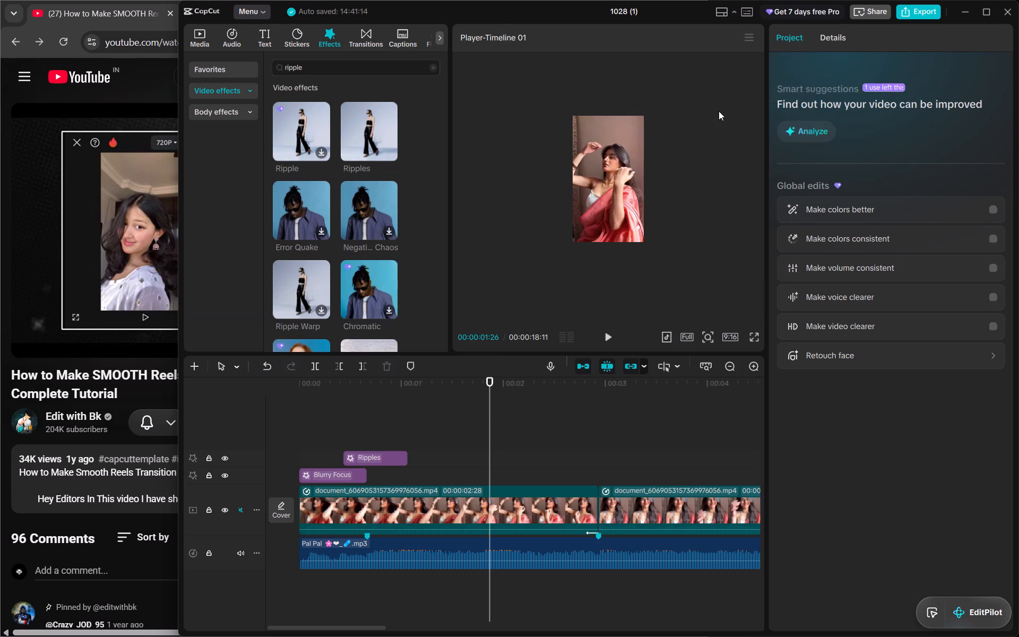
click(719, 111)
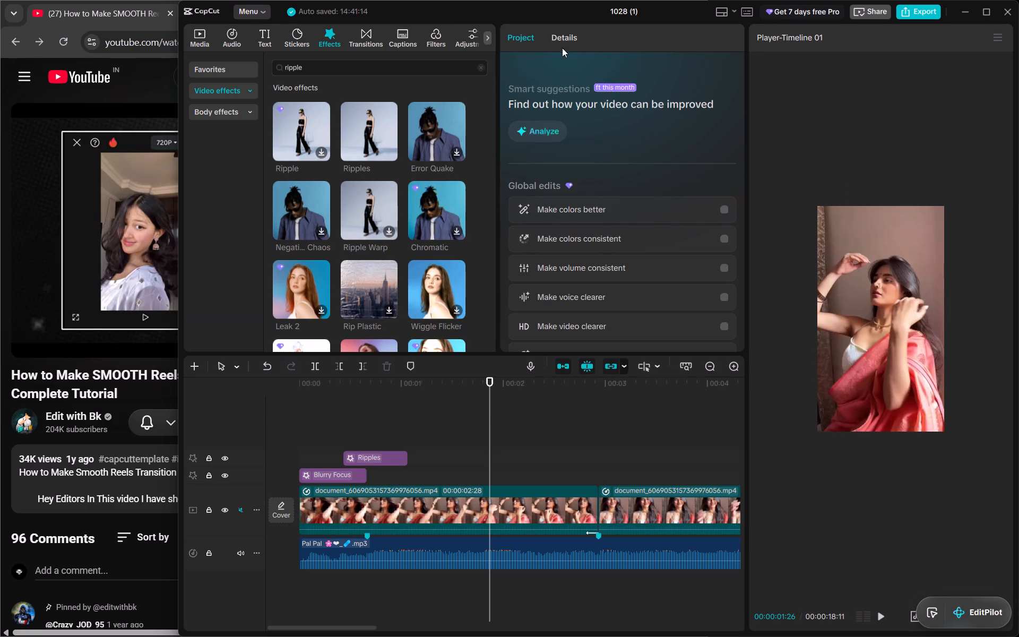
Move the floating EditPilot widget clear of the player controls and look at the playback quality options without changing them.
click(382, 464)
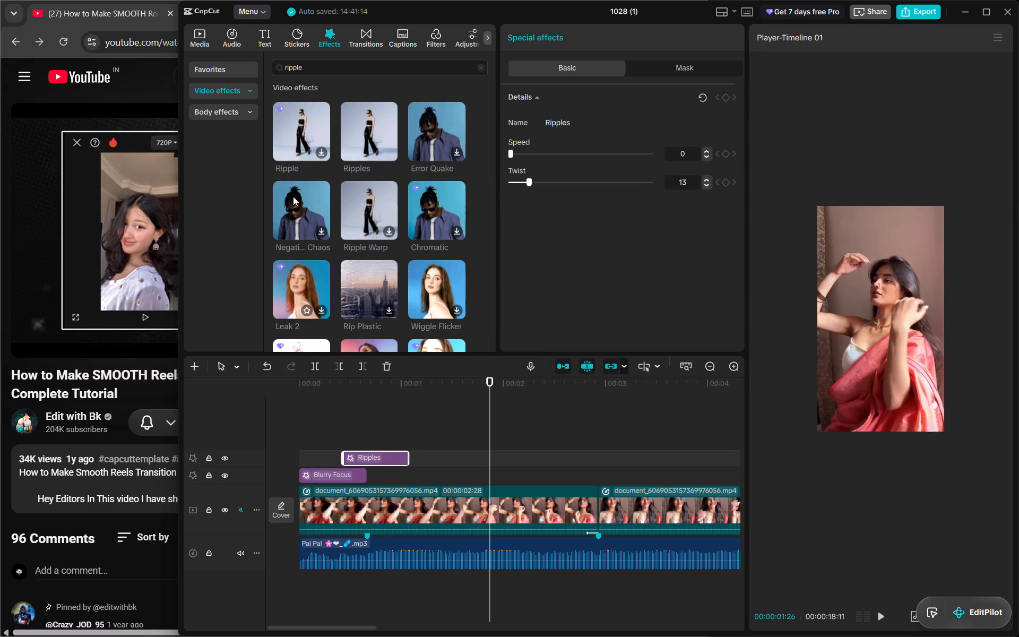
scroll(880, 355, down, 1)
drag(978, 615, 982, 538)
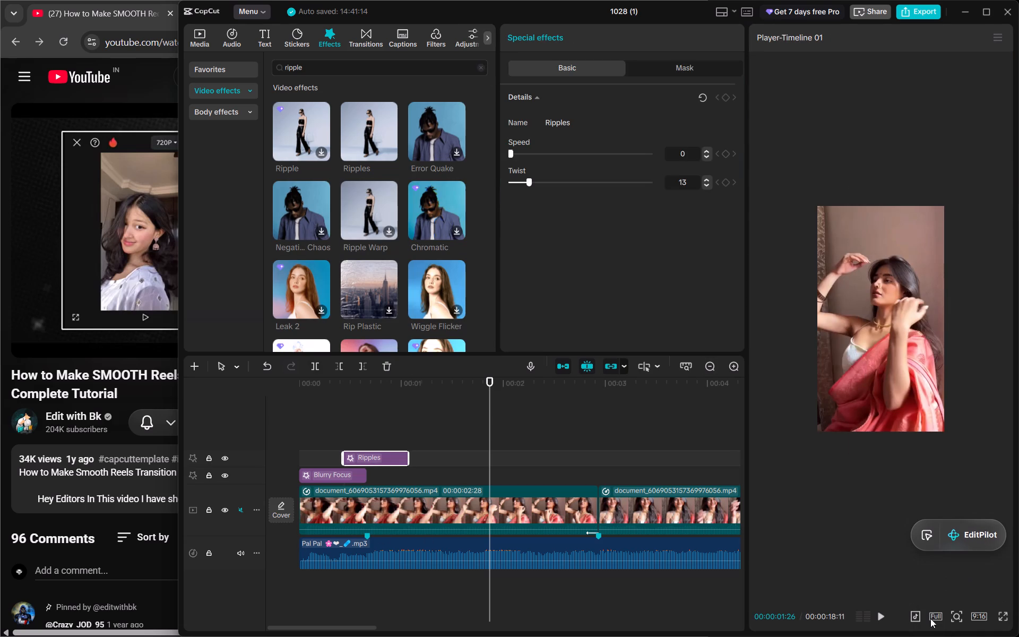
click(937, 617)
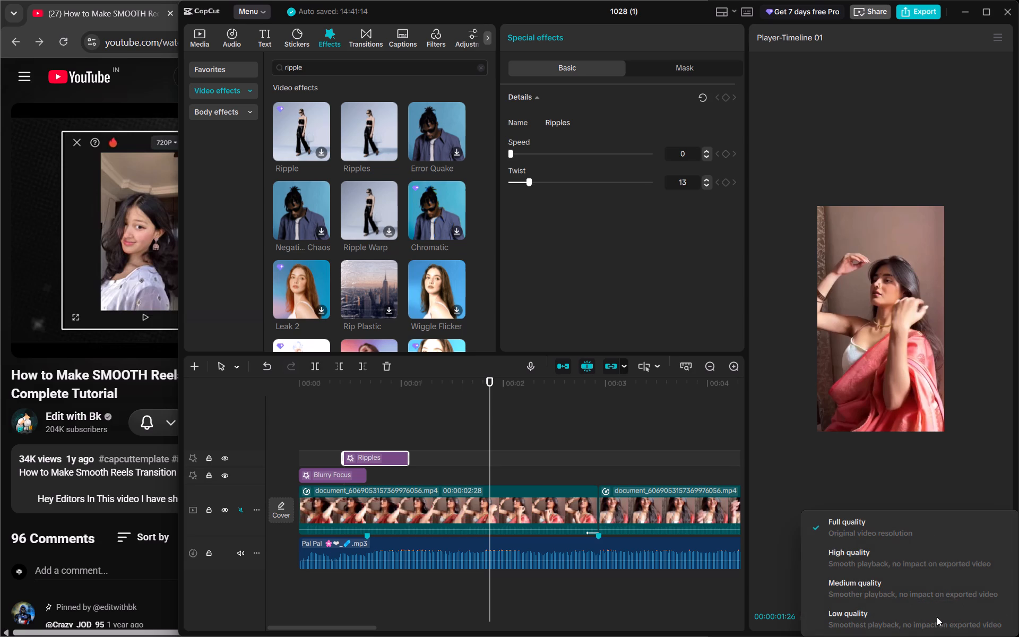
click(896, 493)
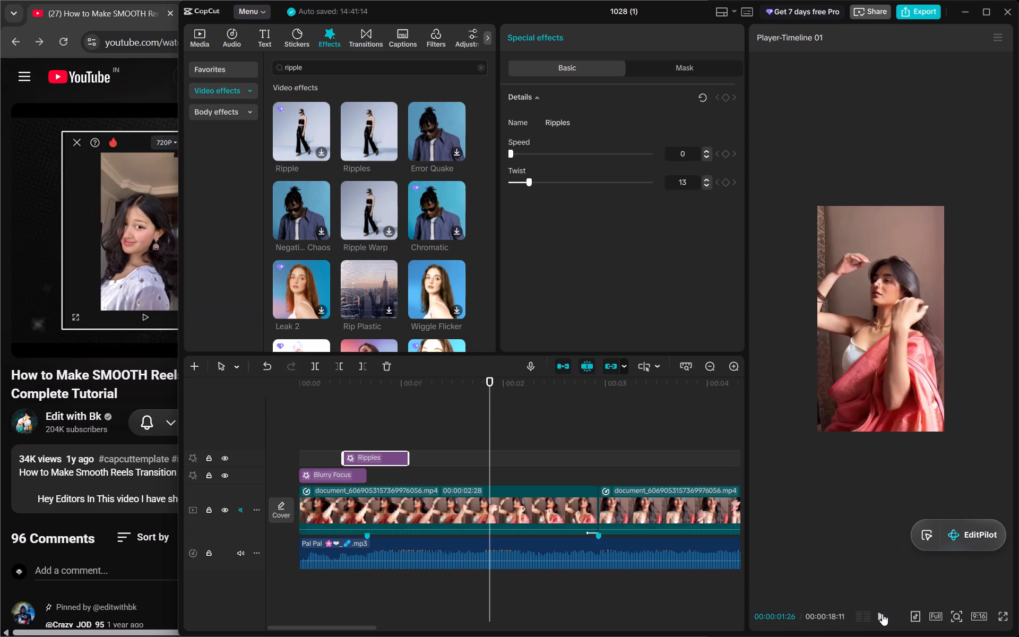
Play the edit twice from the timeline's start to review the Ripples effect in the larger vertical preview.
ctrl+scroll(862, 302, up, 2)
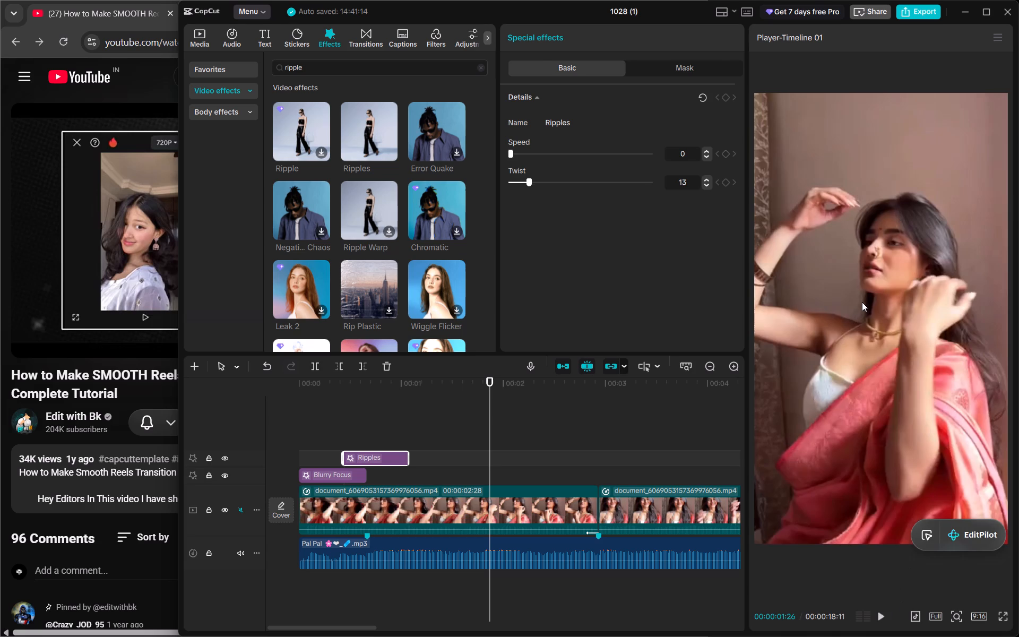
click(862, 302)
ctrl+scroll(862, 302, down, 2)
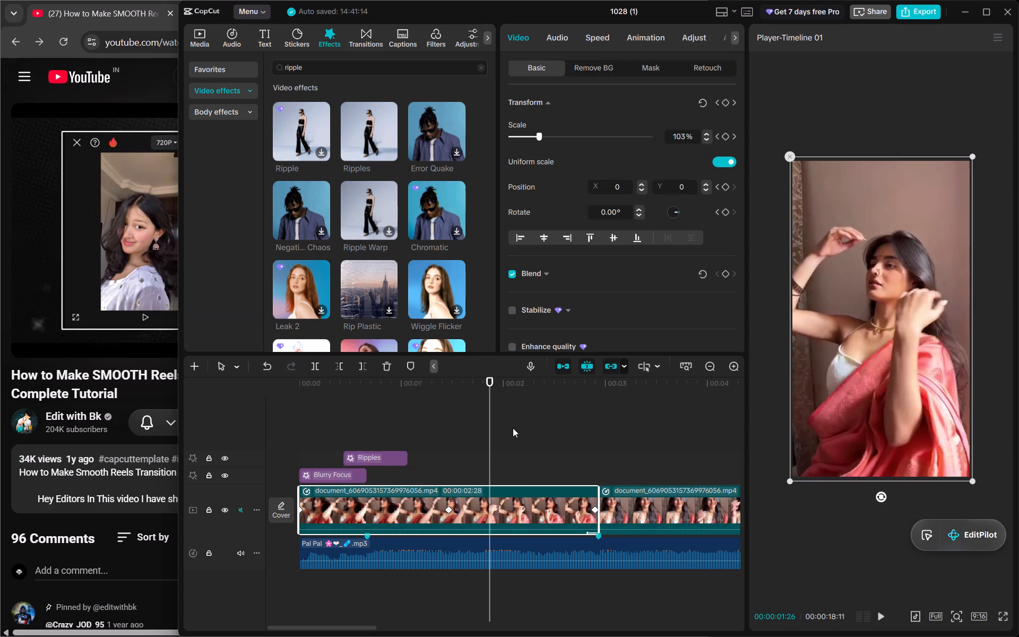
drag(488, 425, 319, 402)
drag(319, 402, 294, 402)
click(318, 417)
drag(318, 417, 243, 402)
key(space)
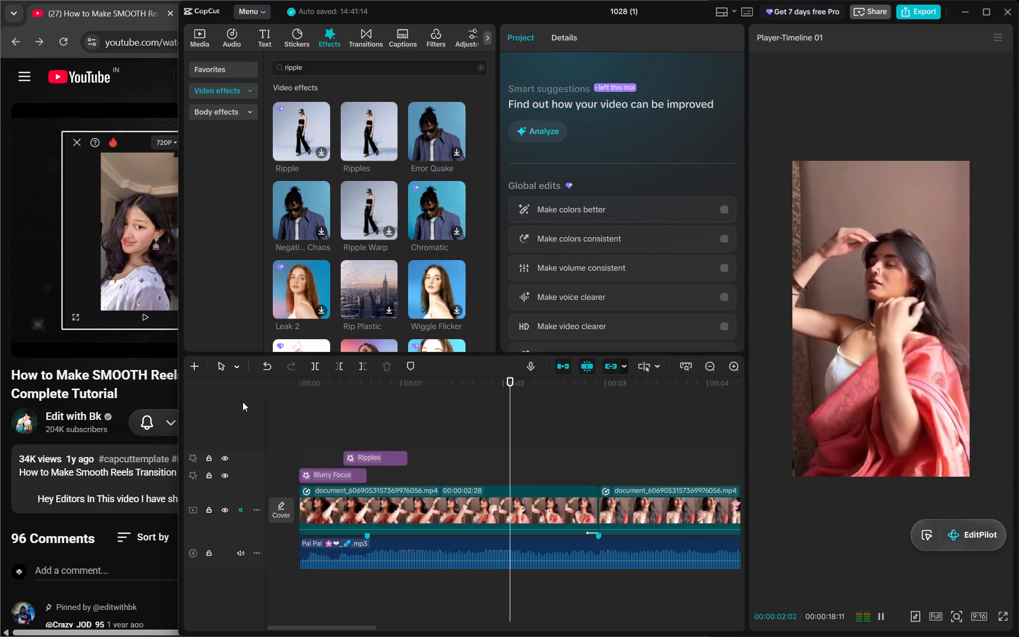
key(space)
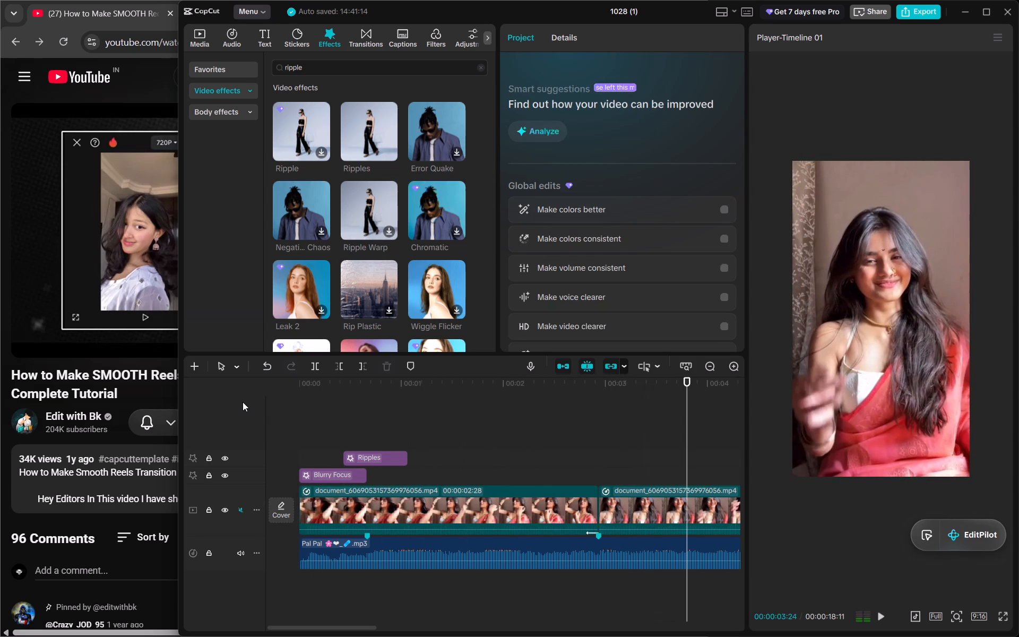
drag(313, 391, 284, 358)
key(space)
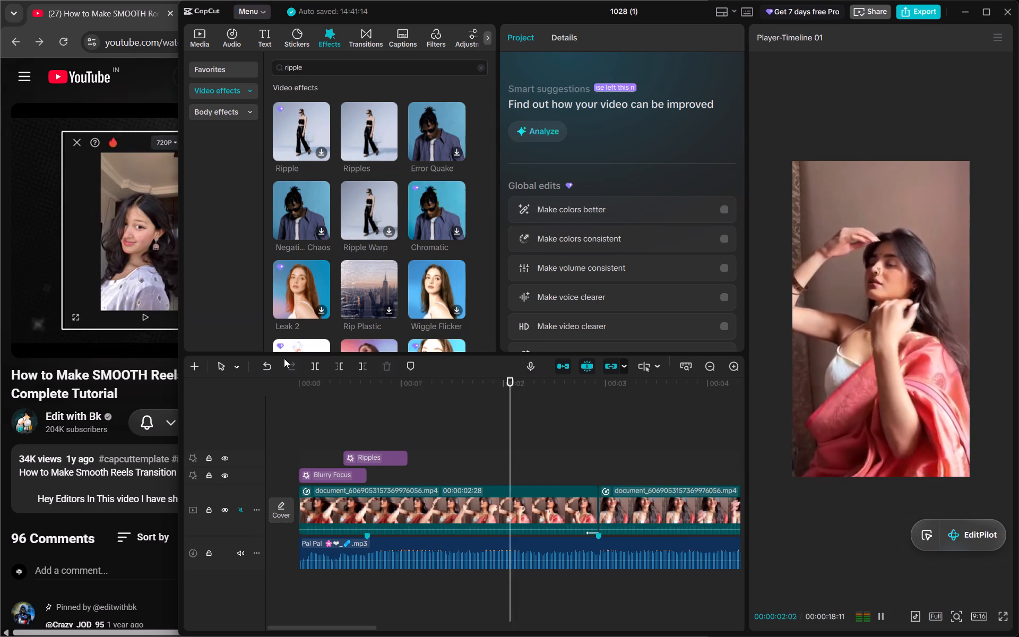
key(space)
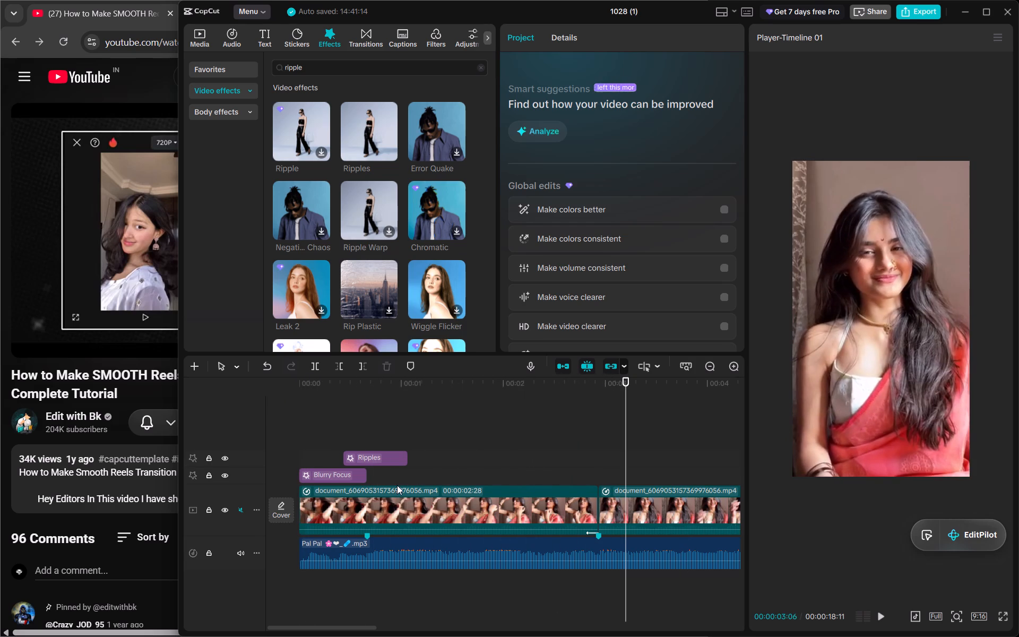
Move the Ripples effect slightly earlier on its track to begin at about 0.35 s.
drag(393, 457, 387, 457)
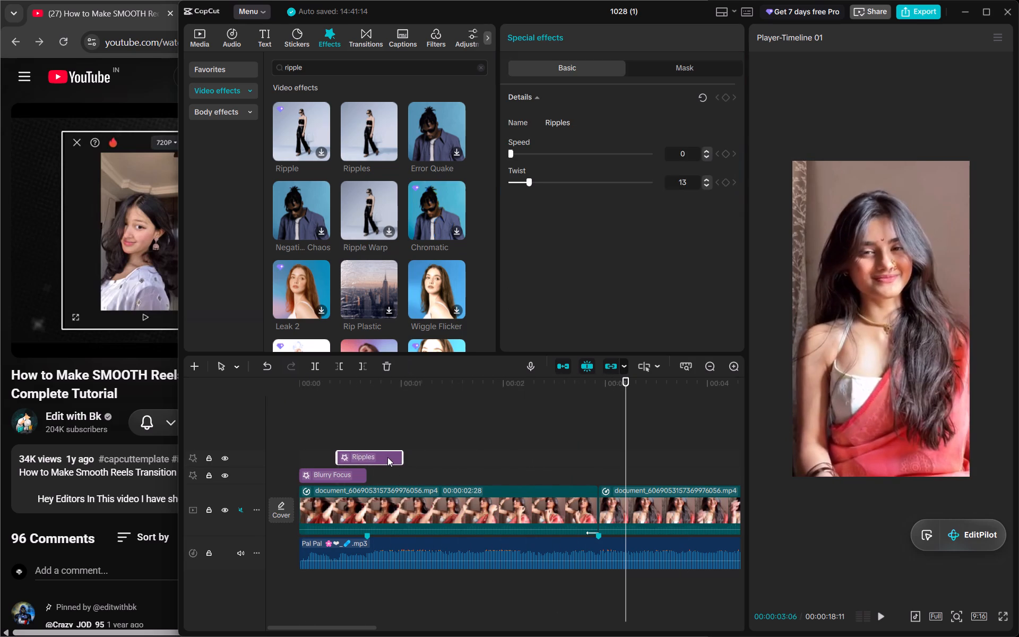
Play the opening from the timeline's start to review the adjusted Ripples timing.
click(301, 383)
key(space)
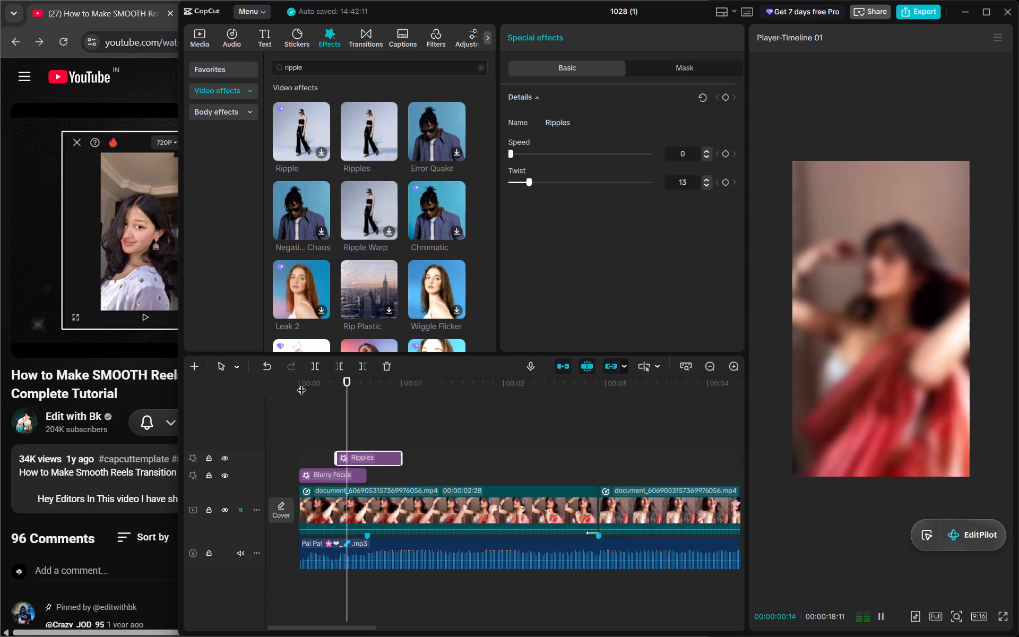
key(space)
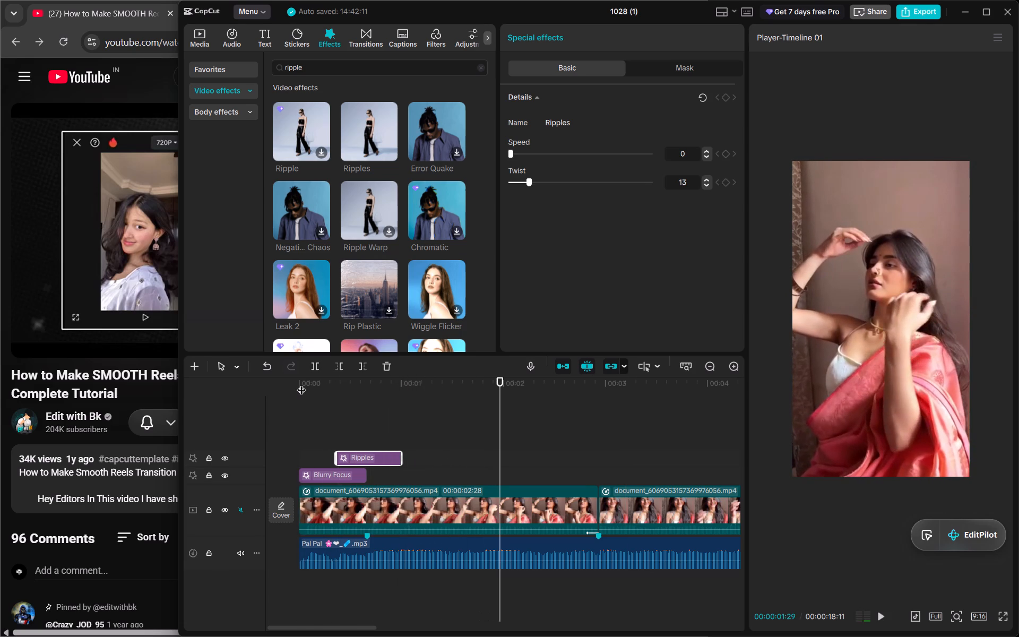
Set the Ripples effect's Twist to 15.
click(690, 175)
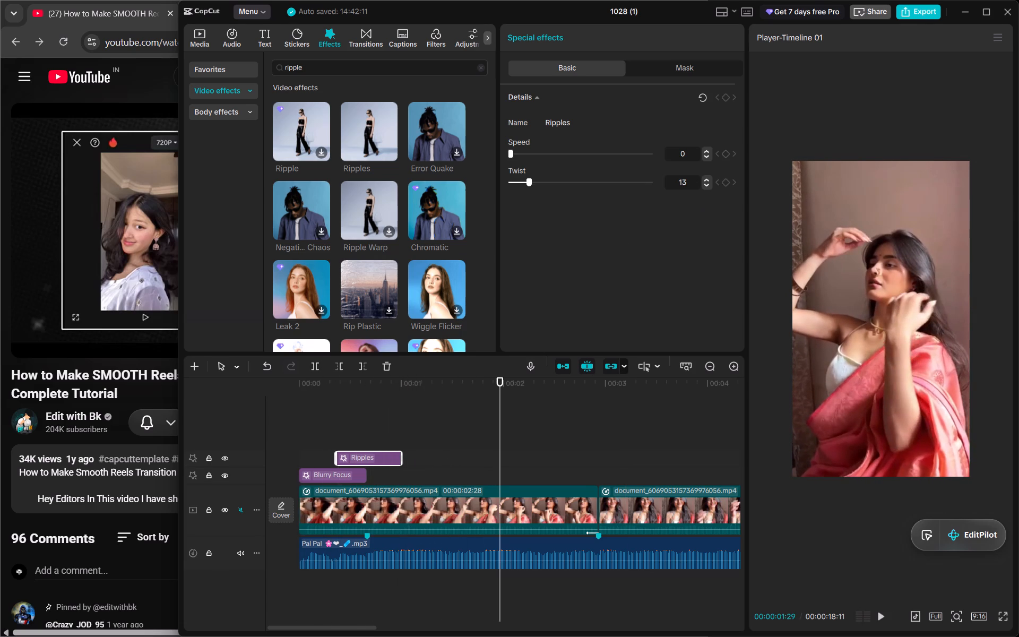
click(690, 179)
key(BackSpace)
key(5)
click(464, 455)
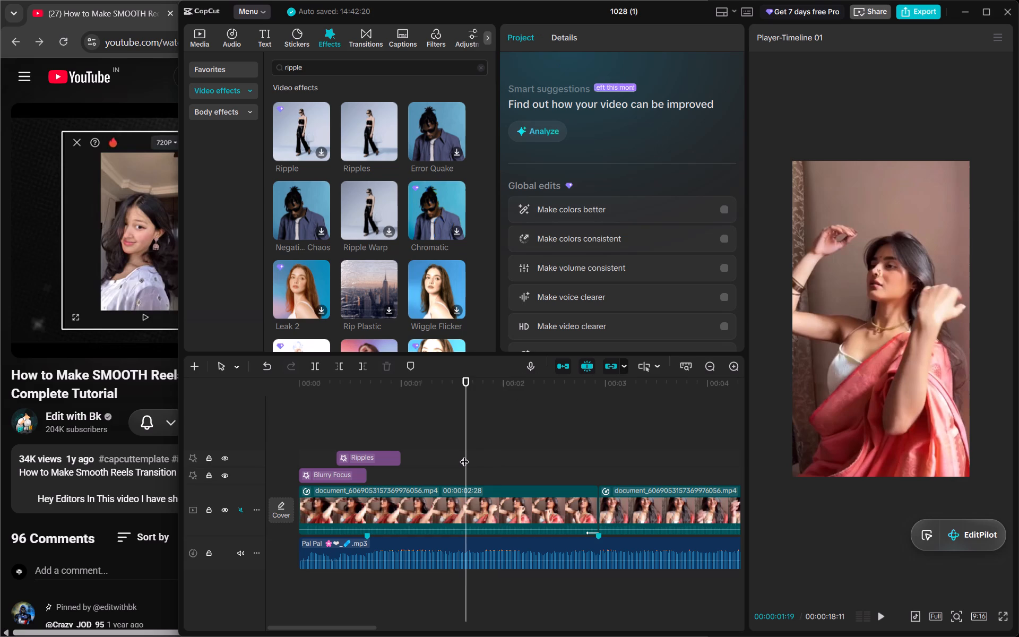
Play the opening twice from the timeline's start to review the Ripples effect with its new Twist setting.
drag(464, 455, 283, 432)
key(space)
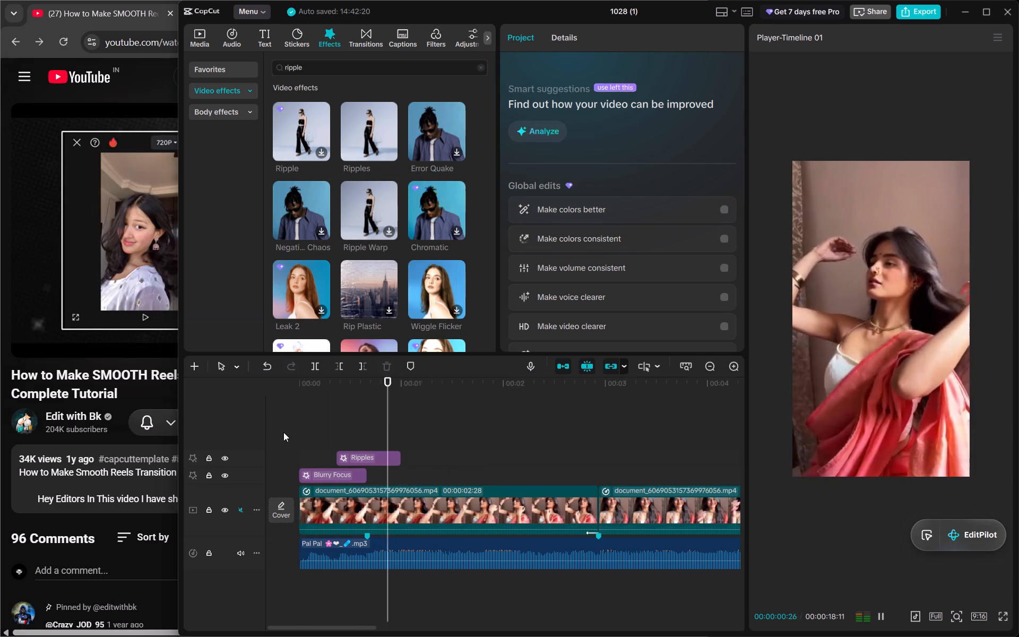
key(space)
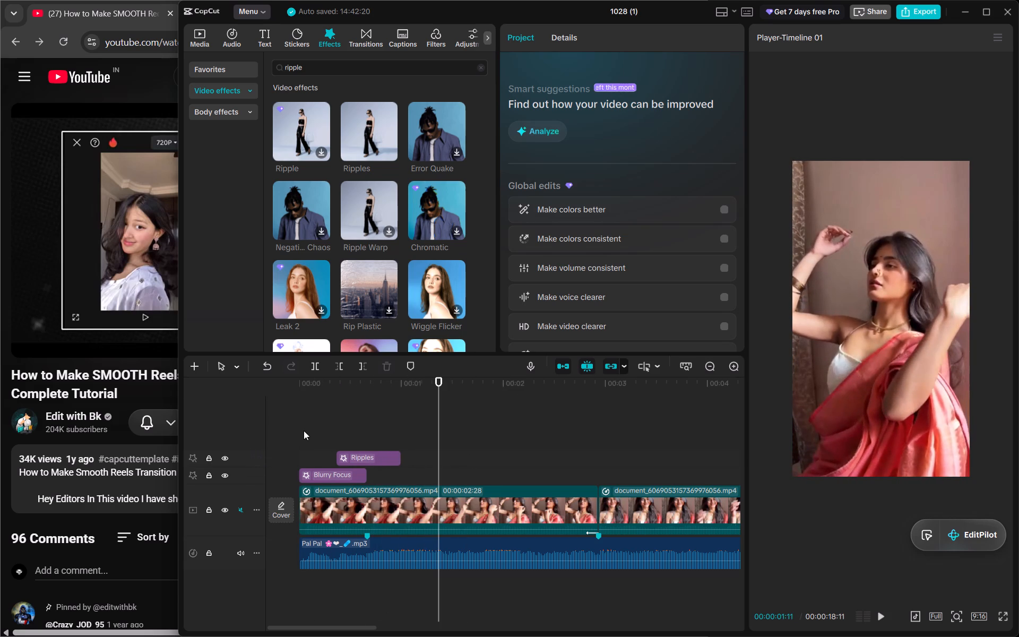
double_click(302, 385)
key(space)
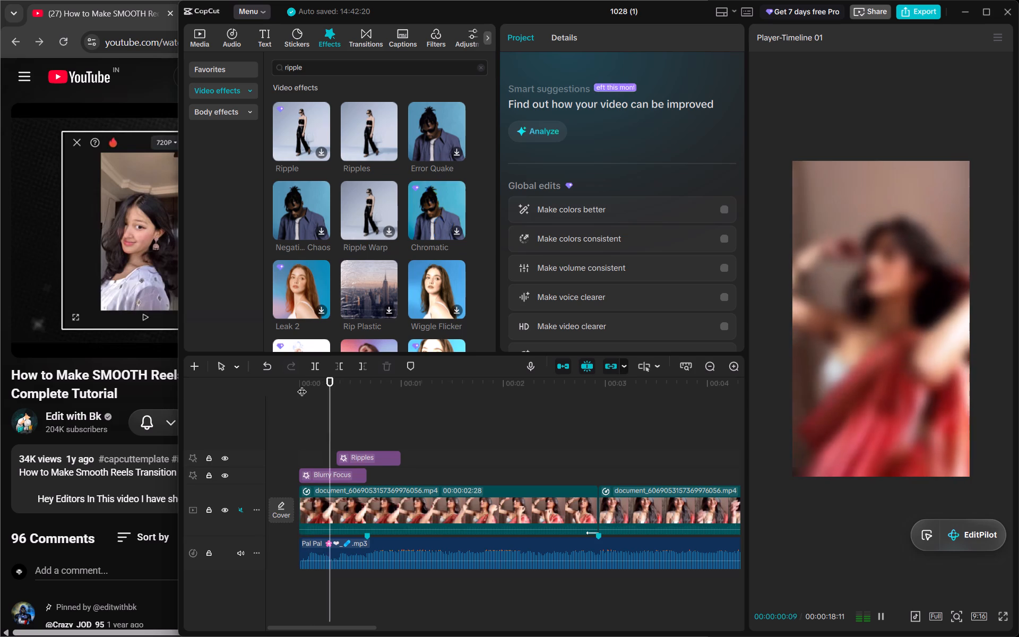
key(space)
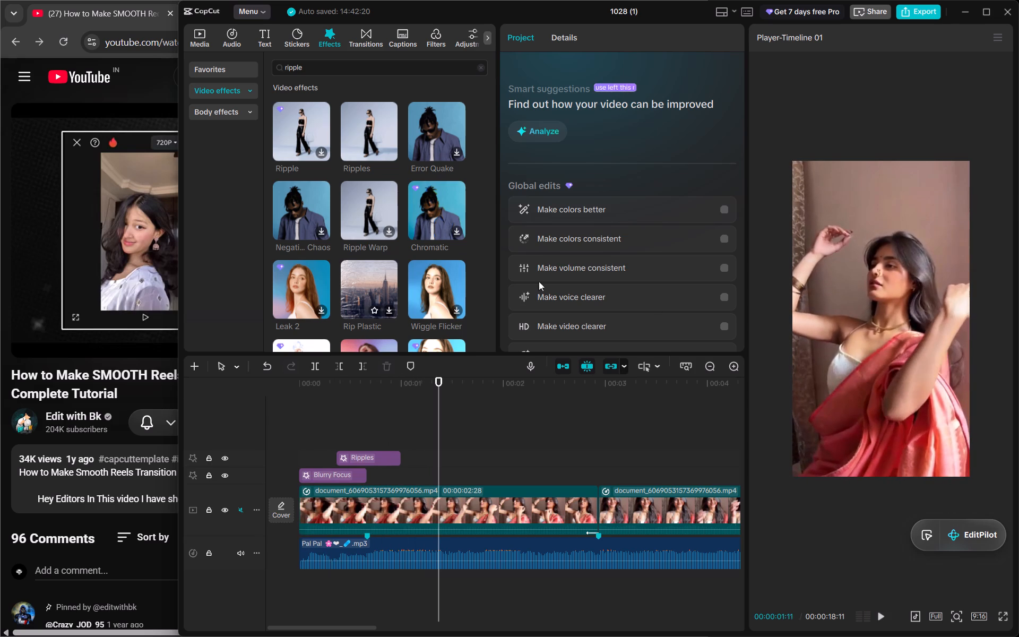
Turn on the global Make colors better edit and set its strength to 51.
click(723, 209)
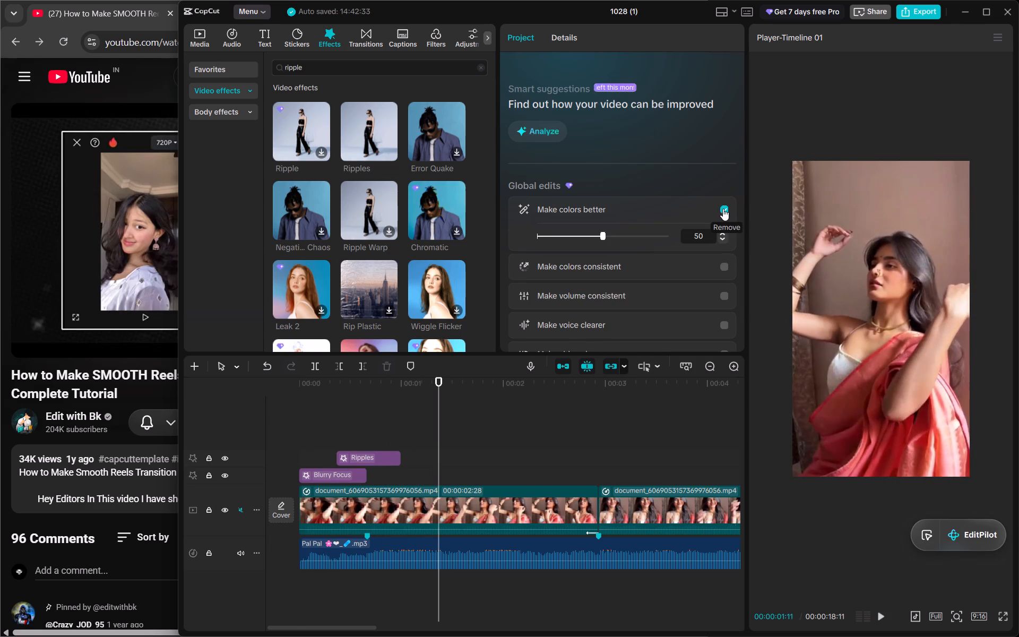
drag(606, 234, 629, 234)
drag(629, 234, 715, 231)
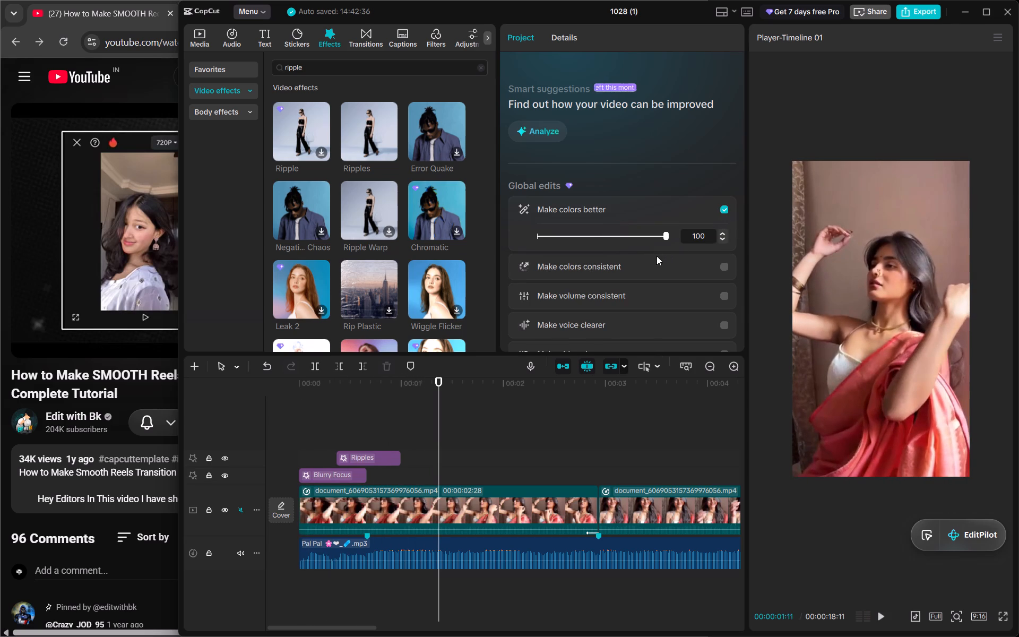
drag(663, 237, 709, 230)
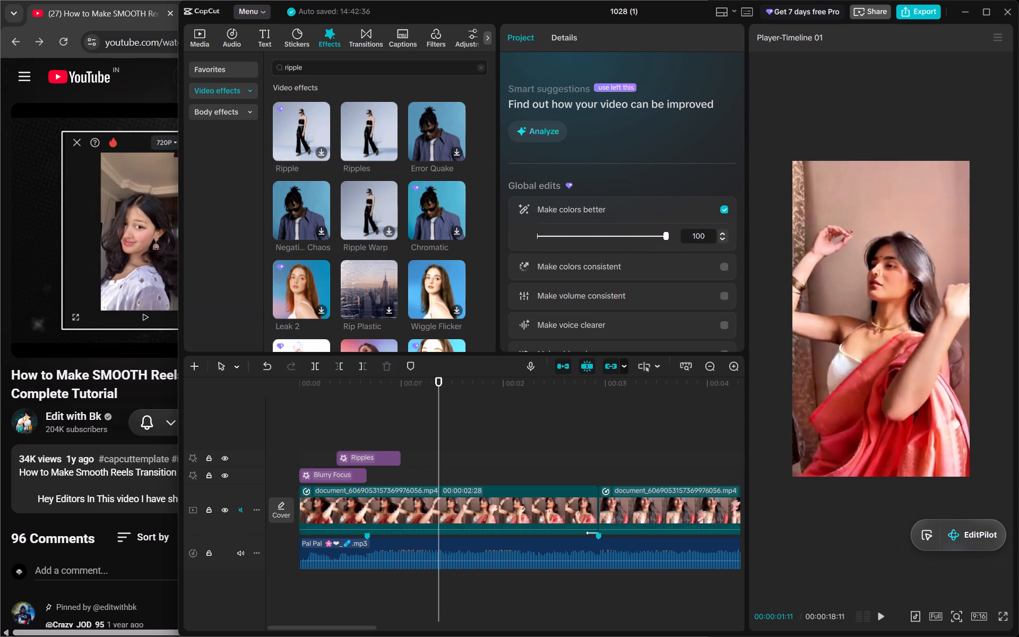
drag(709, 230, 590, 237)
drag(590, 237, 652, 244)
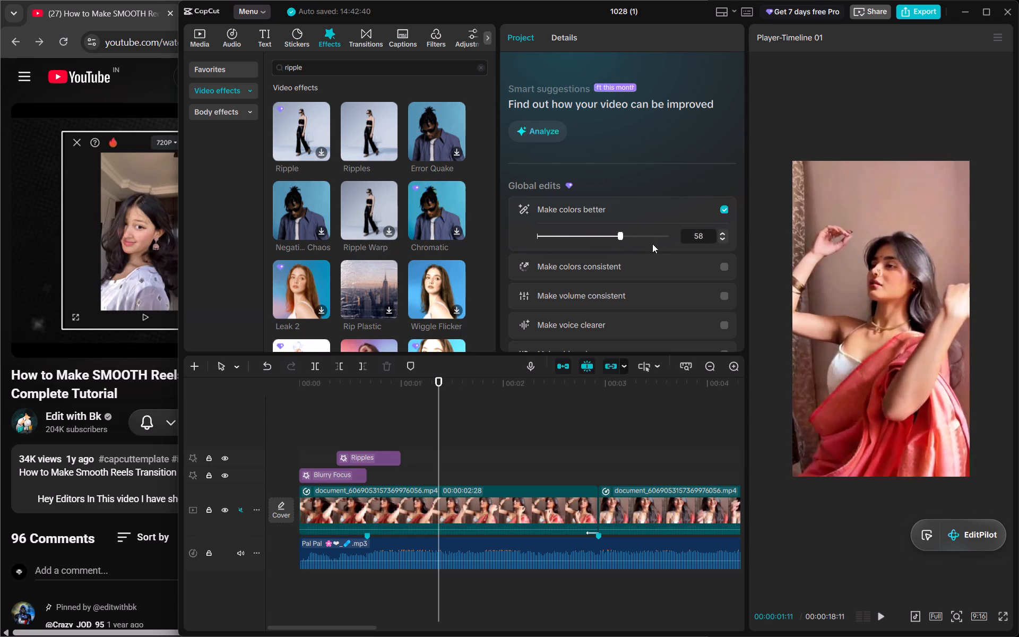
drag(652, 244, 609, 237)
drag(609, 237, 602, 239)
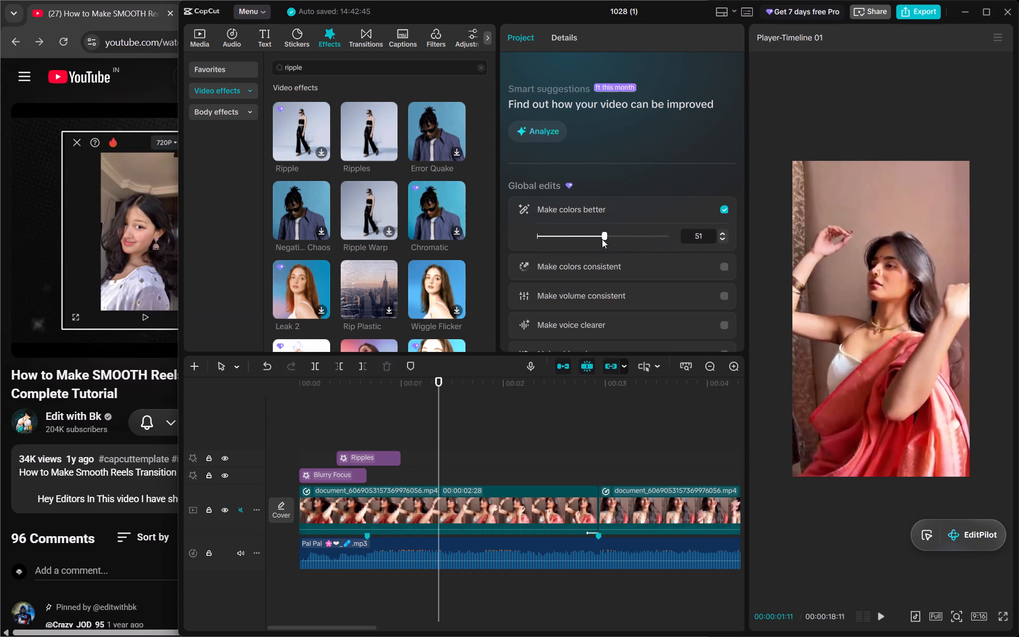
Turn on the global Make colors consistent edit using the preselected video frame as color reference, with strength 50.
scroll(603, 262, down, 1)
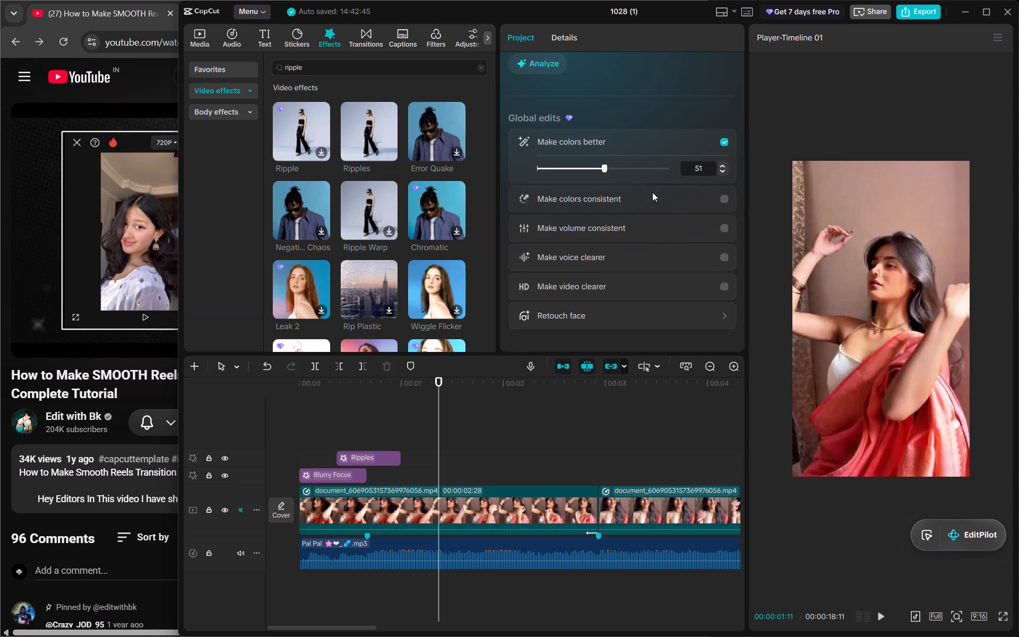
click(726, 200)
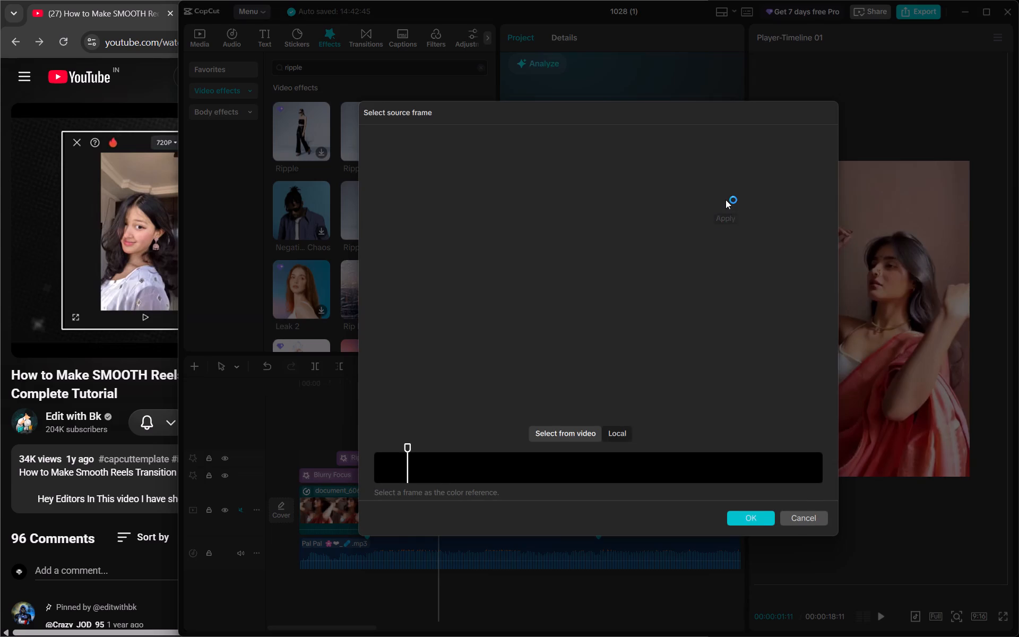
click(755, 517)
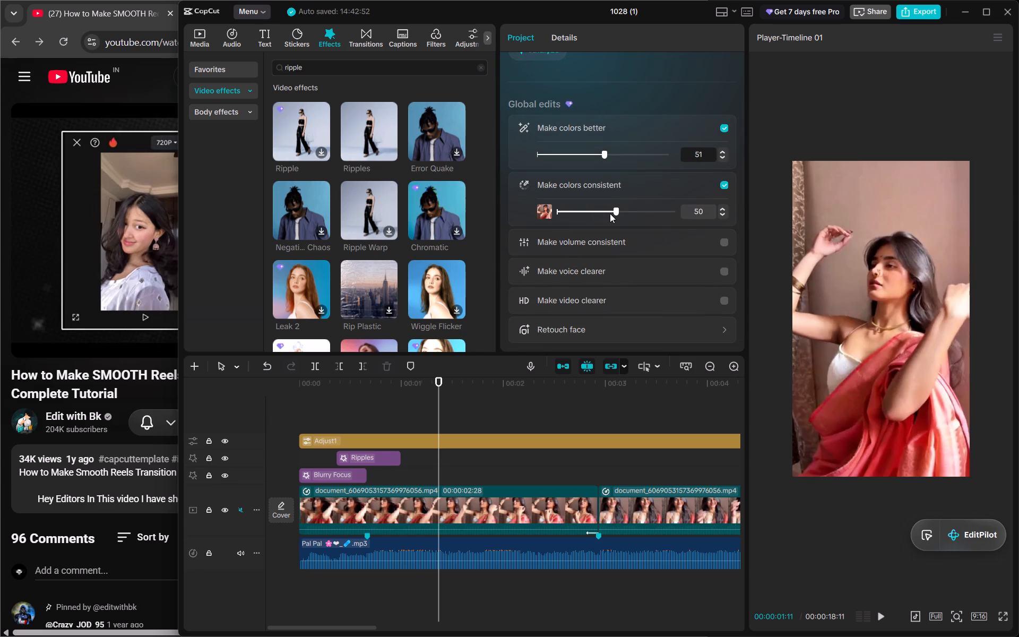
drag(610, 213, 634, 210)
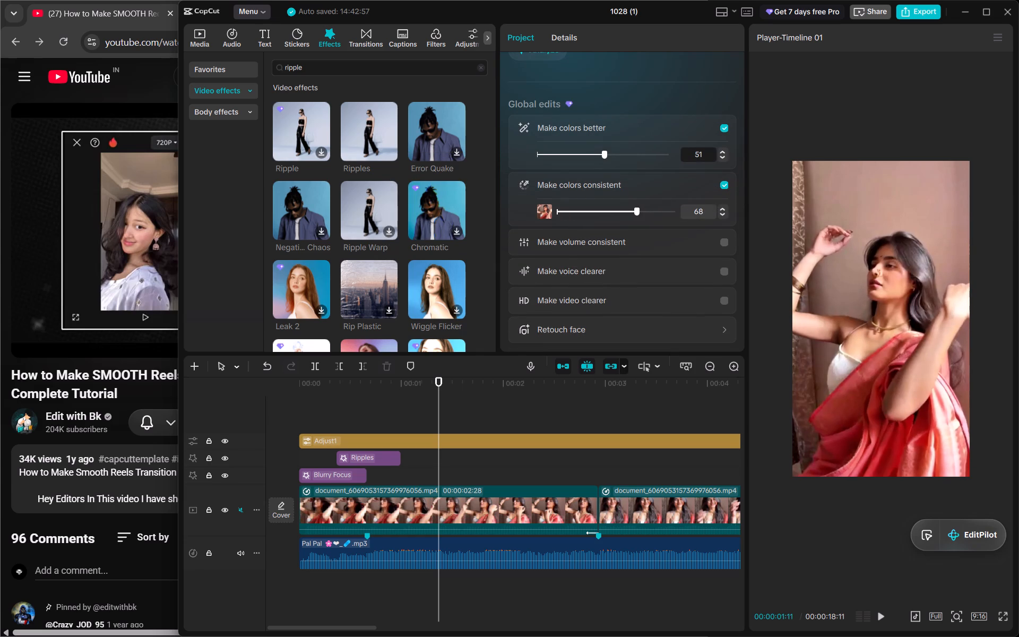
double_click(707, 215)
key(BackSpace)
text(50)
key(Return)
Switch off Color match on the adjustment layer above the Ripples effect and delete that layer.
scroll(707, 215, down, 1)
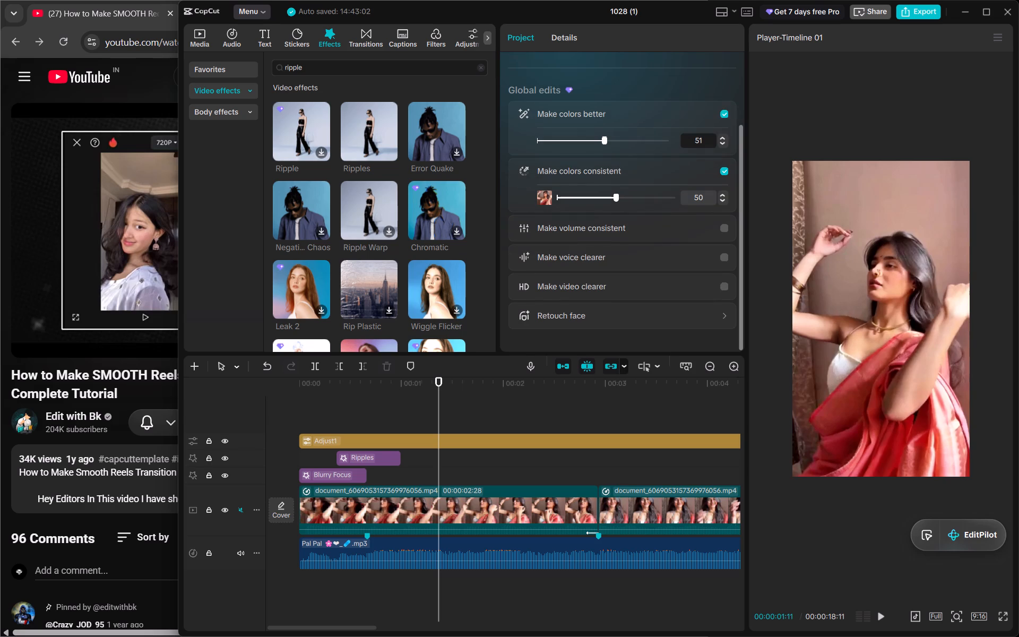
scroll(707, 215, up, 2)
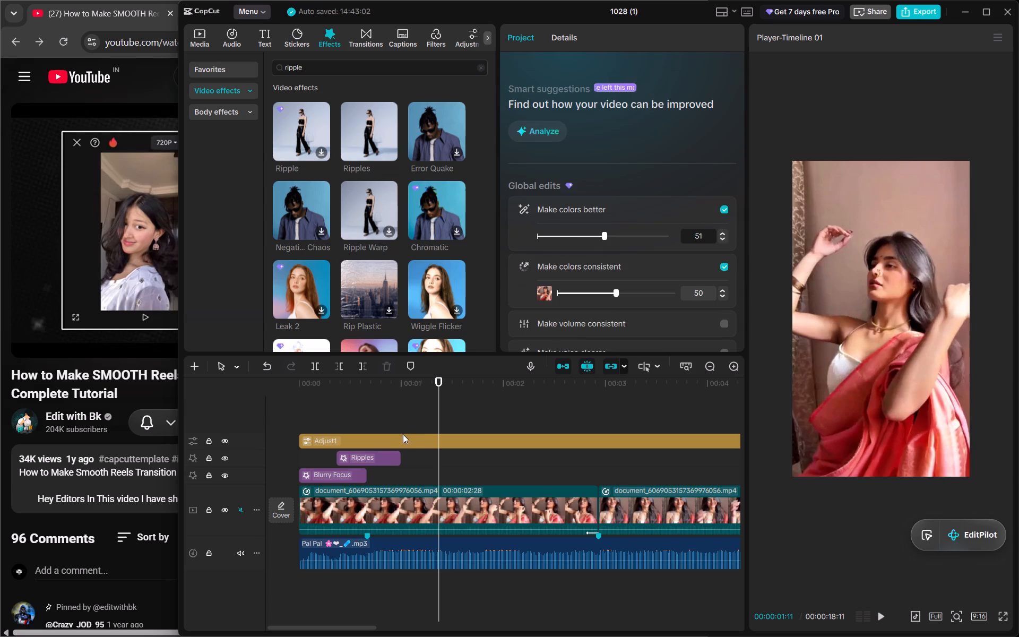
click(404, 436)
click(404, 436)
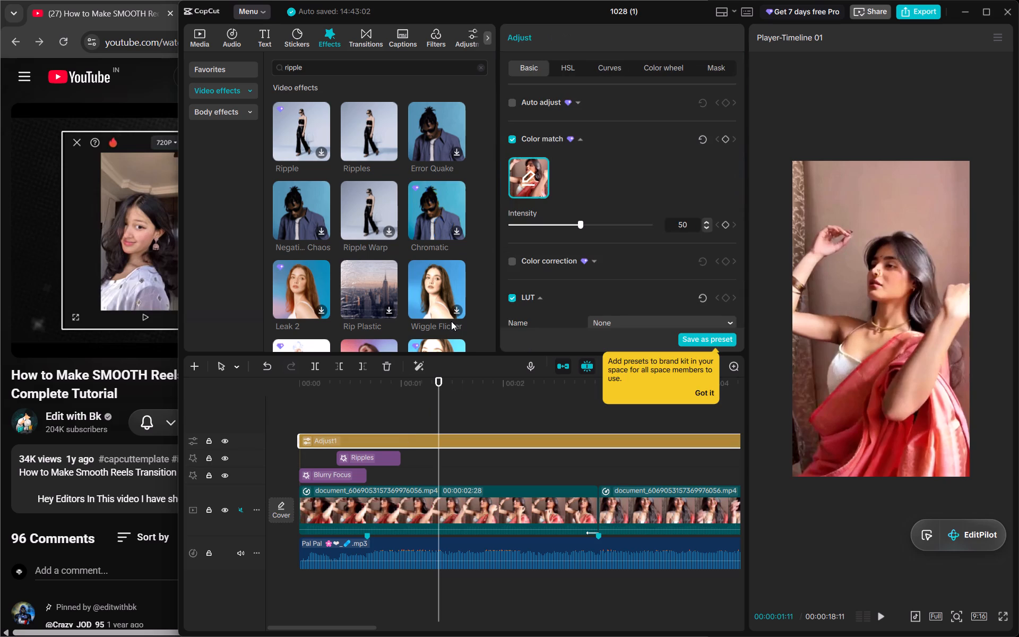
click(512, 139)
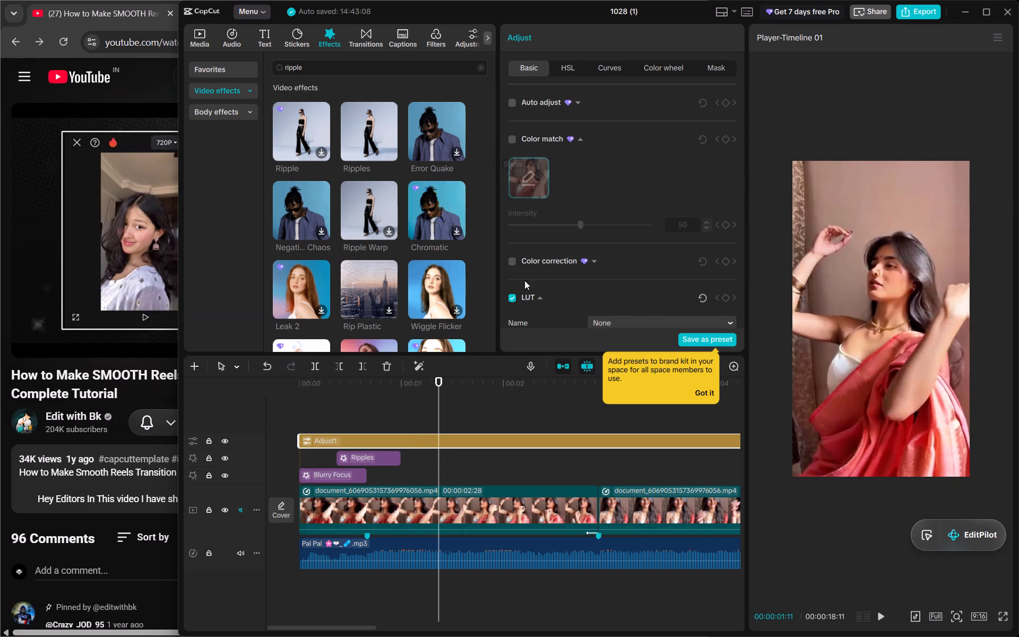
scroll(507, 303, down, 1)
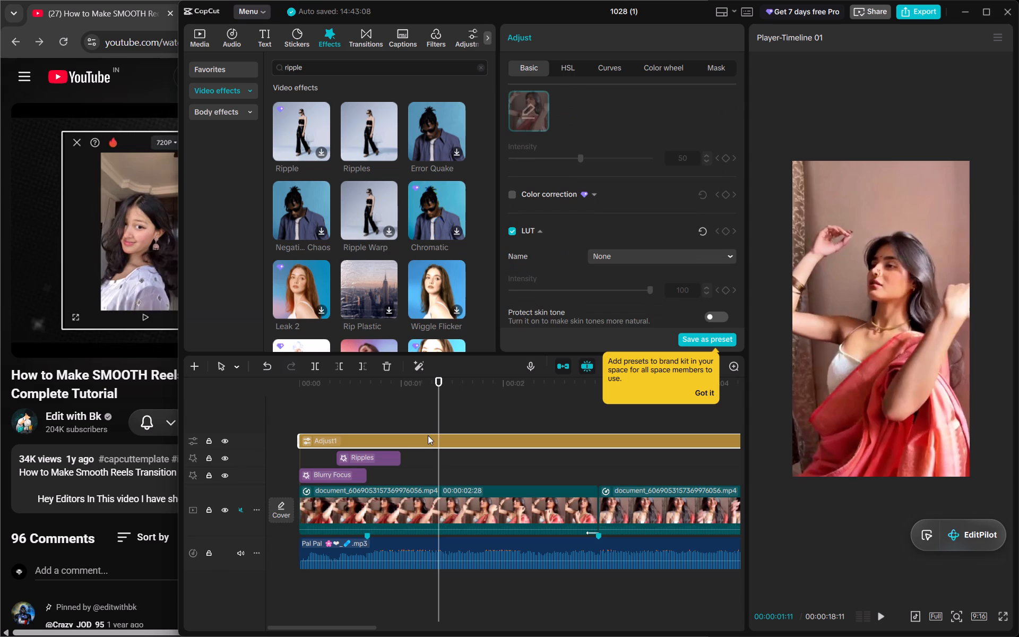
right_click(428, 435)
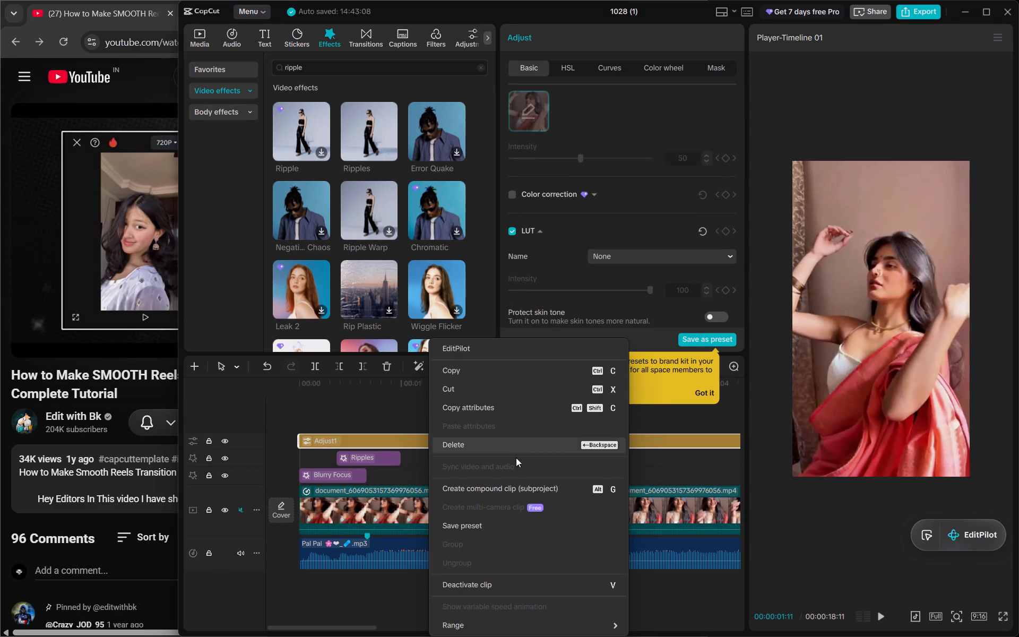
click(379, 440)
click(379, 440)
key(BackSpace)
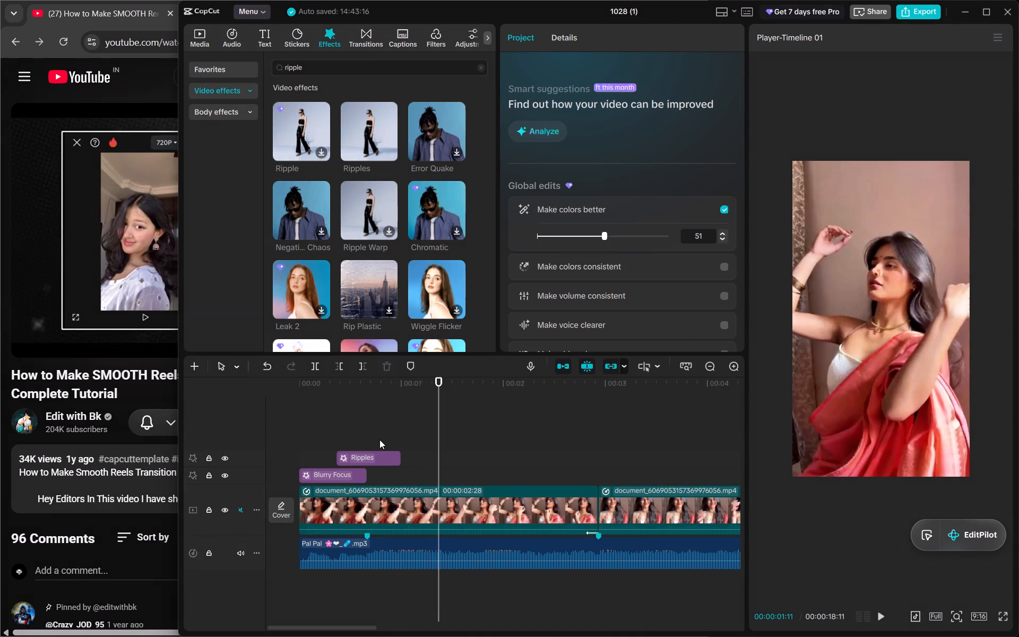
Turn on Enhance quality for the first video clip on the main track.
click(387, 519)
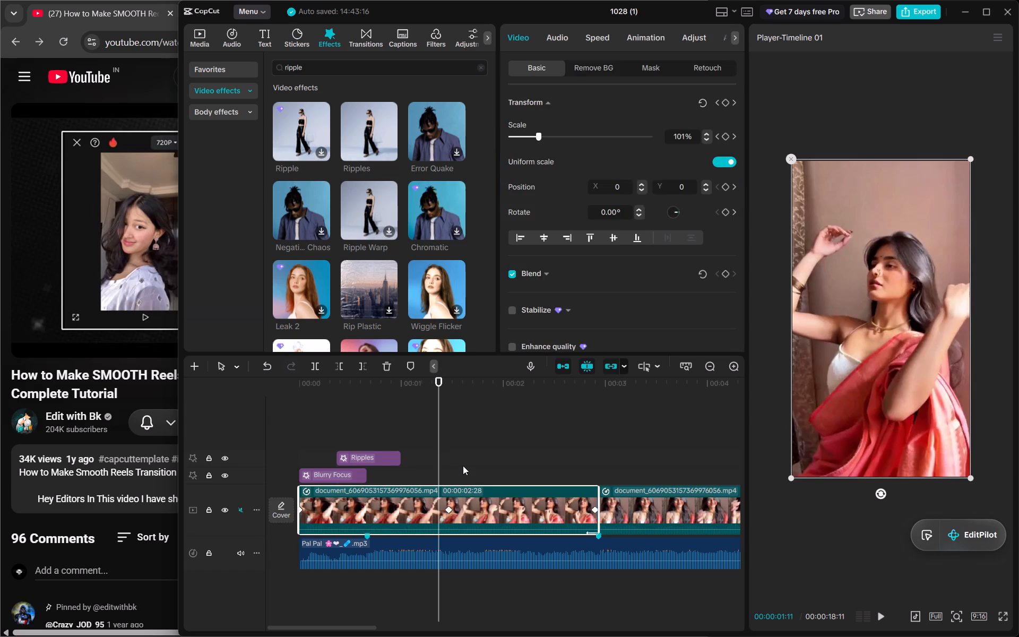
scroll(519, 314, down, 1)
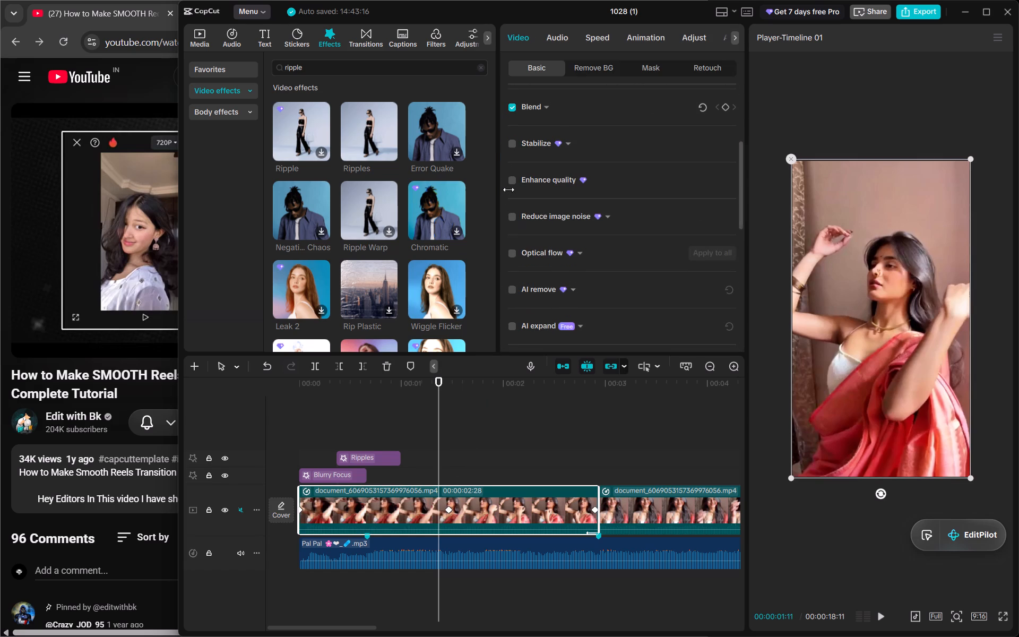
click(514, 182)
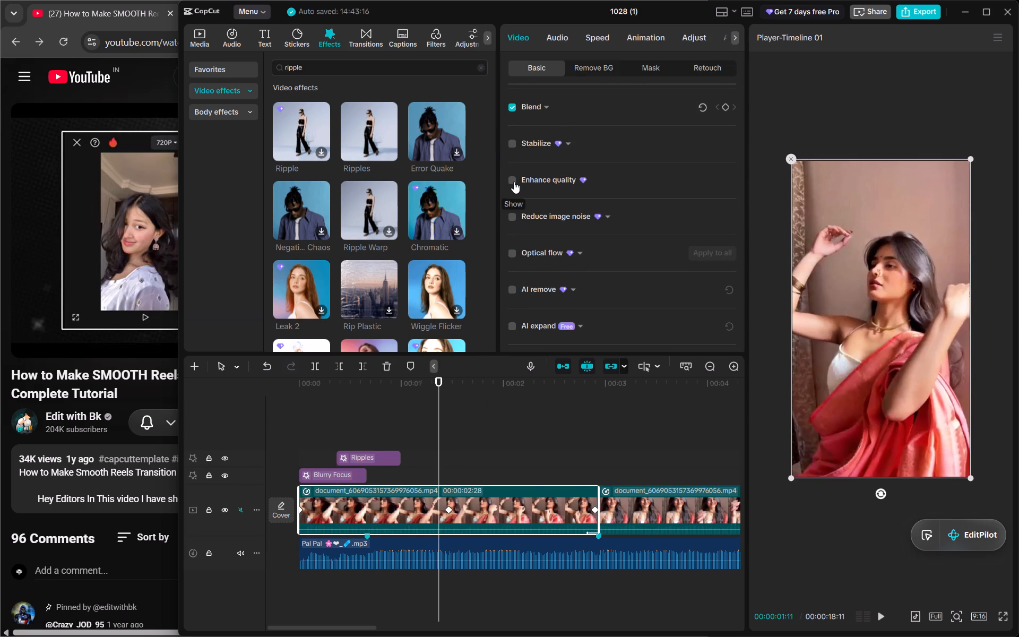
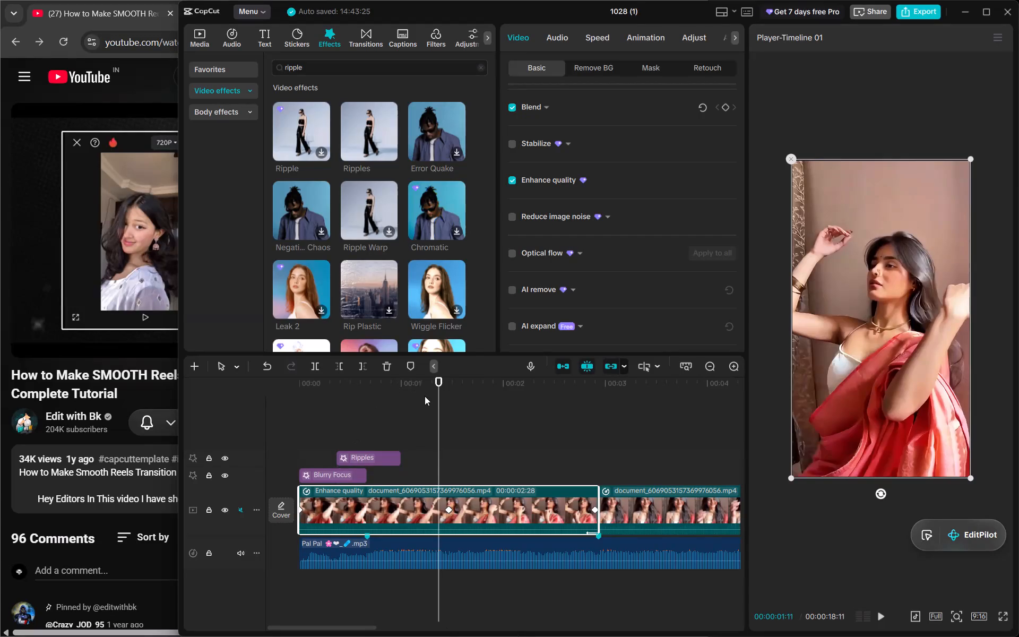
Shift the first Ripples effect slightly later on its track, starting at about 0.4 s, and play back the opening transition.
drag(441, 406, 311, 394)
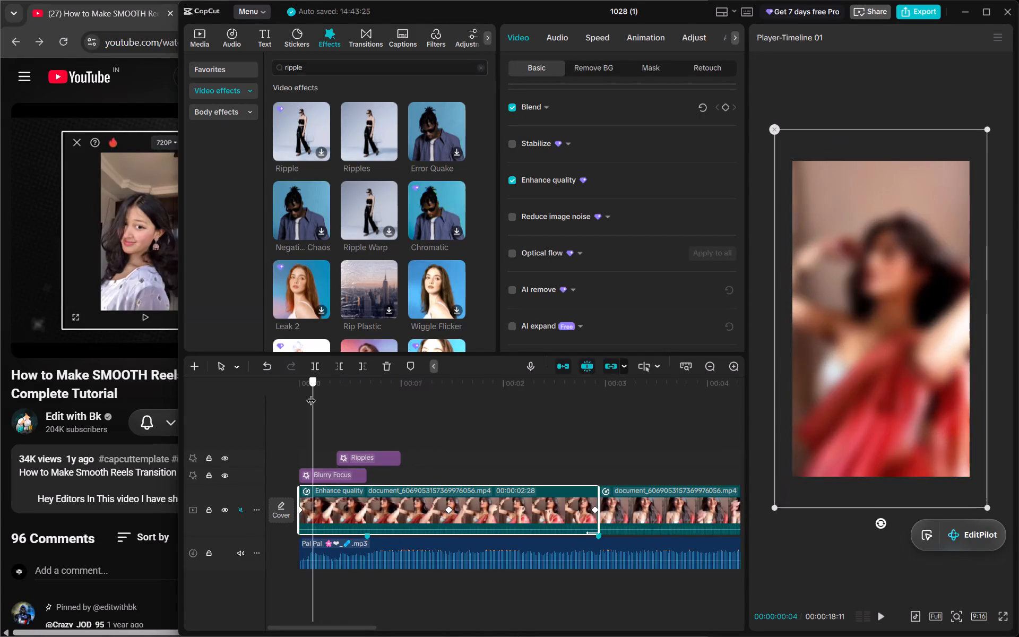
drag(311, 394, 268, 367)
key(space)
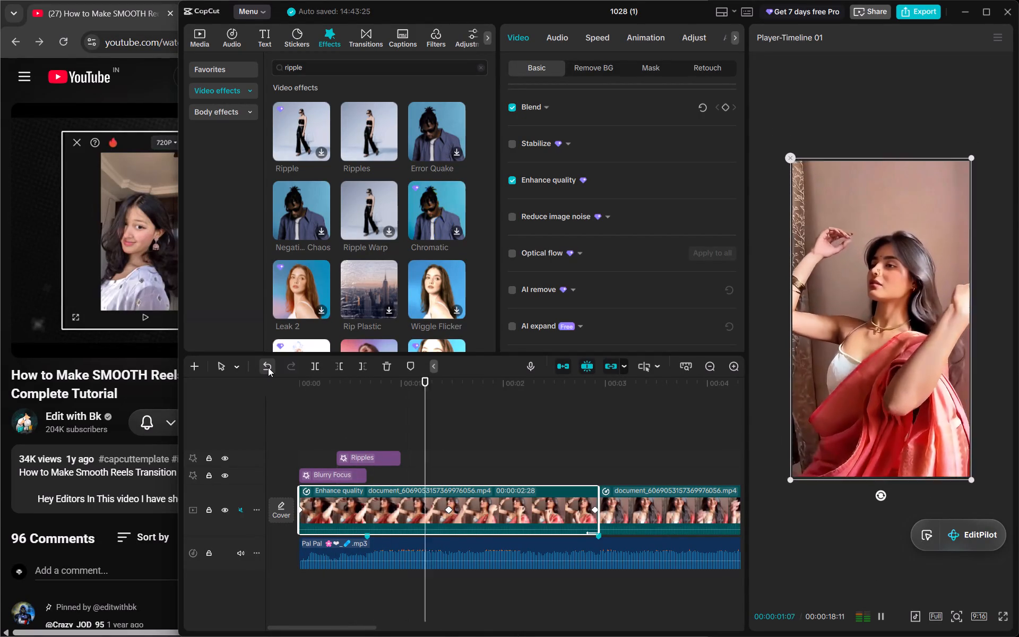
key(space)
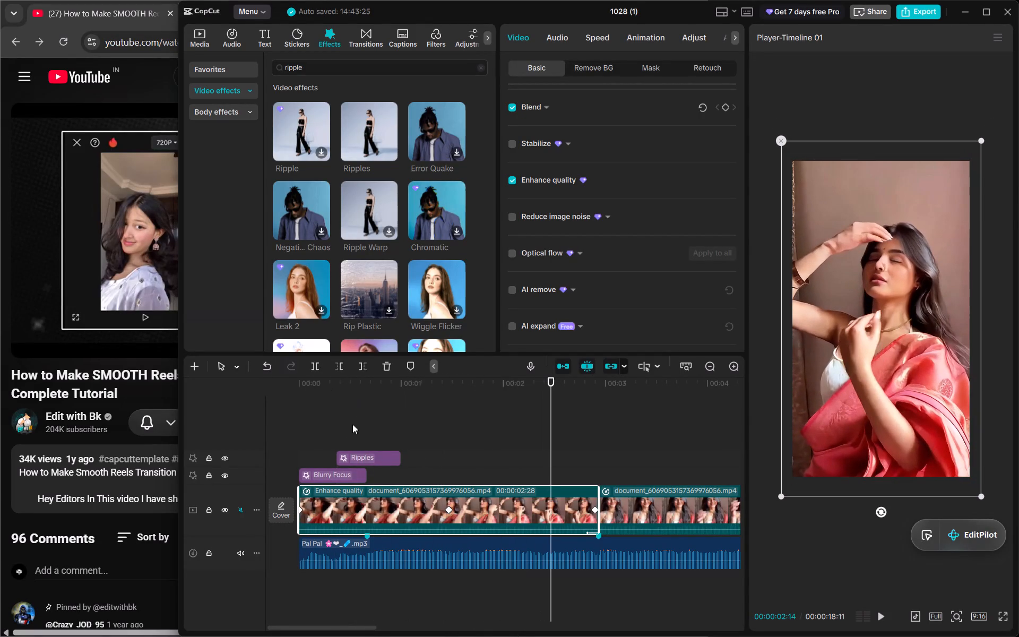
drag(352, 453, 358, 454)
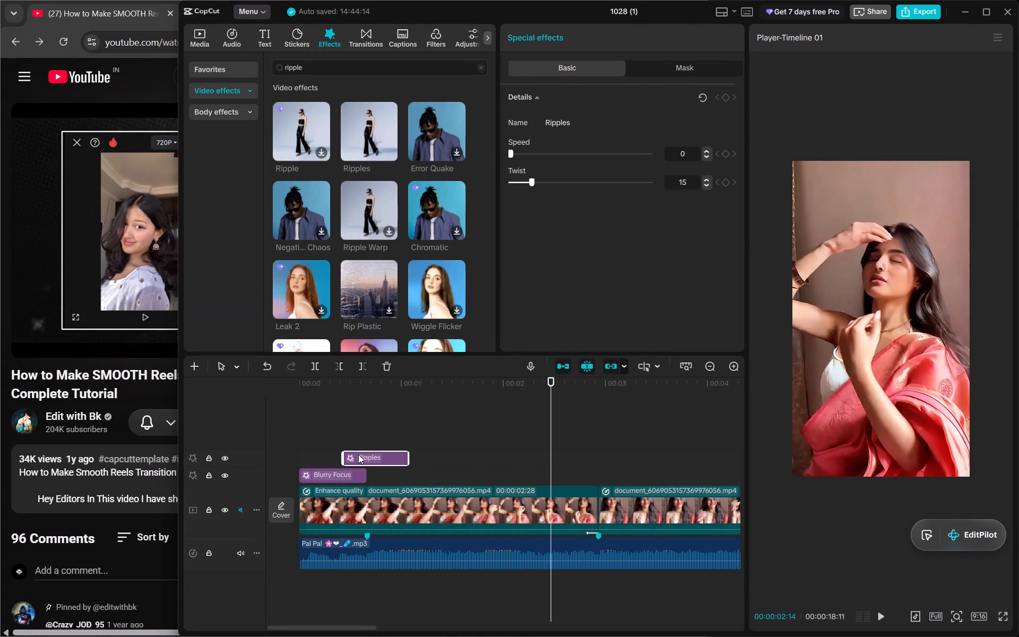
click(313, 390)
key(space)
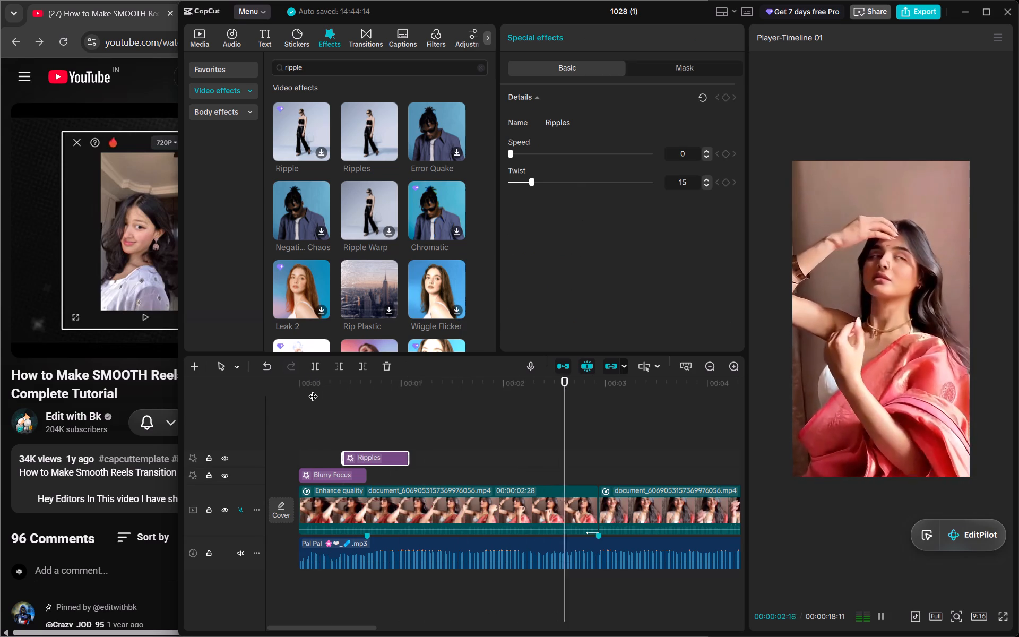
key(space)
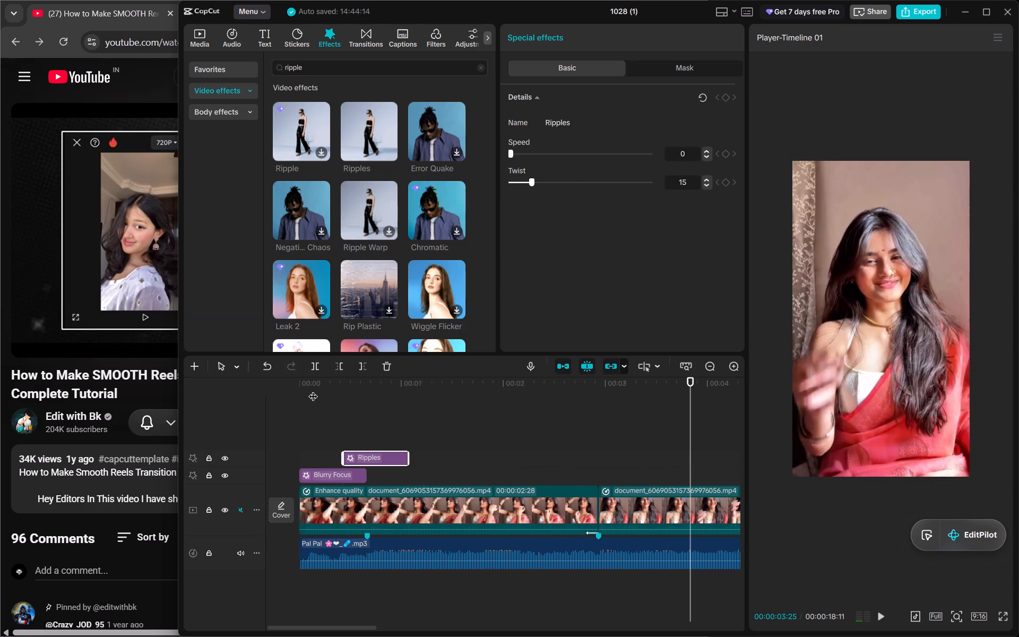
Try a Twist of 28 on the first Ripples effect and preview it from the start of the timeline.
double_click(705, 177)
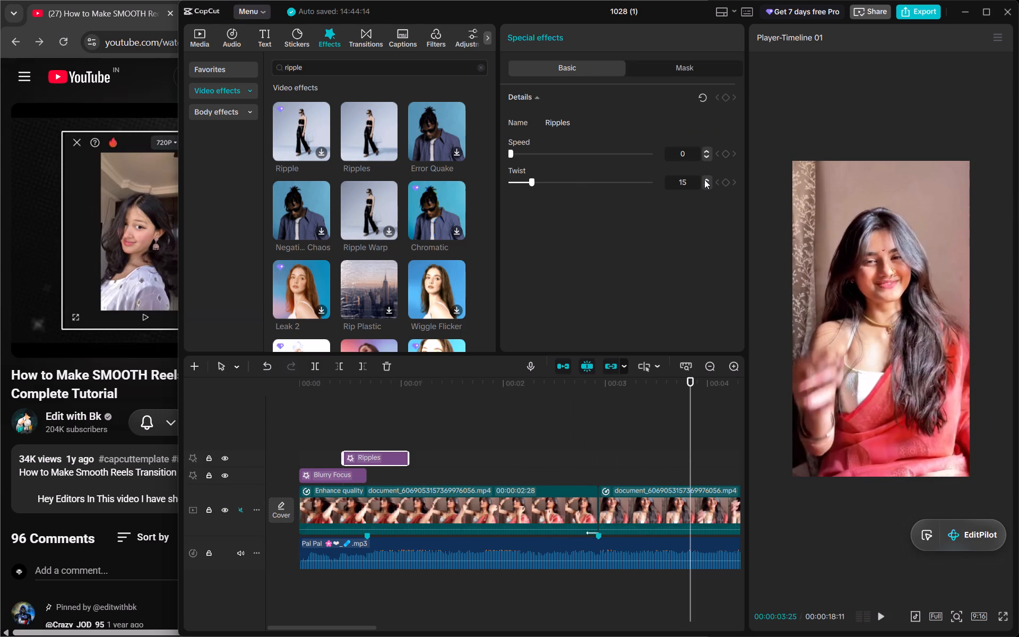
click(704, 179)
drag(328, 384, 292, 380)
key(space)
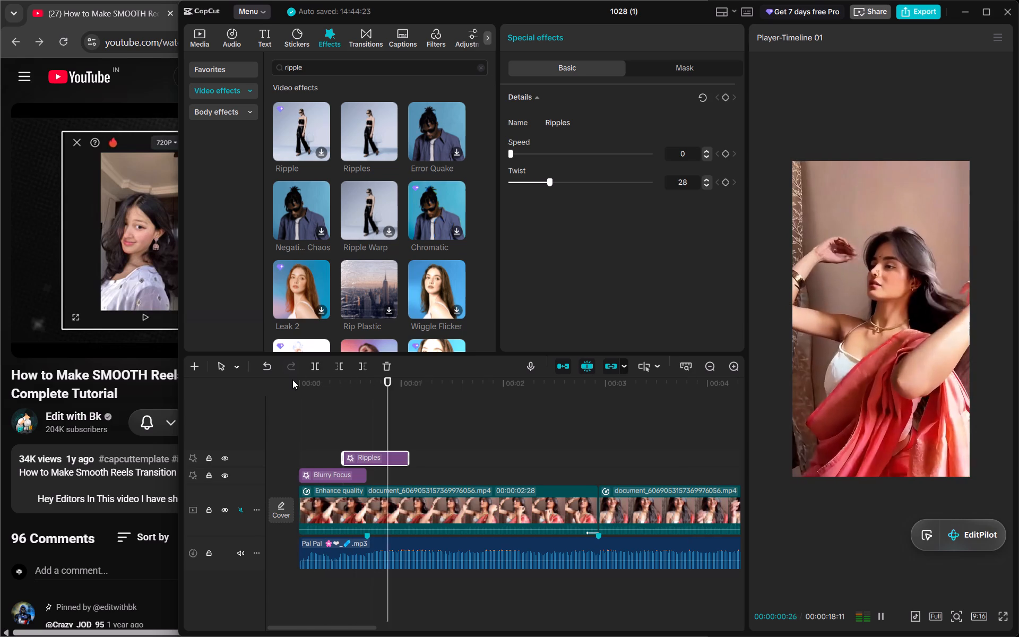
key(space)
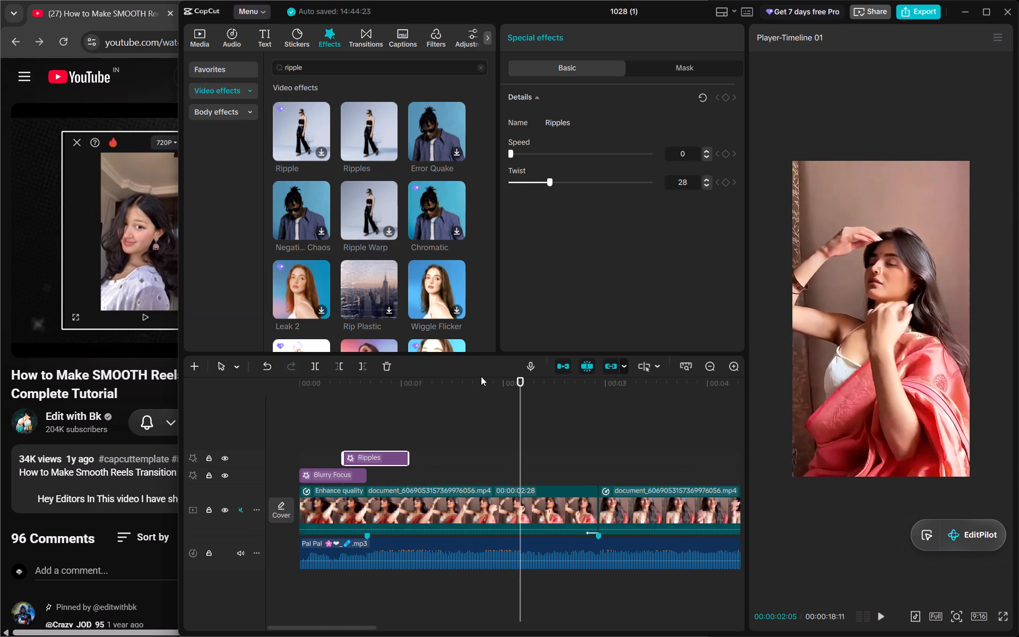
Set the Twist of the first Ripples effect to 20.
triple_click(704, 187)
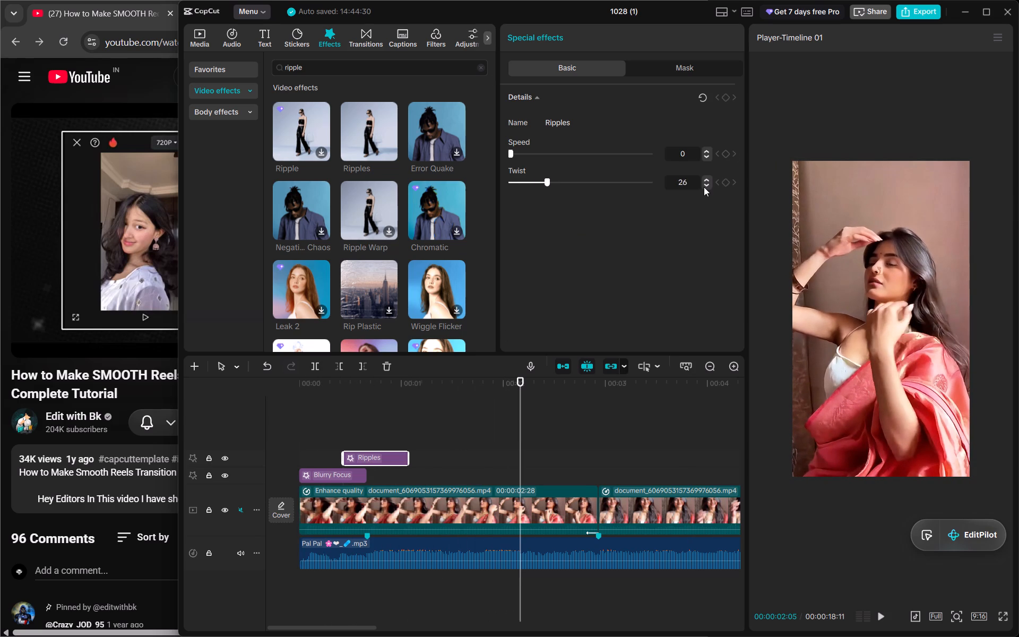
triple_click(704, 187)
click(704, 187)
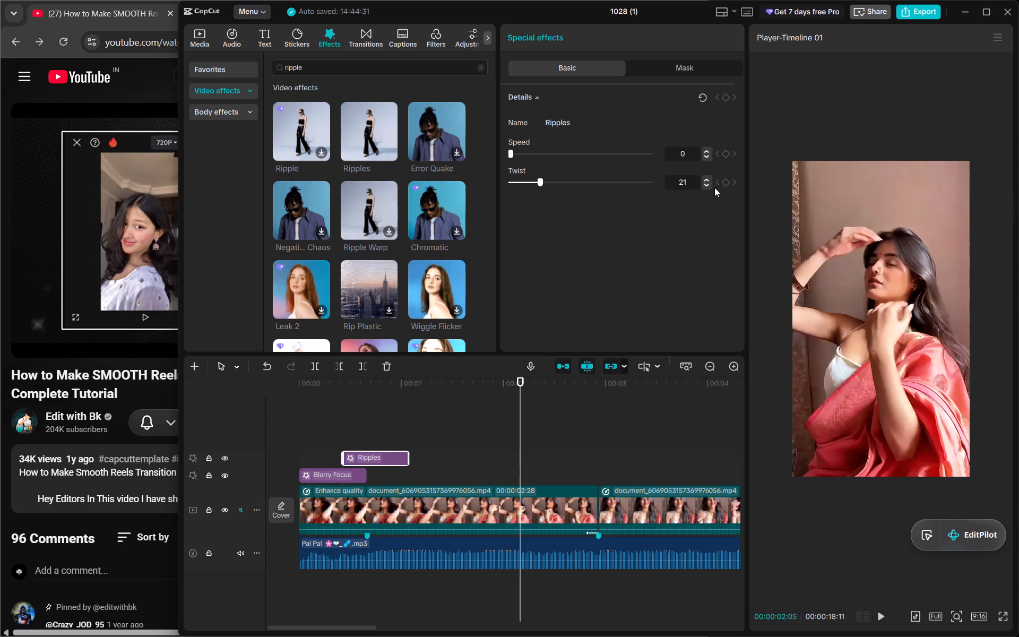
click(705, 185)
Copy the first Ripples effect and paste two duplicates at 00:00:02:05.
scroll(532, 414, left, 1)
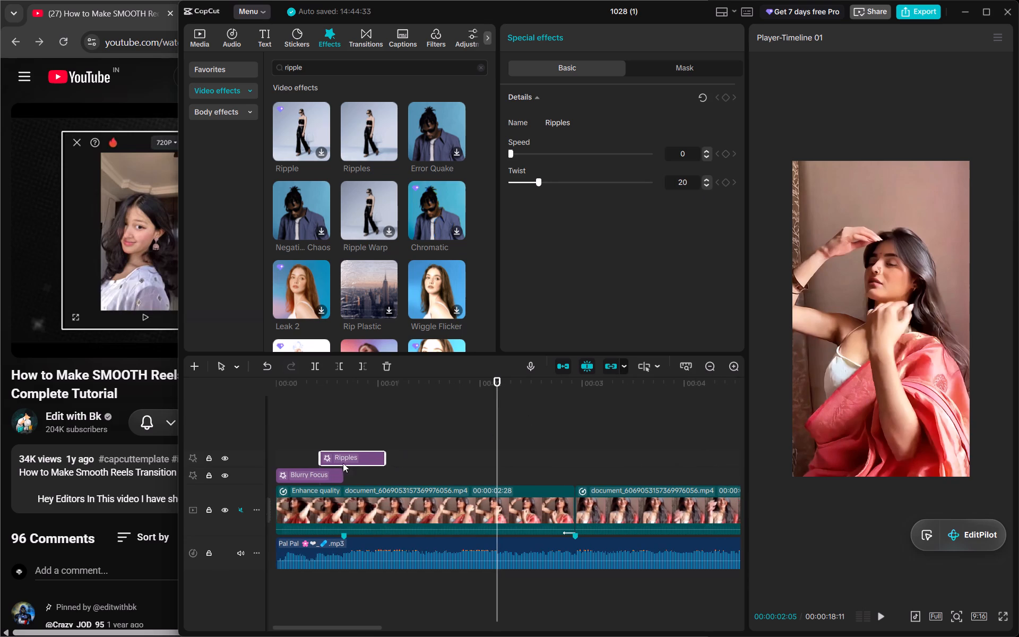
click(335, 459)
key(ctrl+c)
key(ctrl+v)
key(ctrl+v)
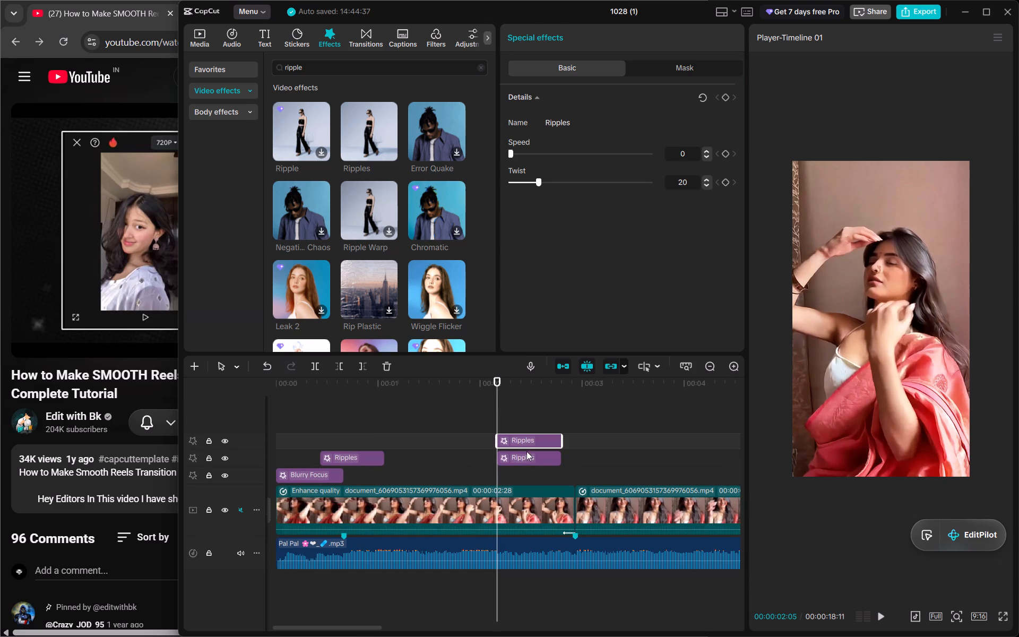
Move the lower Ripples duplicate across the cut between the first and second clips, spanning about 2.7 to 3.3 s.
drag(519, 453, 554, 453)
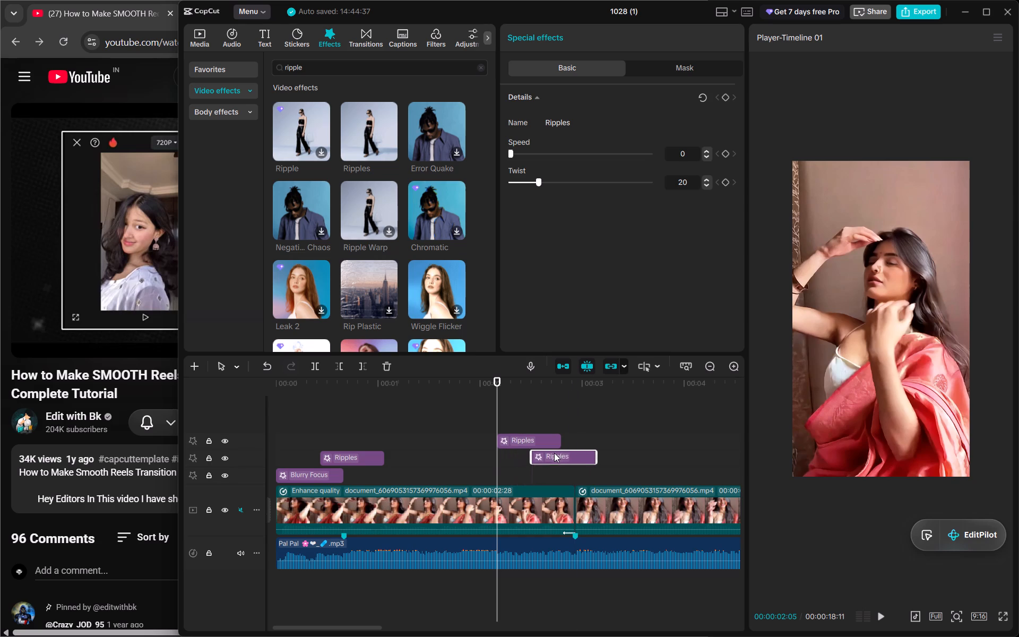
drag(554, 453, 564, 456)
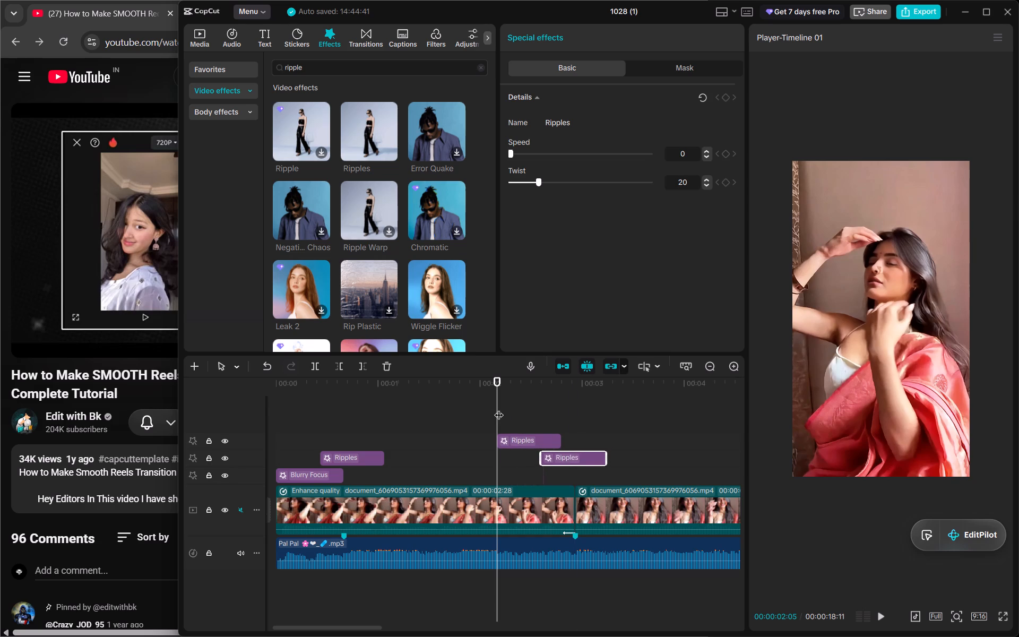
drag(499, 408, 573, 414)
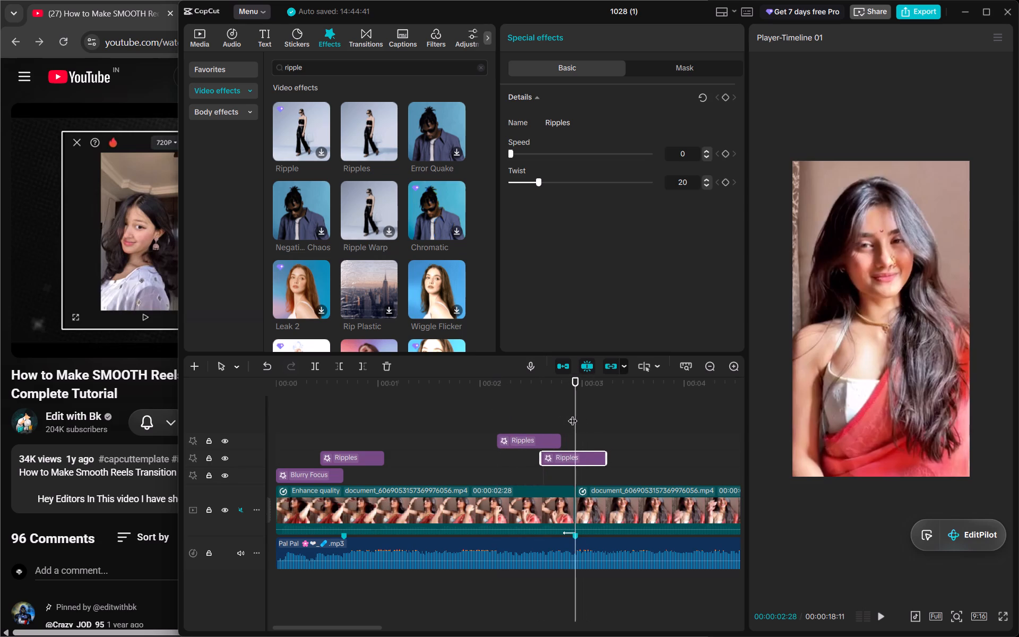
drag(584, 459, 590, 458)
drag(590, 458, 591, 458)
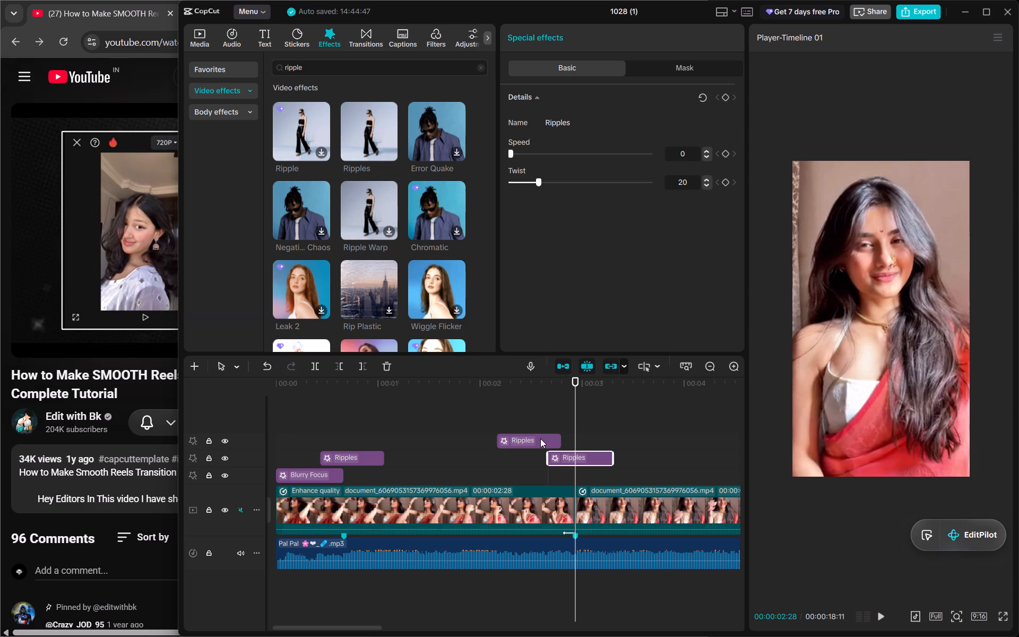
Preview the Ripples transition at the first cut with the upper Ripples track temporarily hidden.
click(540, 438)
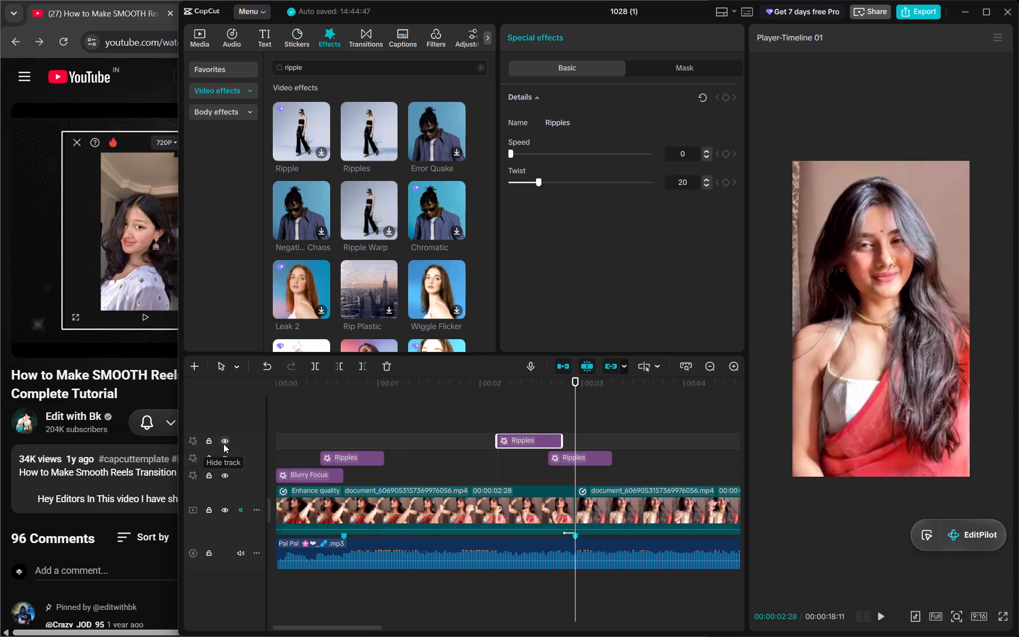
click(223, 444)
click(457, 390)
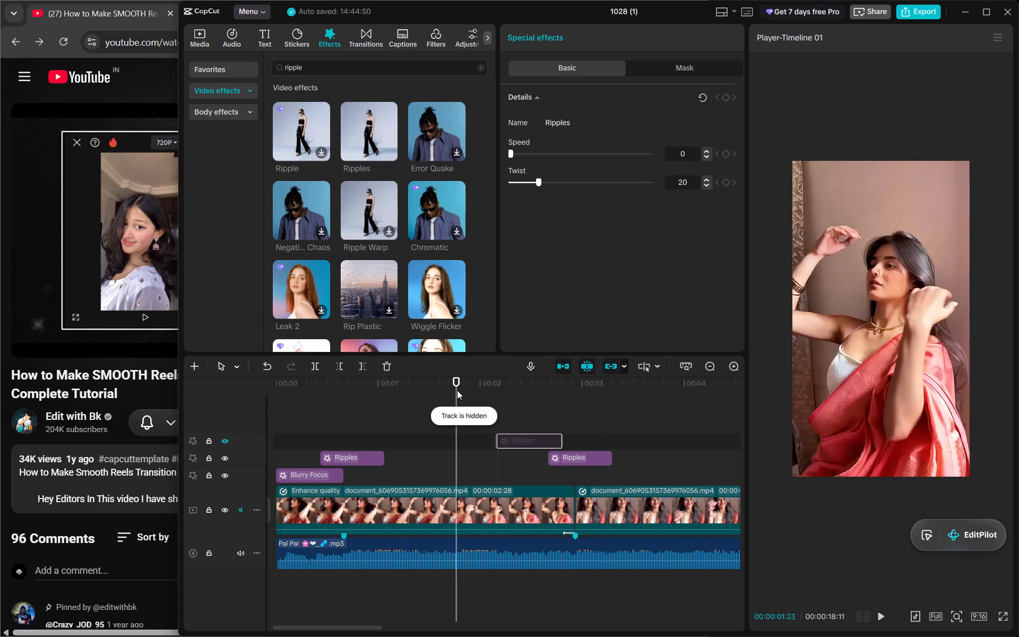
key(space)
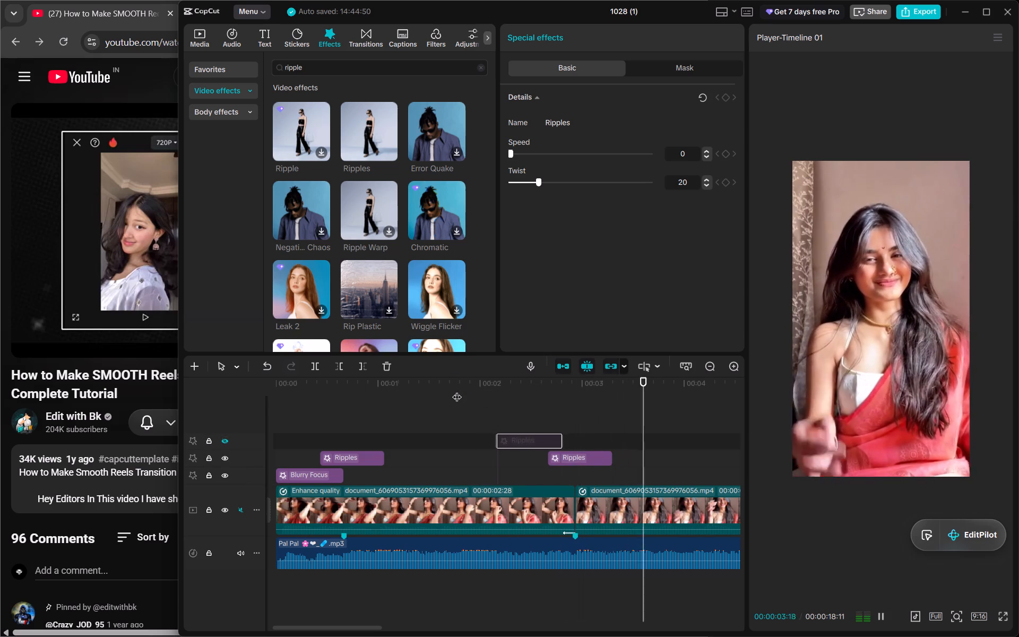
key(space)
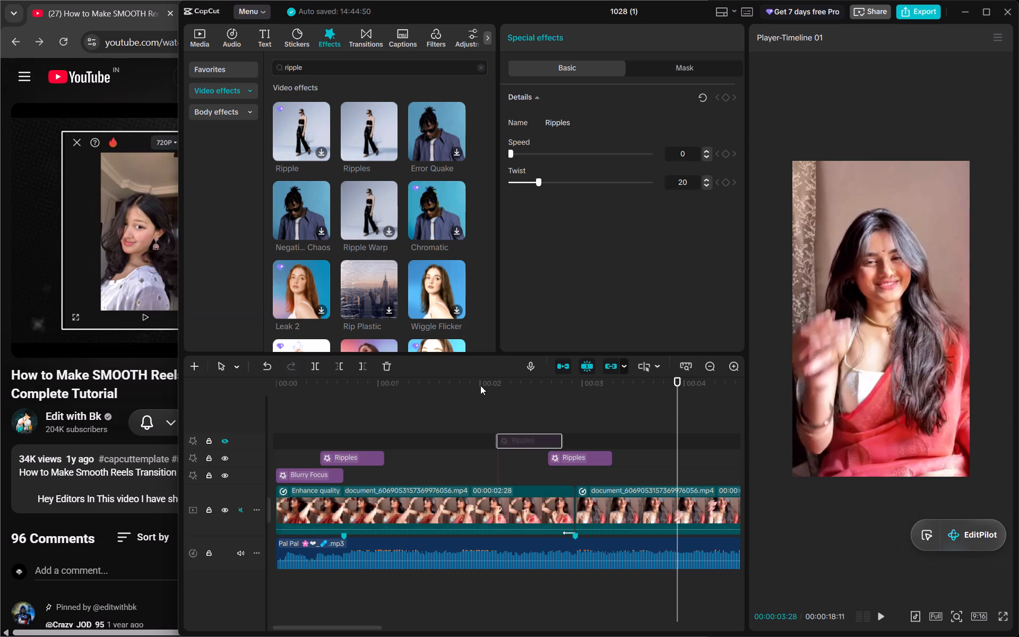
click(480, 385)
key(space)
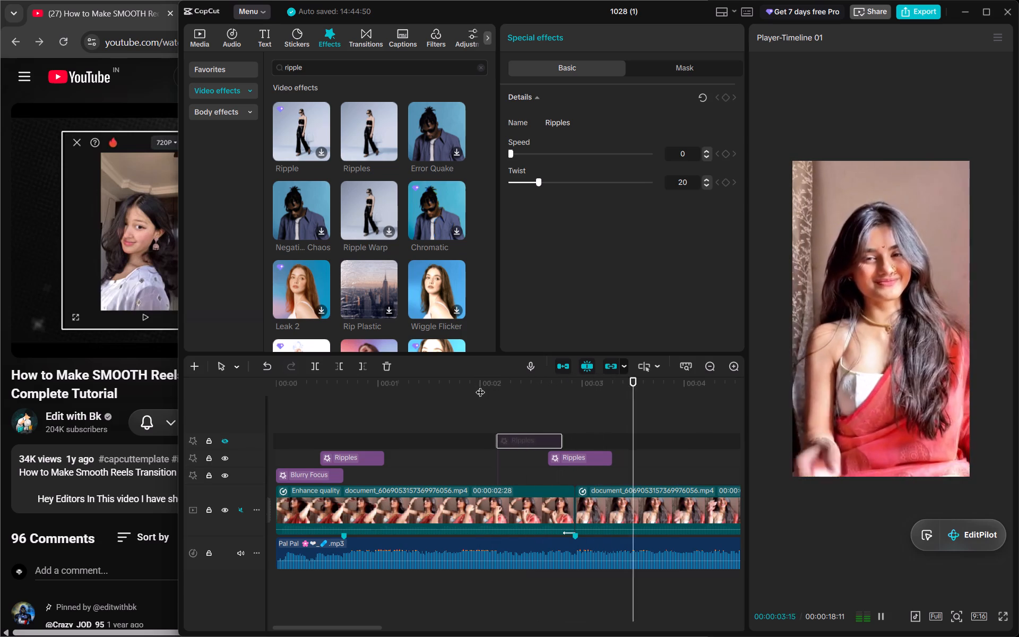
key(space)
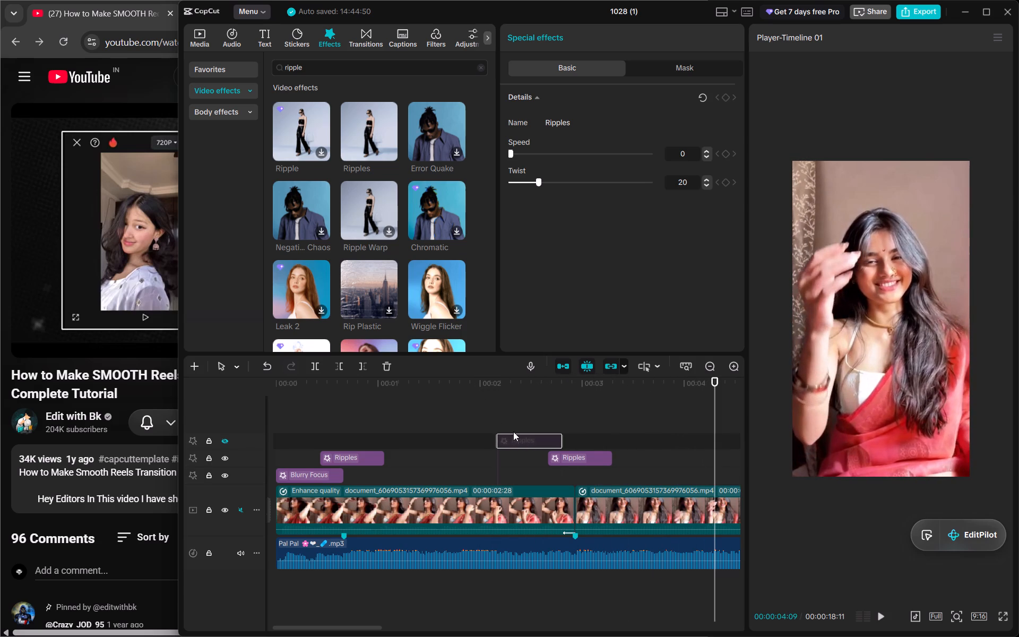
click(222, 440)
Move the upper Ripples duplicate onto the other Ripples track, across the cut between the second and third clips, from about 4.9 to 5.6 s.
scroll(483, 466, left, 1)
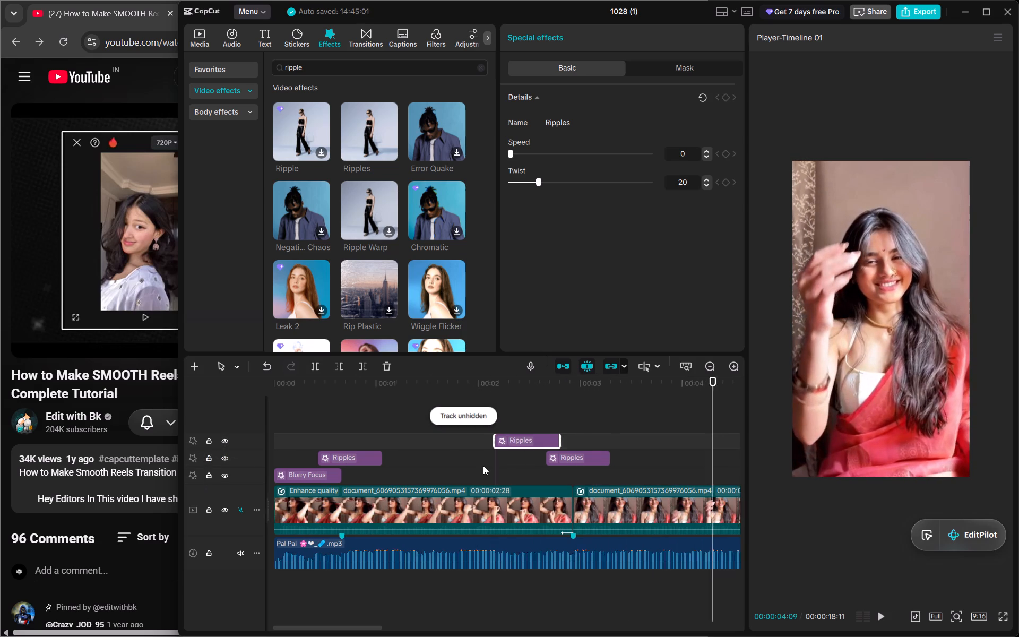
scroll(483, 466, left, 1)
drag(275, 443, 558, 457)
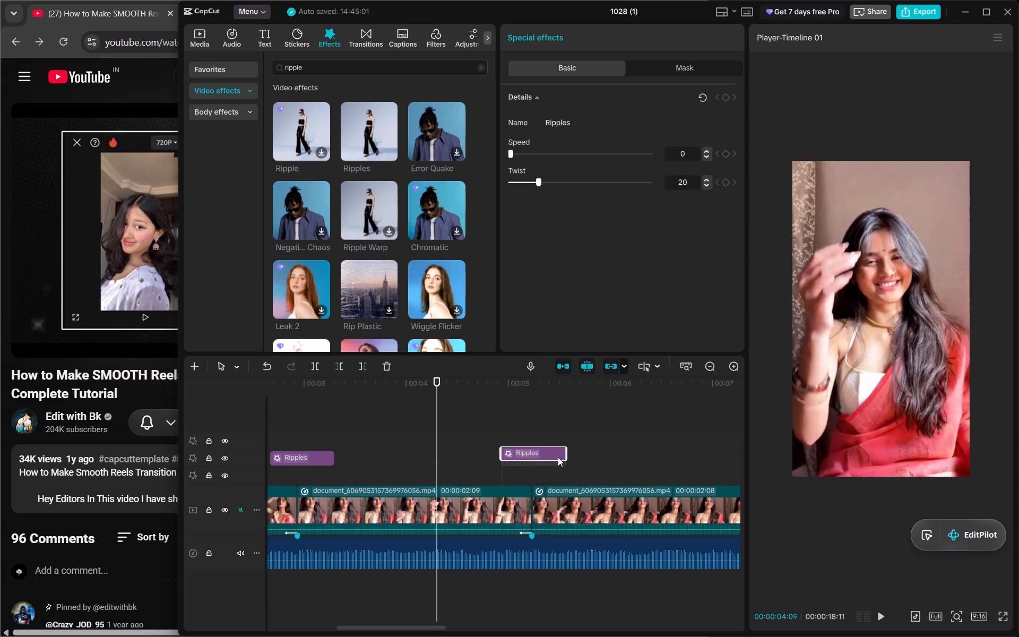
drag(558, 457, 555, 463)
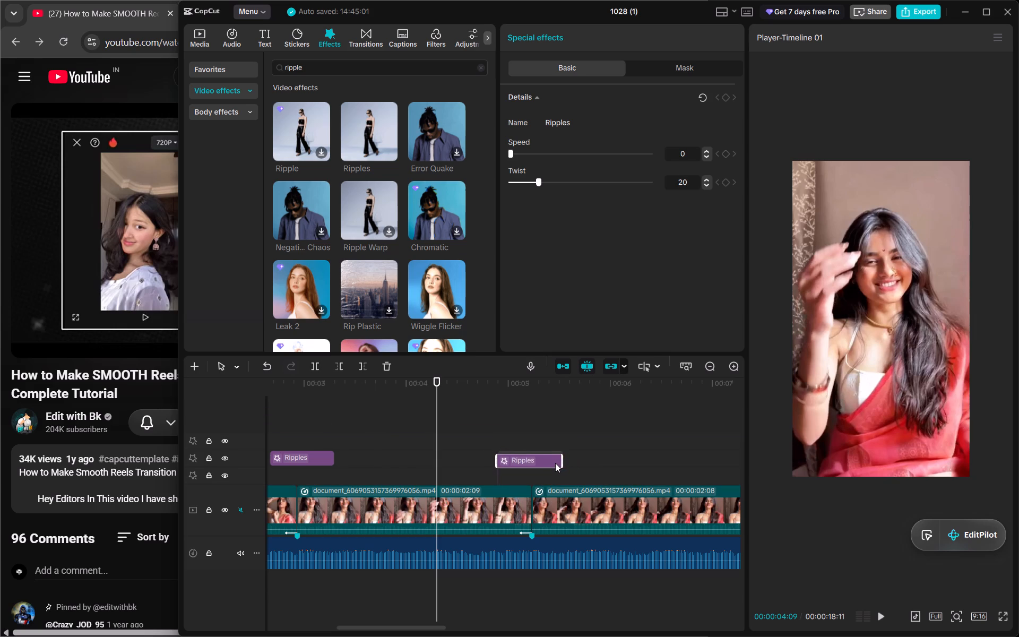
drag(555, 463, 555, 462)
drag(440, 418, 529, 424)
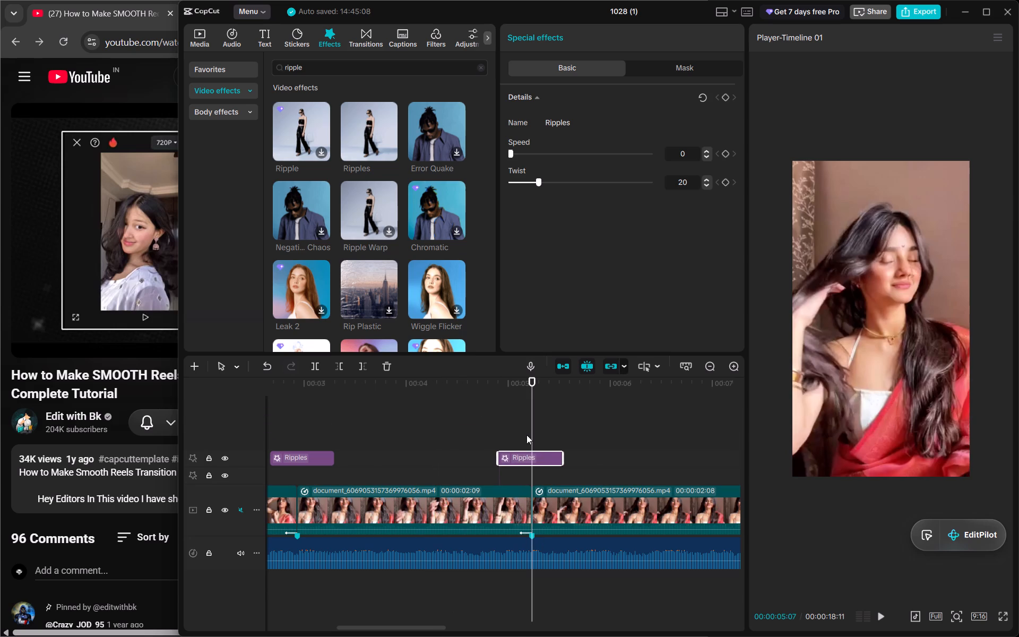
drag(520, 454, 526, 454)
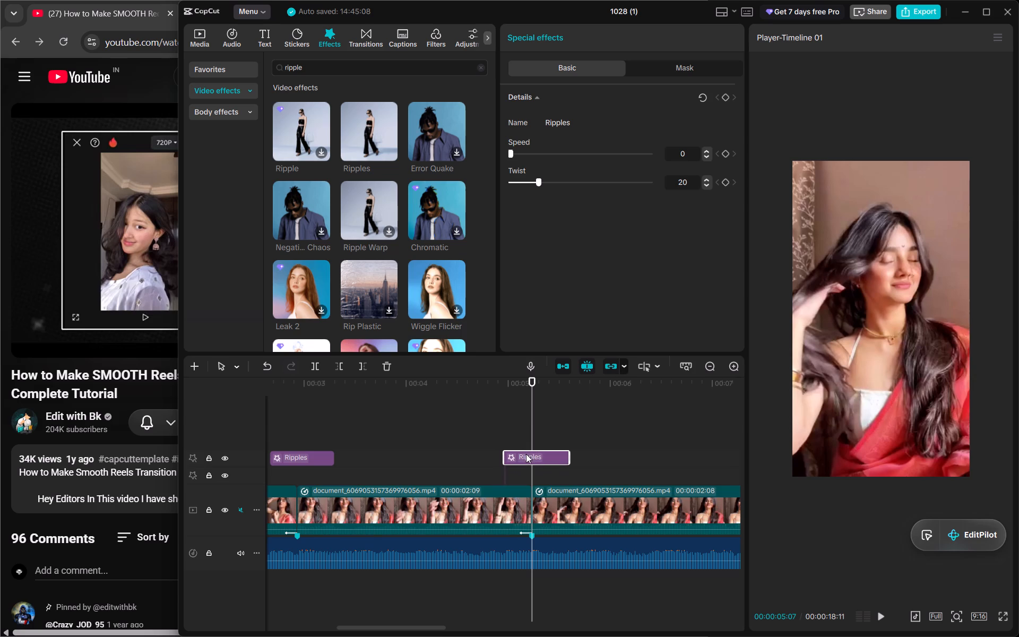
drag(526, 454, 524, 454)
Play back the section around the cut between the second and third clips to check the Ripples transition.
drag(531, 436, 459, 432)
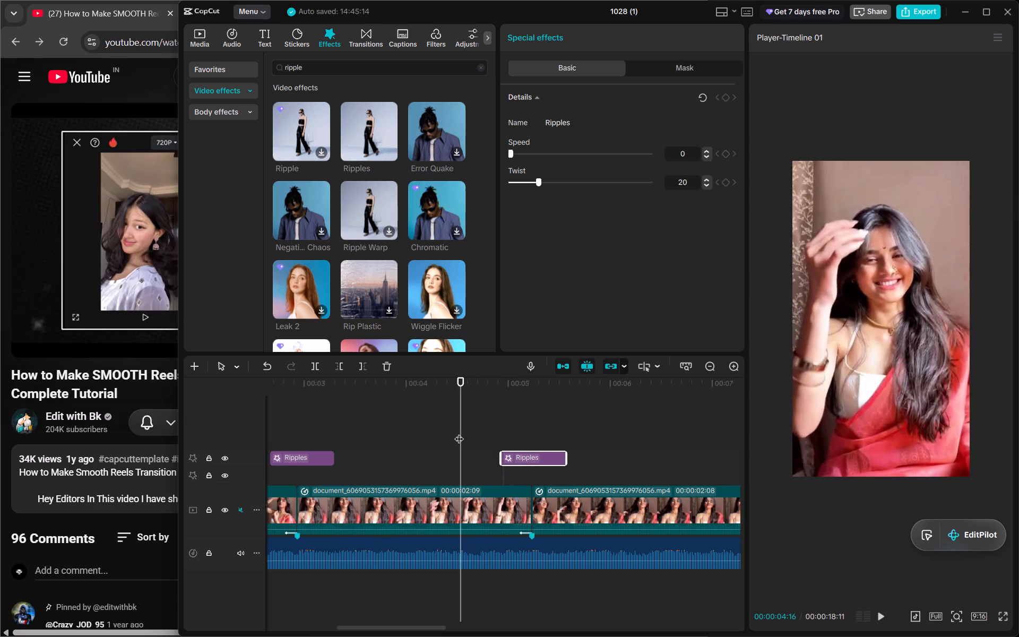
key(space)
key(space)
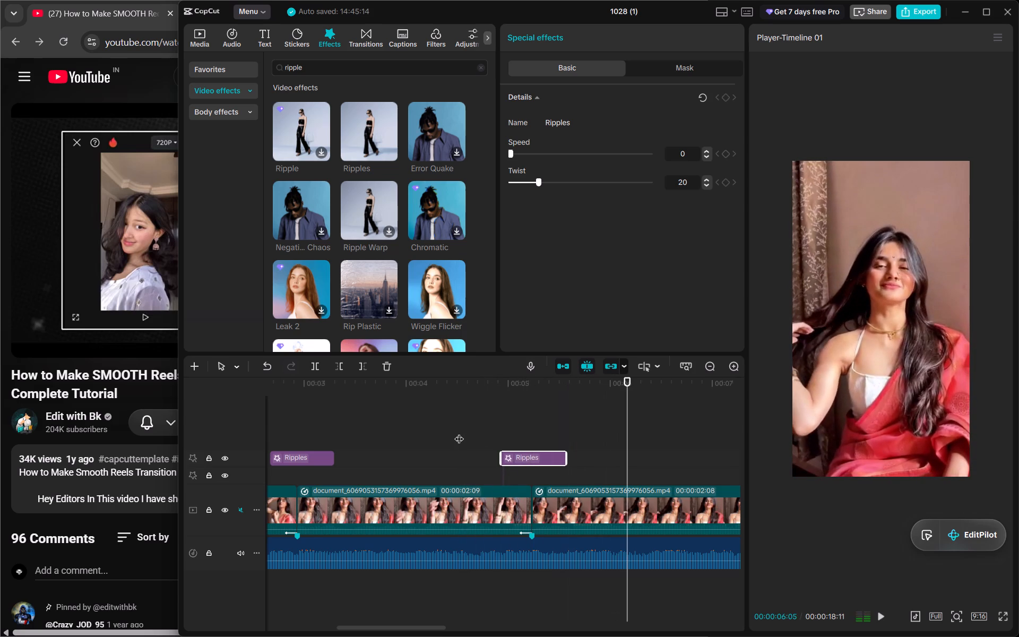
click(391, 384)
key(space)
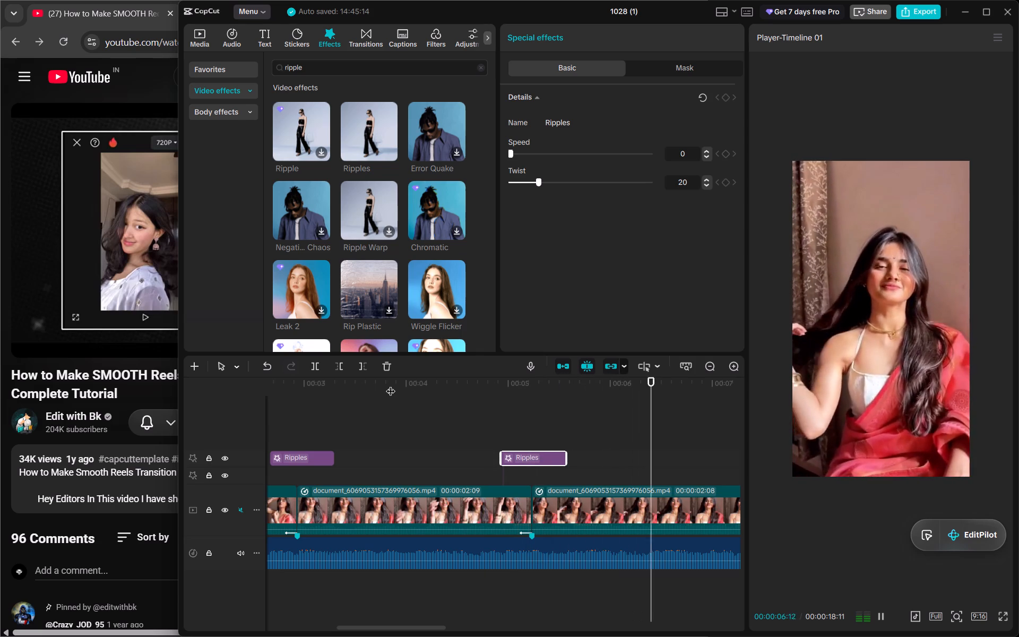
key(space)
scroll(391, 384, right, 1)
scroll(359, 458, right, 1)
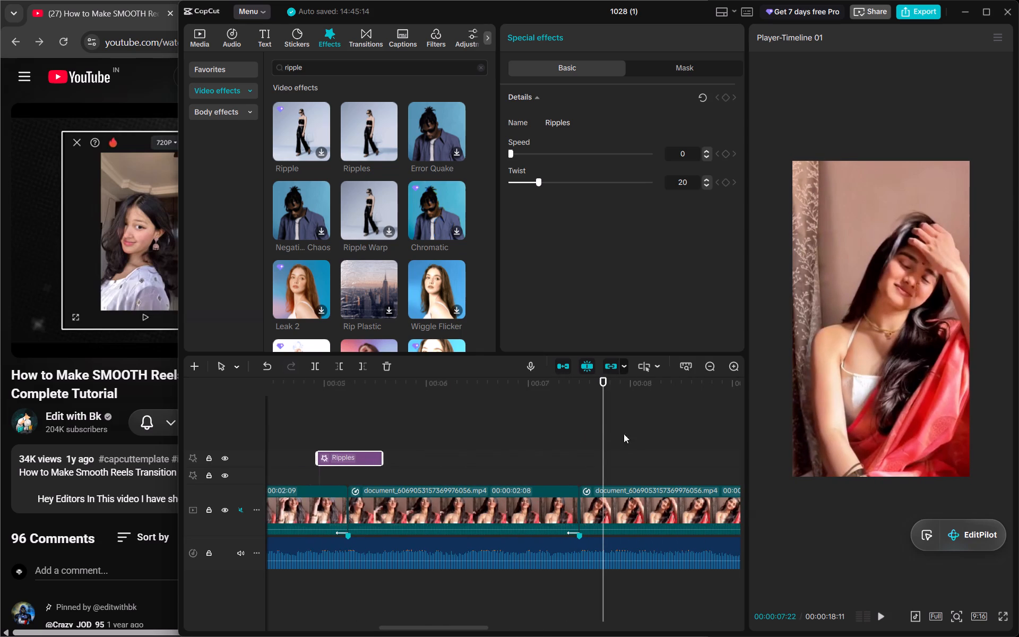
Paste a Ripples effect at the cut between the third and fourth clips, spanning about 7.2 to 7.8 s.
drag(600, 433, 579, 434)
key(ctrl+v)
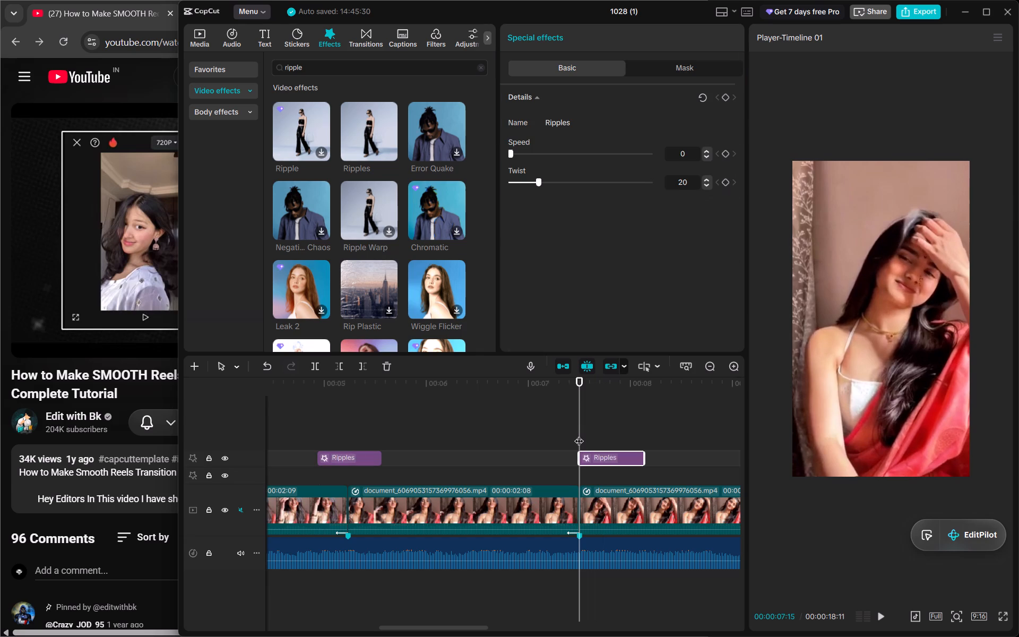
drag(607, 462, 578, 462)
click(582, 423)
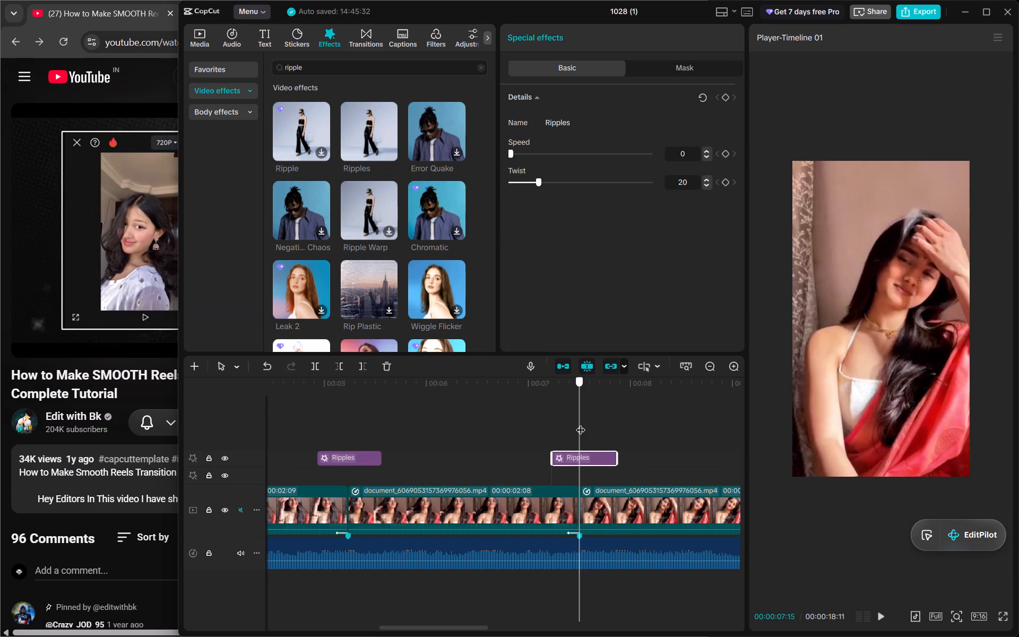
drag(589, 453, 583, 454)
Play back from about 7 s to check the Ripples transition between the third and fourth clips and continue to the next cut.
drag(581, 429, 536, 428)
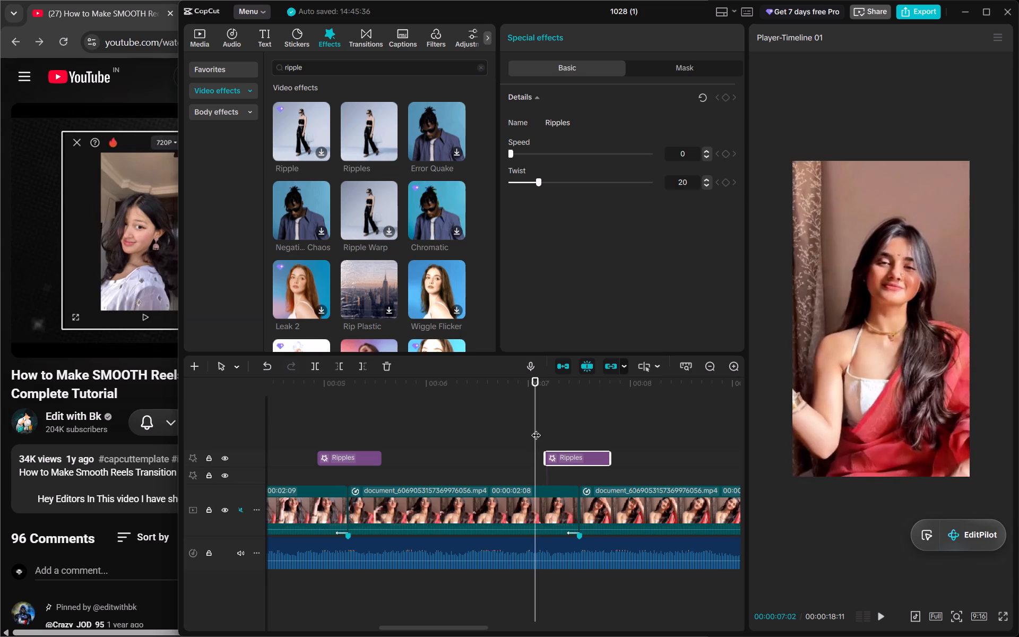
key(space)
key(space)
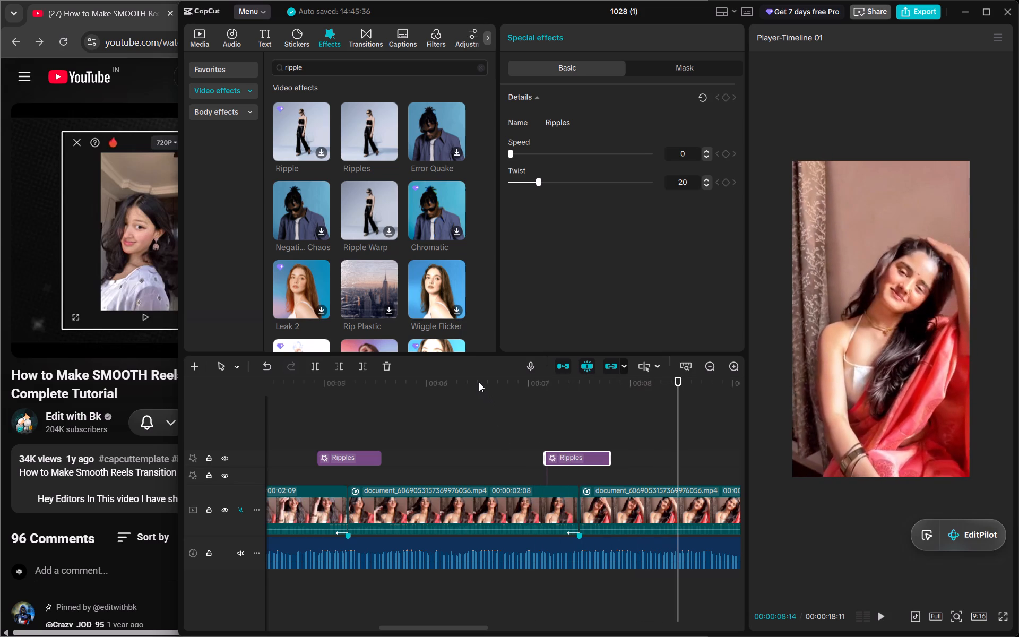
click(384, 391)
key(space)
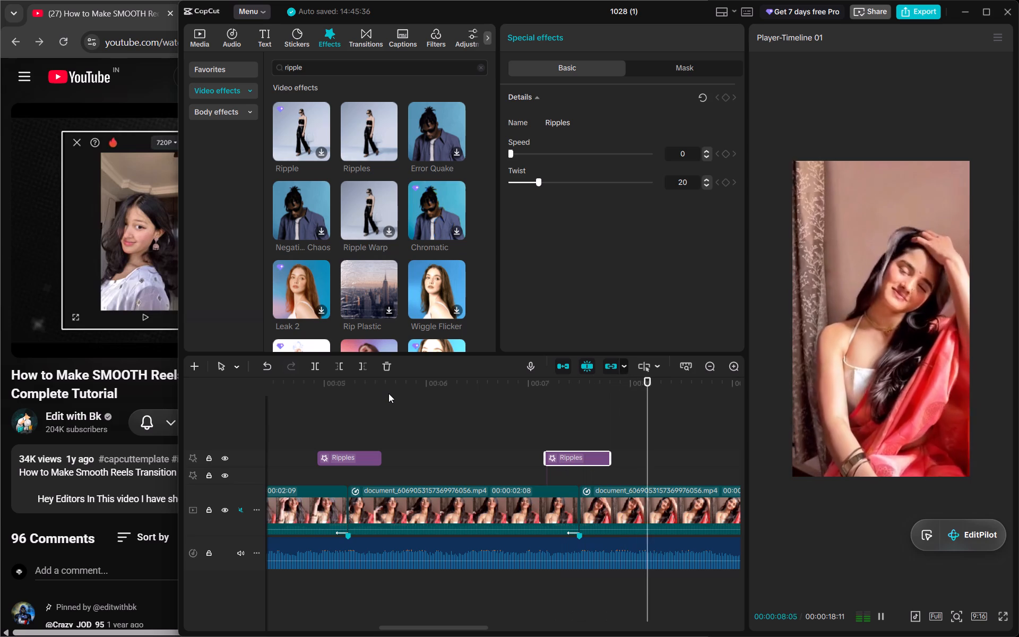
key(space)
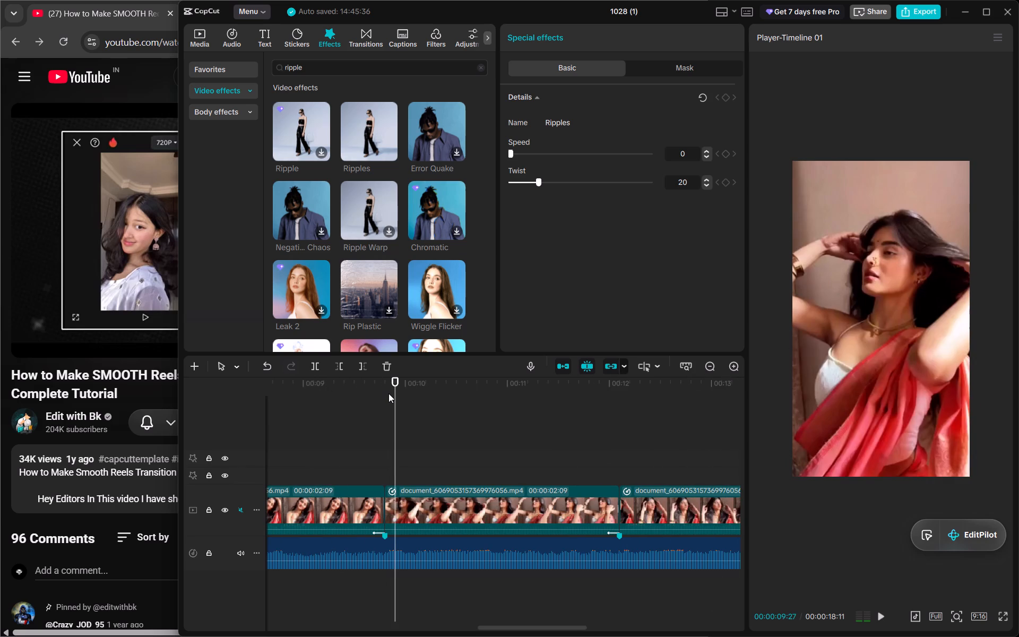
Paste a Ripples effect across the cut between the fourth and fifth clips, spanning about 9.5 to 10.1 s.
scroll(390, 467, right, 1)
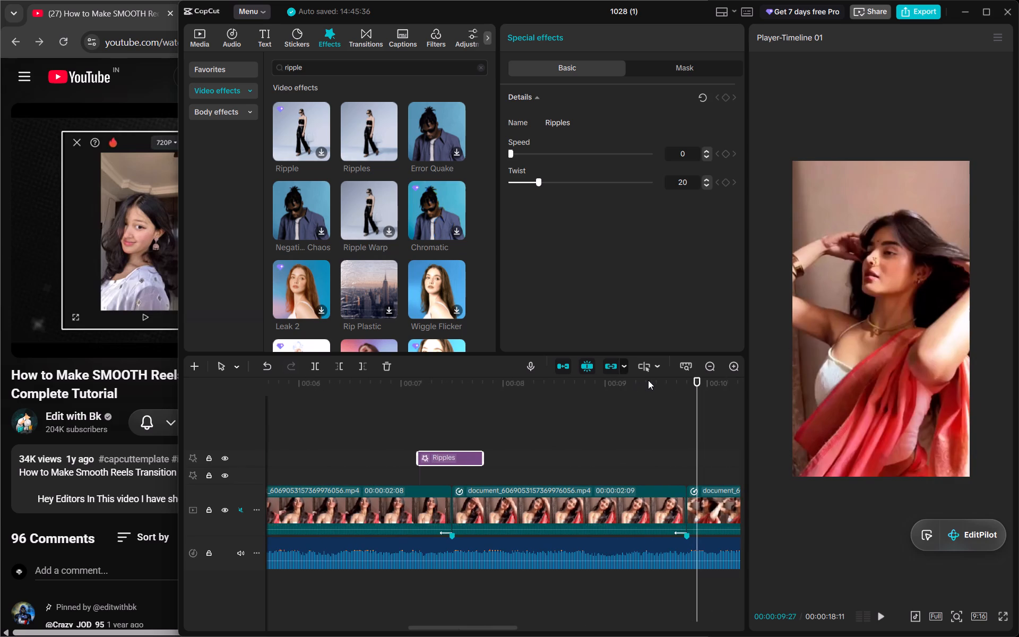
click(648, 380)
key(ctrl+v)
scroll(648, 380, left, 1)
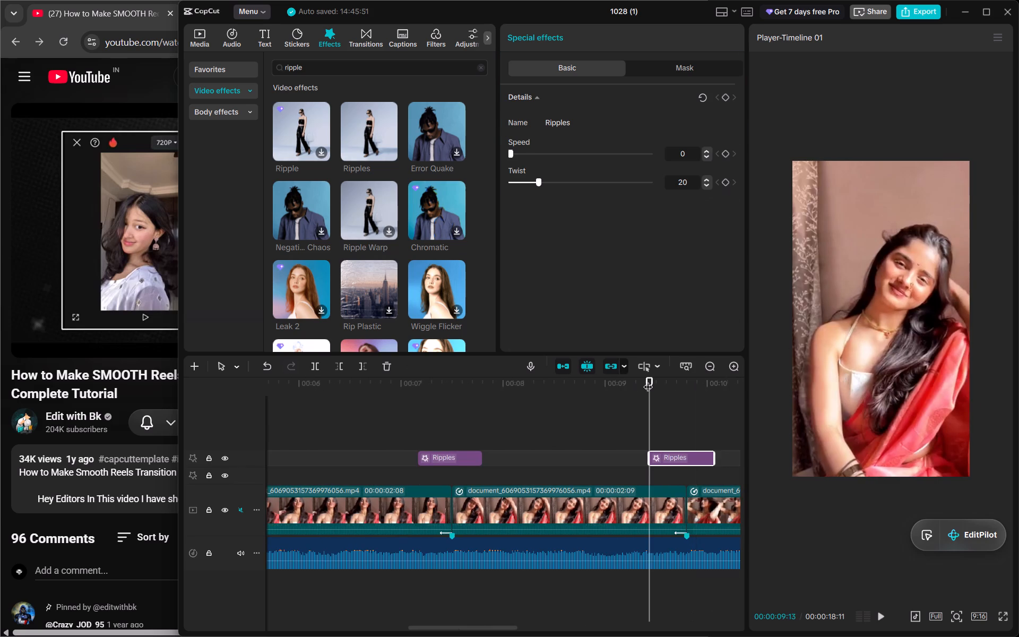
scroll(648, 380, left, 1)
scroll(609, 472, left, 1)
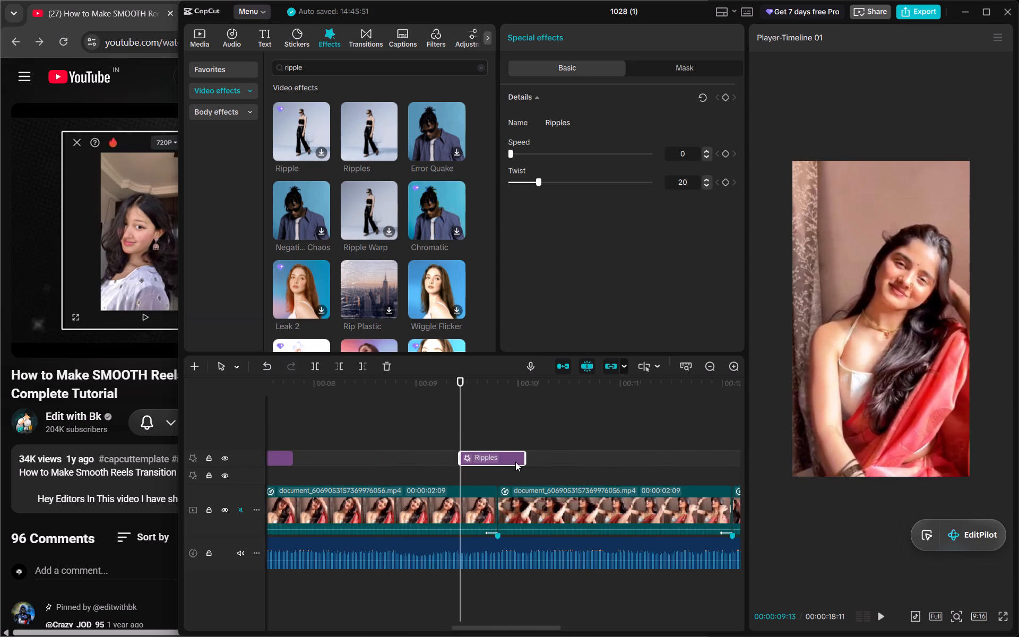
drag(508, 459, 514, 459)
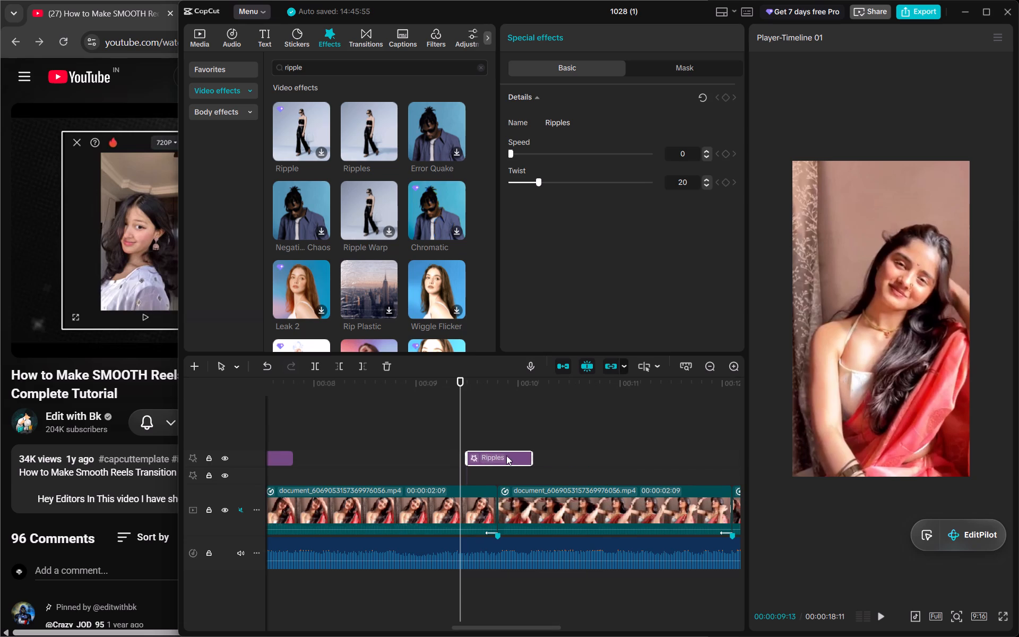
Step frame by frame around the cut between the fourth and fifth clips to examine where its Ripples effect starts and ends.
click(497, 382)
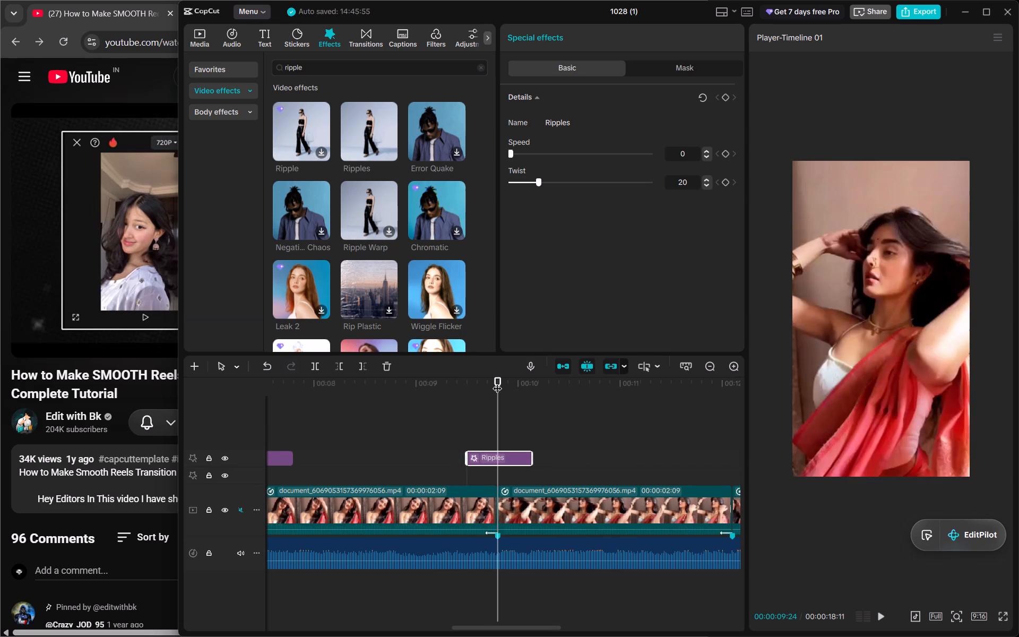
key(Left)
key(Left)
key(Left)
key(Left)
key(Left)
key(Left)
key(Left)
key(Left)
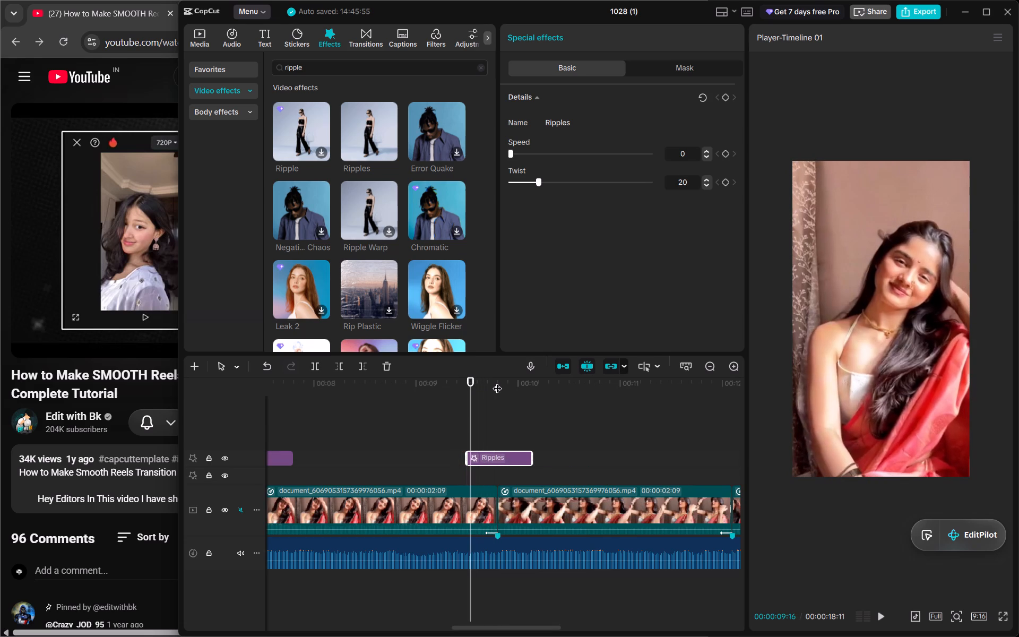
key(Left)
key(Left)
key(Right)
key(Right)
key(Right)
key(Right)
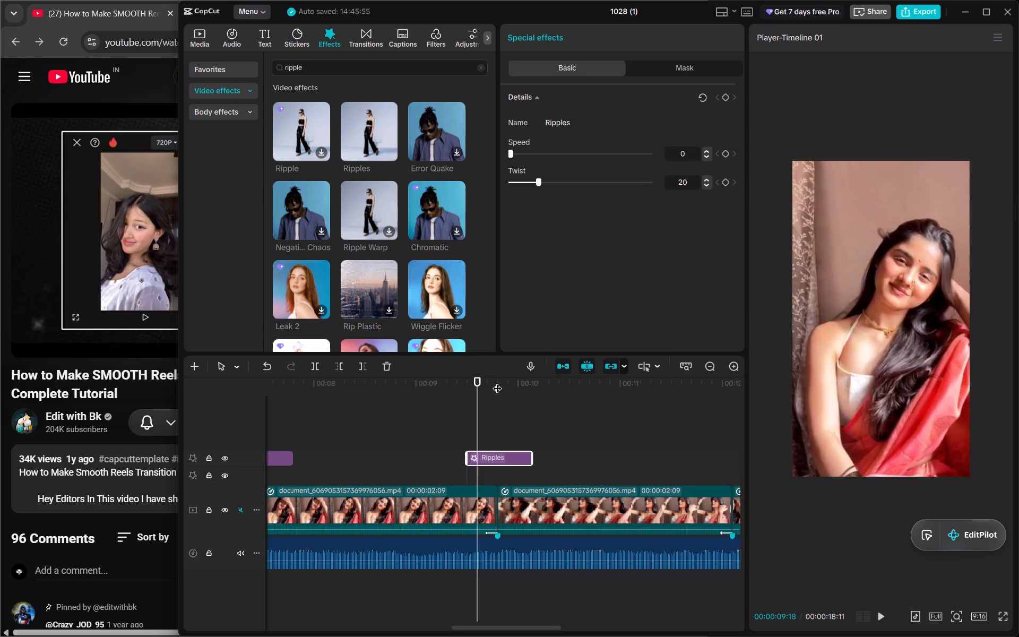
key(Right)
key(Right)
key(Right)
key(Right)
key(Right)
key(Right)
key(Right)
key(Right)
key(Right)
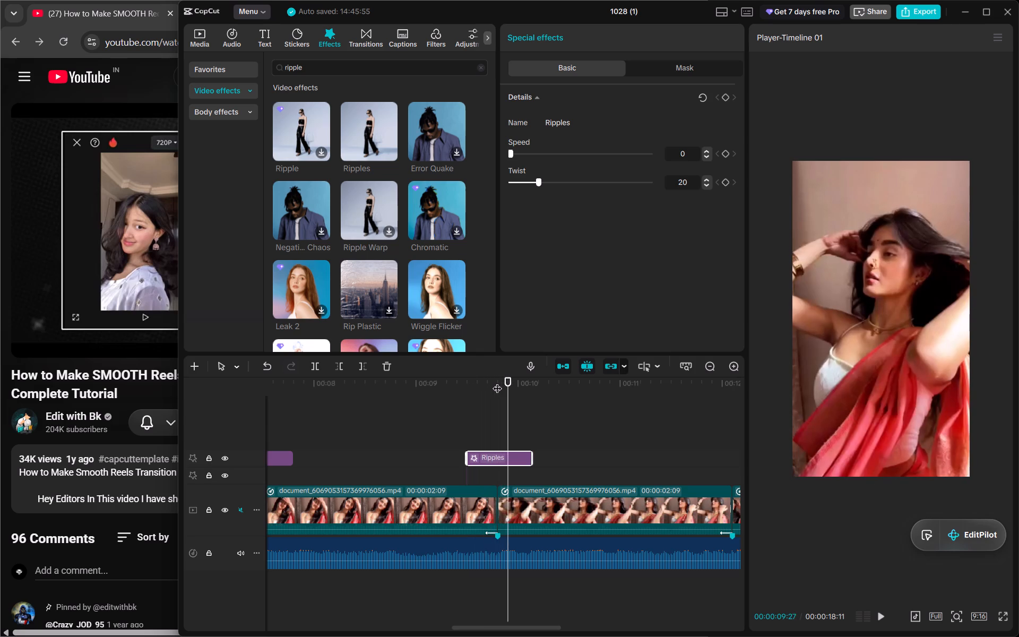
key(Right)
key(Right)
key(Right)
key(Right)
key(Right)
key(Right)
key(Right)
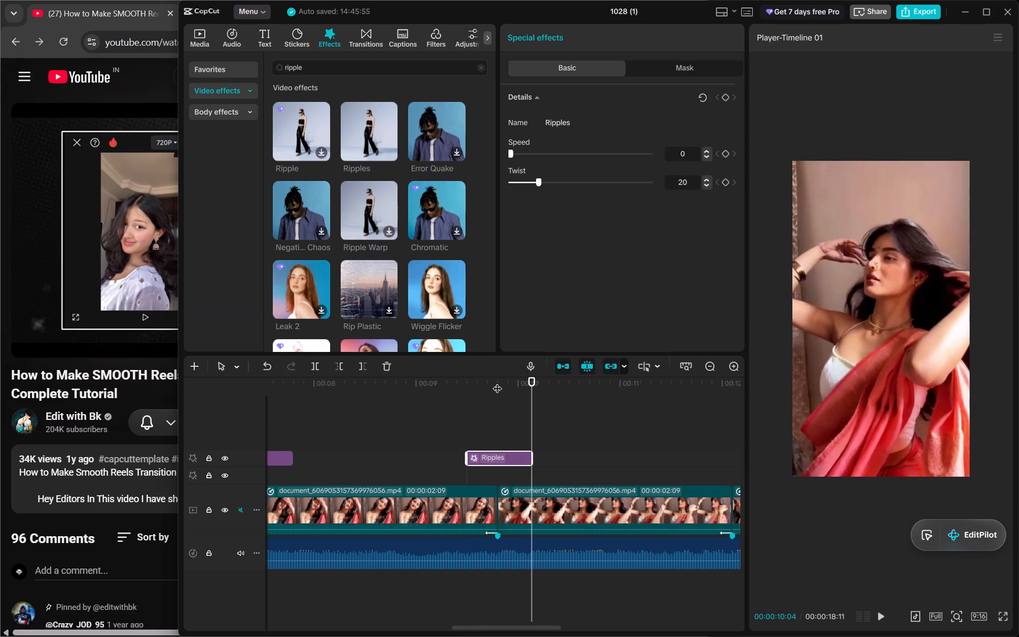
click(465, 381)
Paste a Ripples effect at 00:00:11:24 so it spans the cut between the fifth and sixth clips.
scroll(539, 451, left, 1)
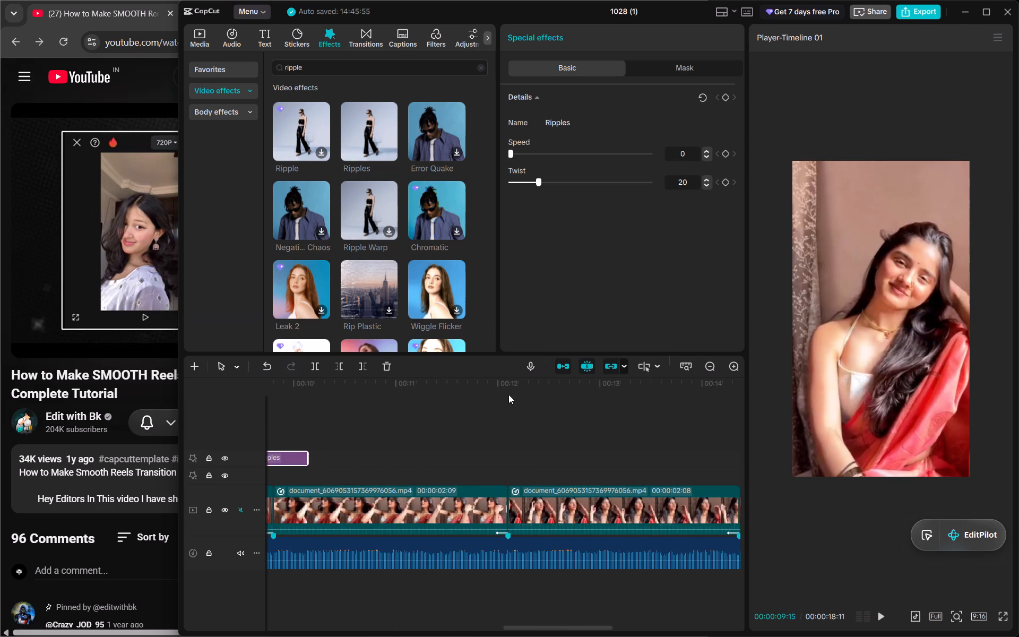
click(499, 385)
key(Right)
key(Right)
key(Right)
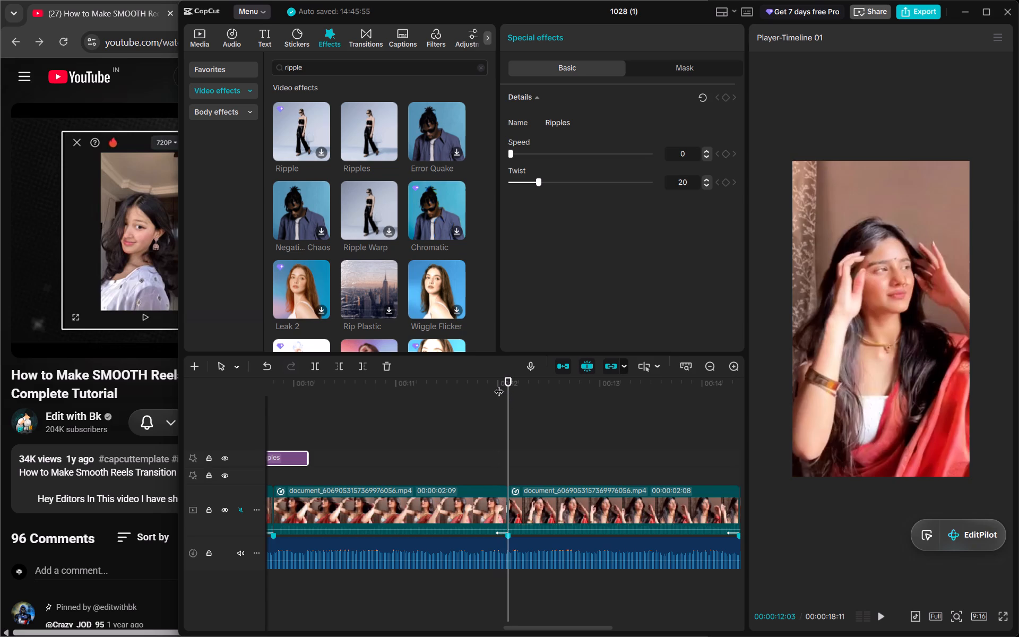
key(Left)
key(Left)
key(Left)
key(Left)
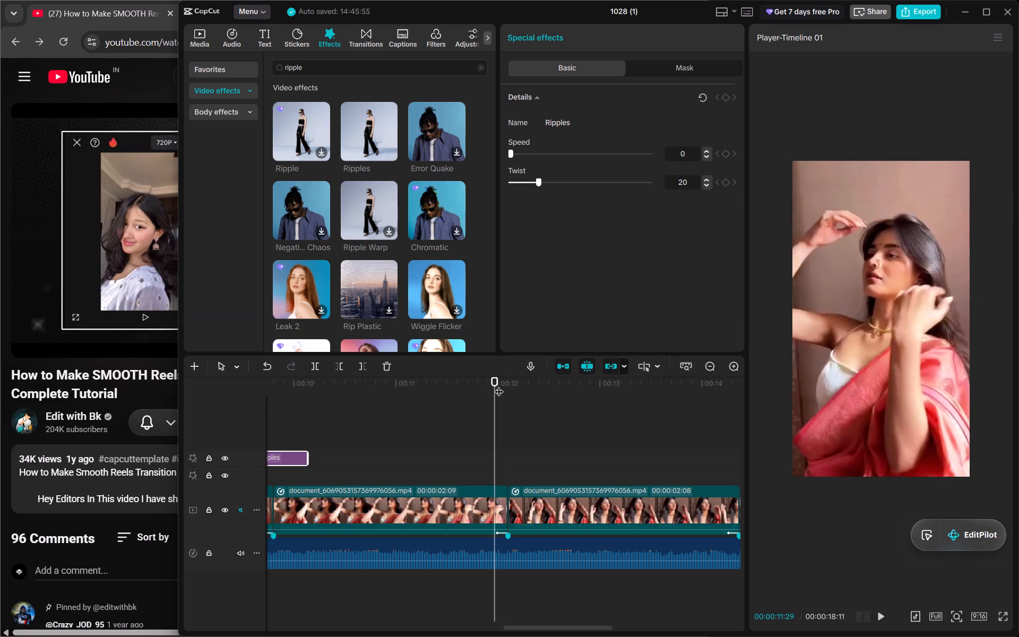
key(Left)
key(Left)
key(Left)
key(Left)
key(Left)
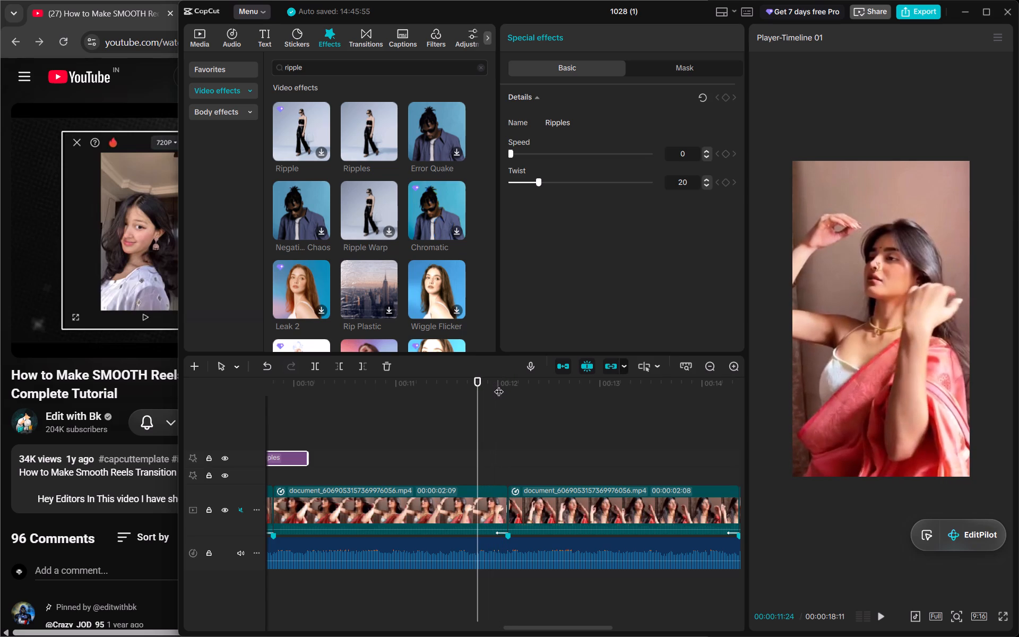
key(ctrl+v)
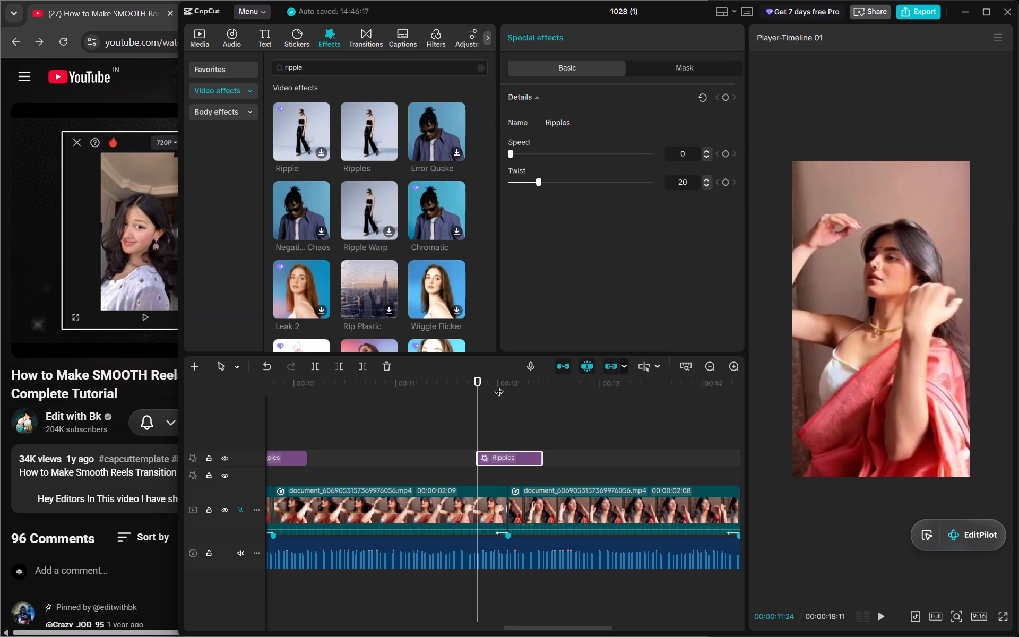
Paste a Ripples effect at 00:00:14:02 so it spans the cut between the sixth and seventh clips.
scroll(499, 385, left, 1)
scroll(543, 449, left, 1)
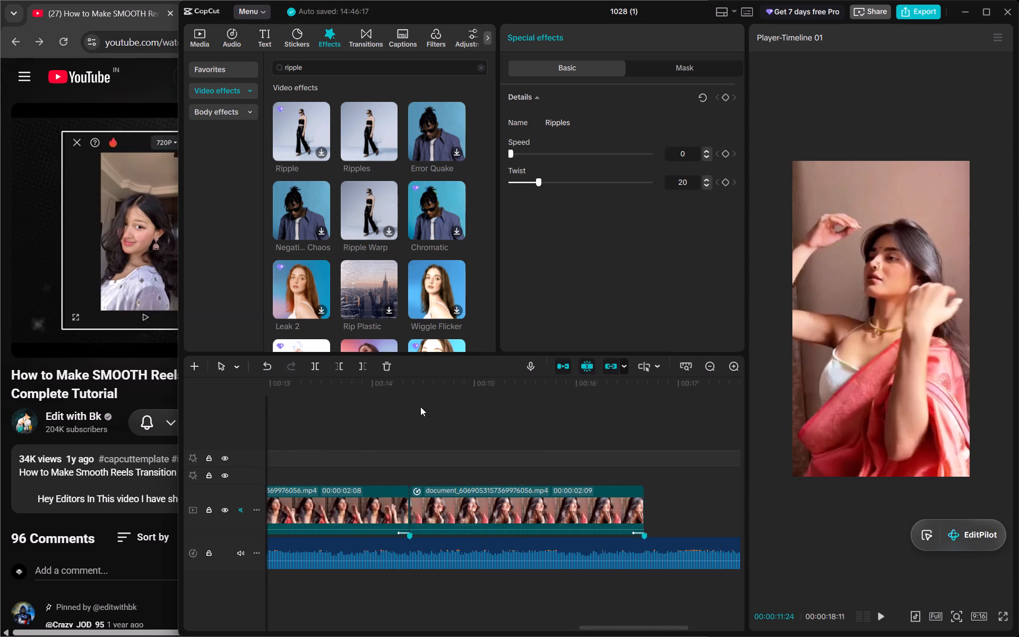
click(389, 385)
key(Right)
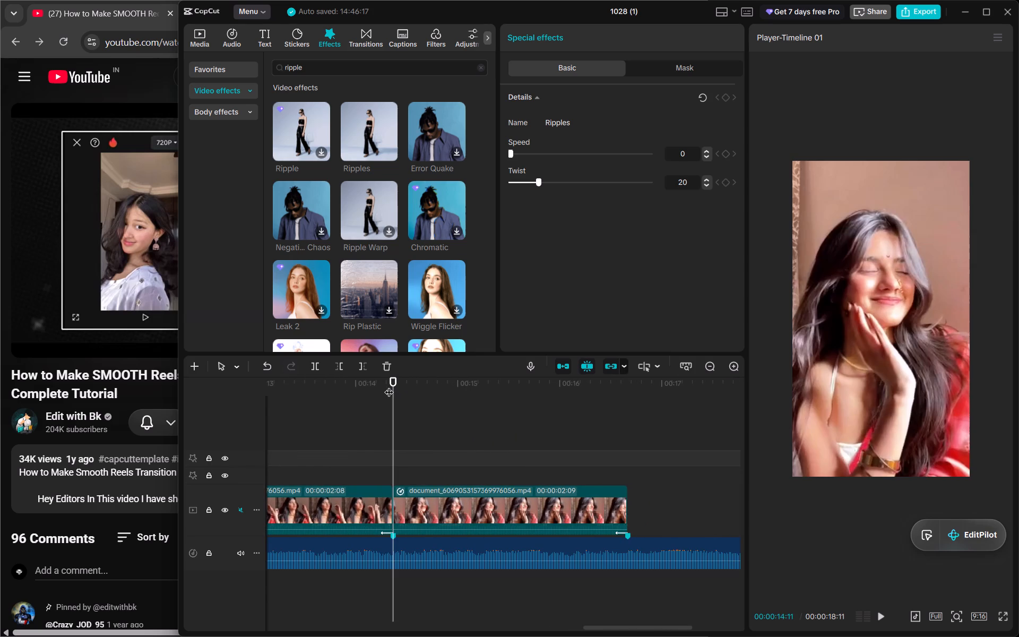
key(Left)
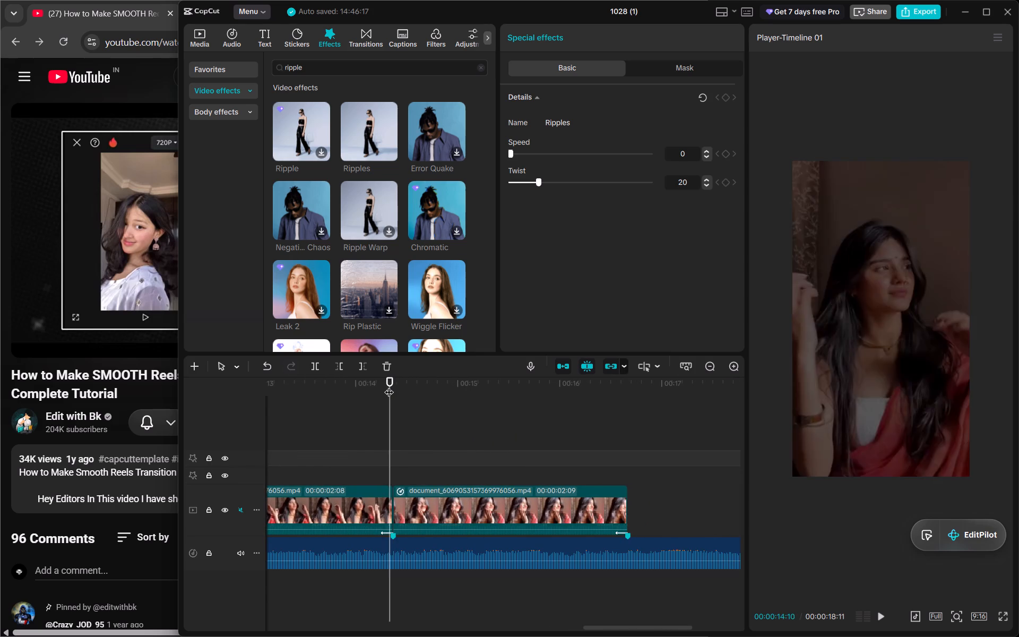
key(Left)
key(Left)
key(Left)
key(Left)
key(Left)
key(Left)
key(Left)
key(Left)
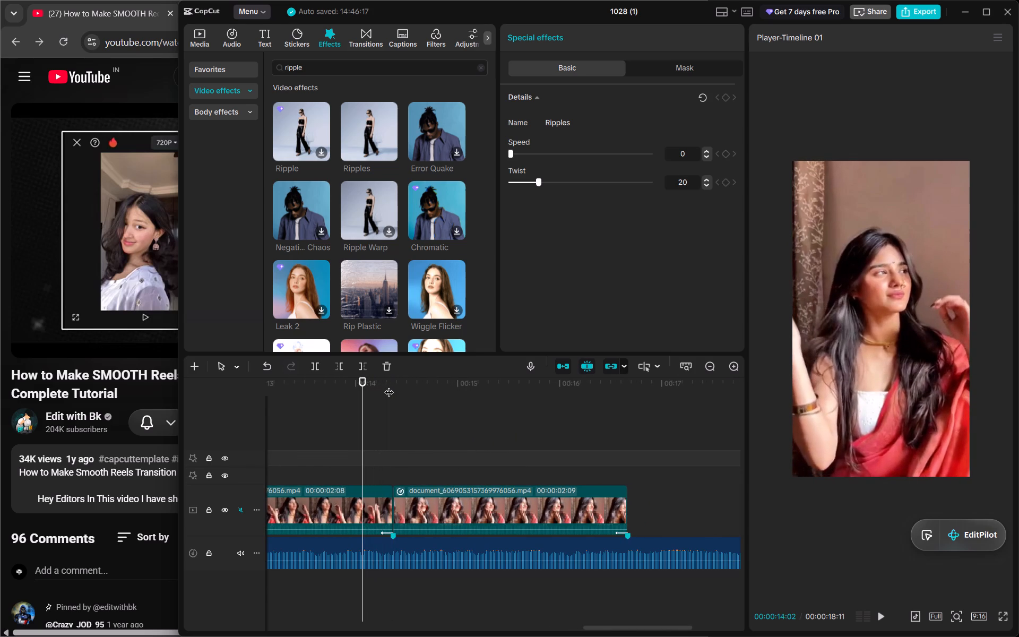
key(ctrl+v)
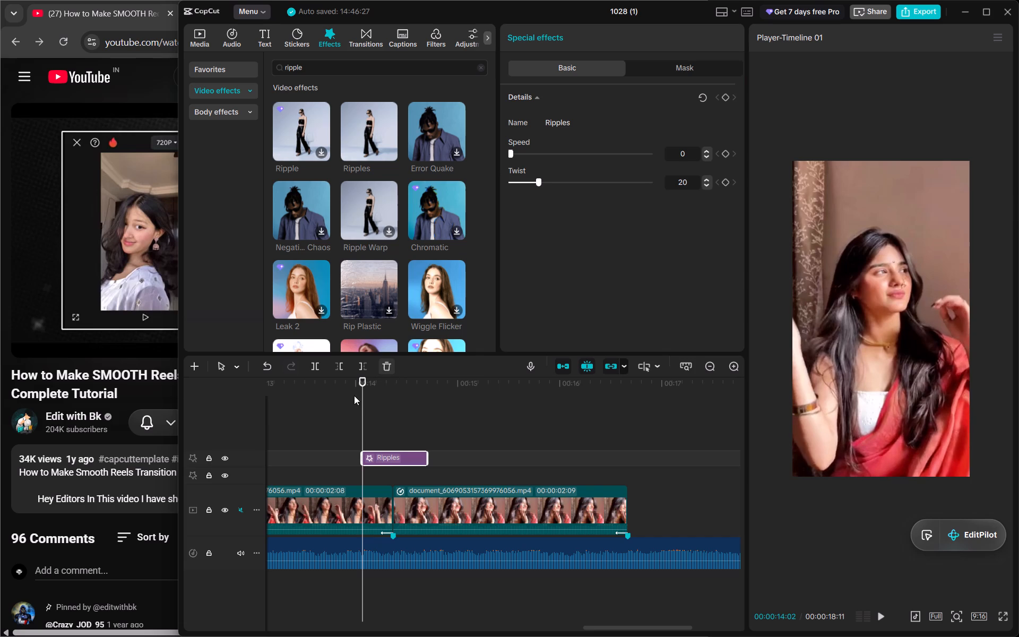
Select the second to seventh video clips together and enable Enhance quality for them.
drag(361, 401, 171, 439)
click(477, 386)
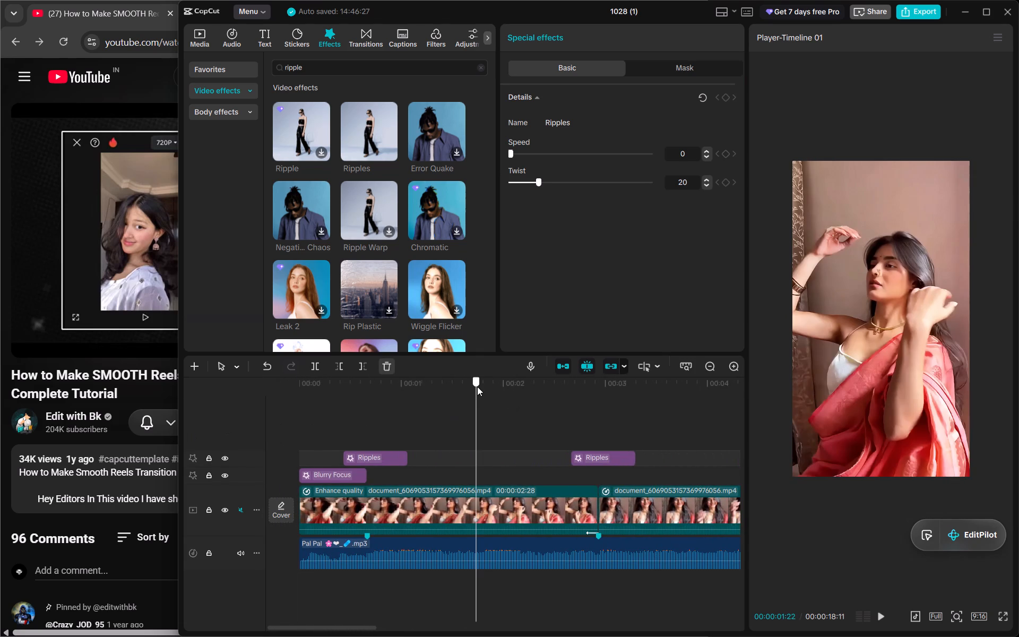
scroll(495, 429, left, 1)
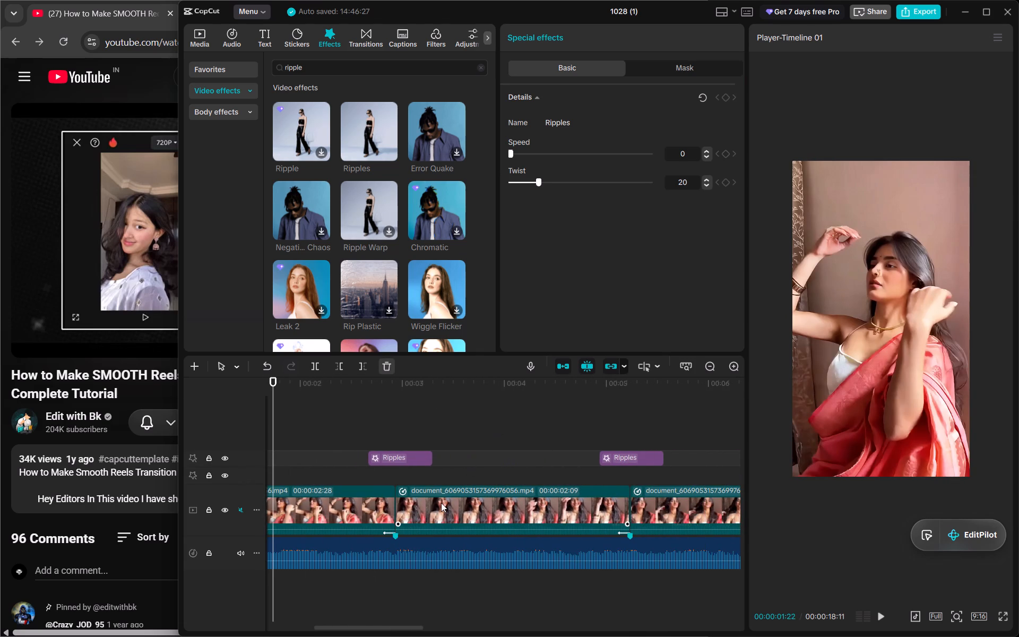
click(441, 503)
drag(481, 478, 565, 496)
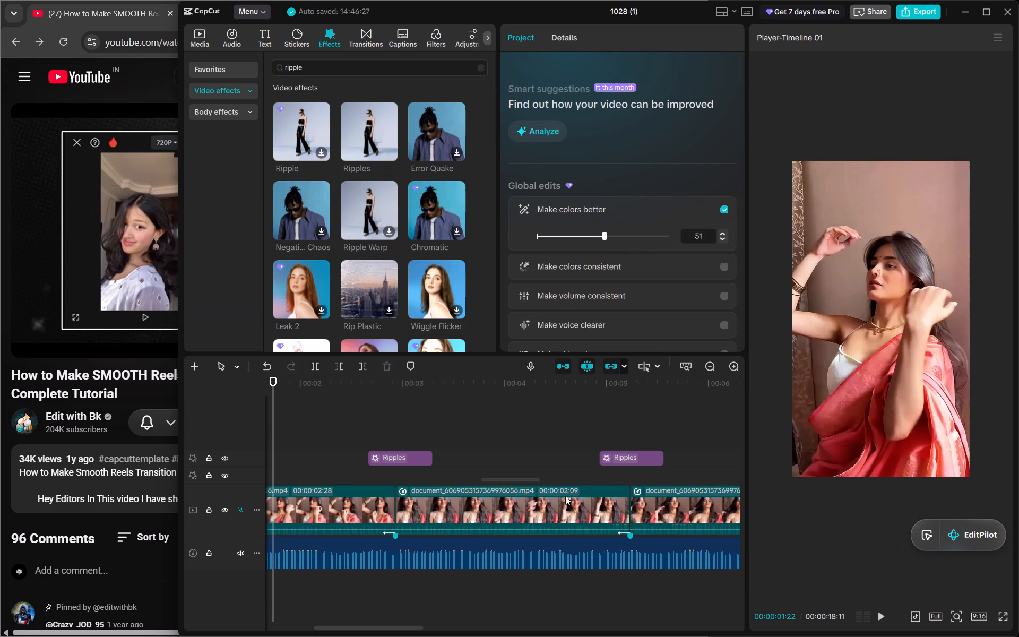
drag(565, 496, 662, 513)
click(711, 361)
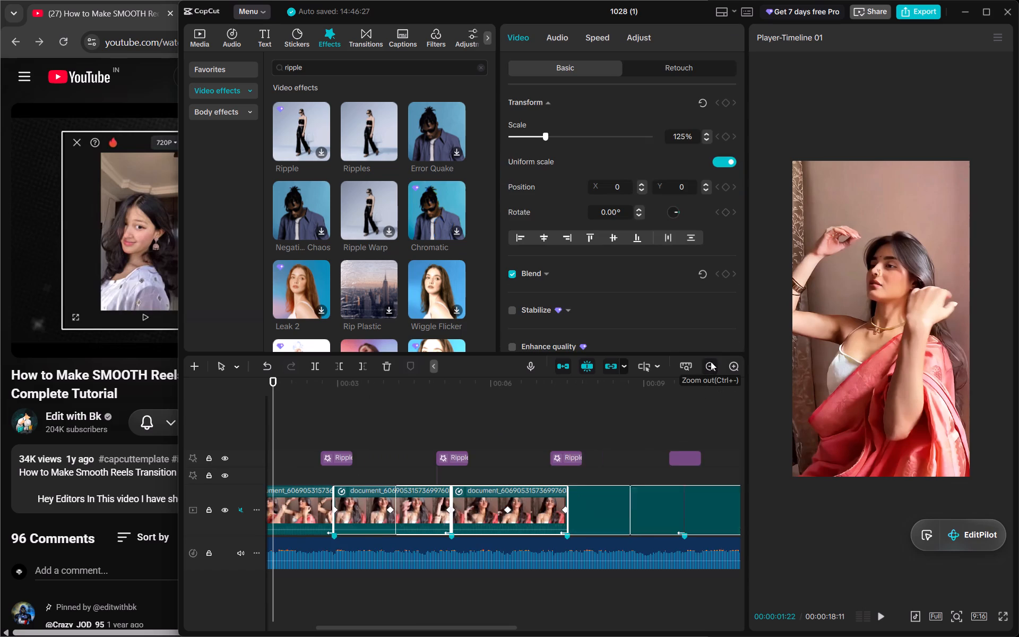
click(711, 361)
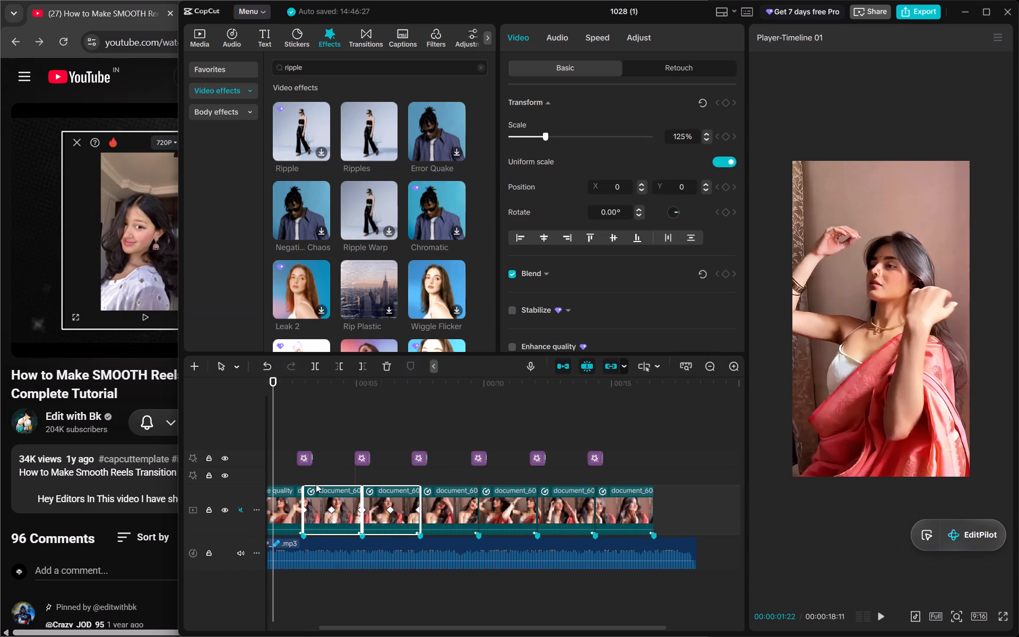
click(328, 476)
drag(328, 476, 349, 487)
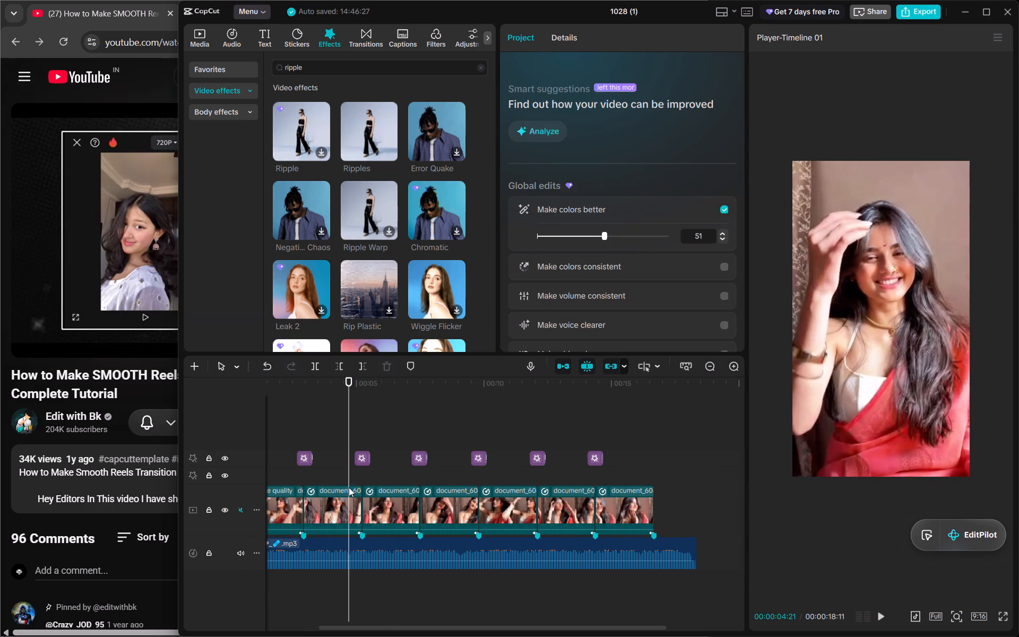
drag(325, 477, 583, 512)
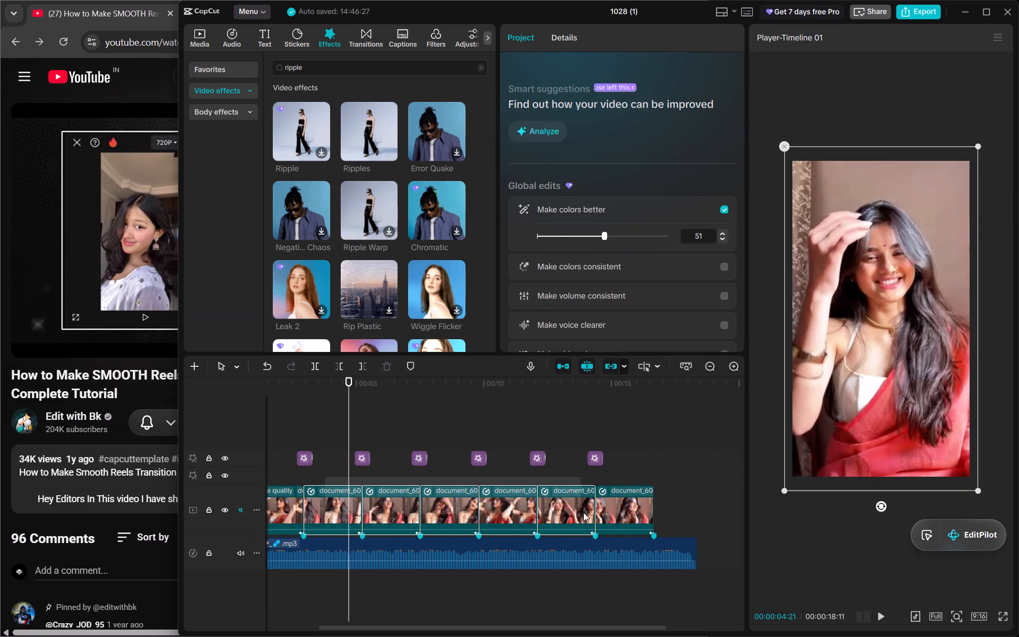
drag(583, 512, 612, 506)
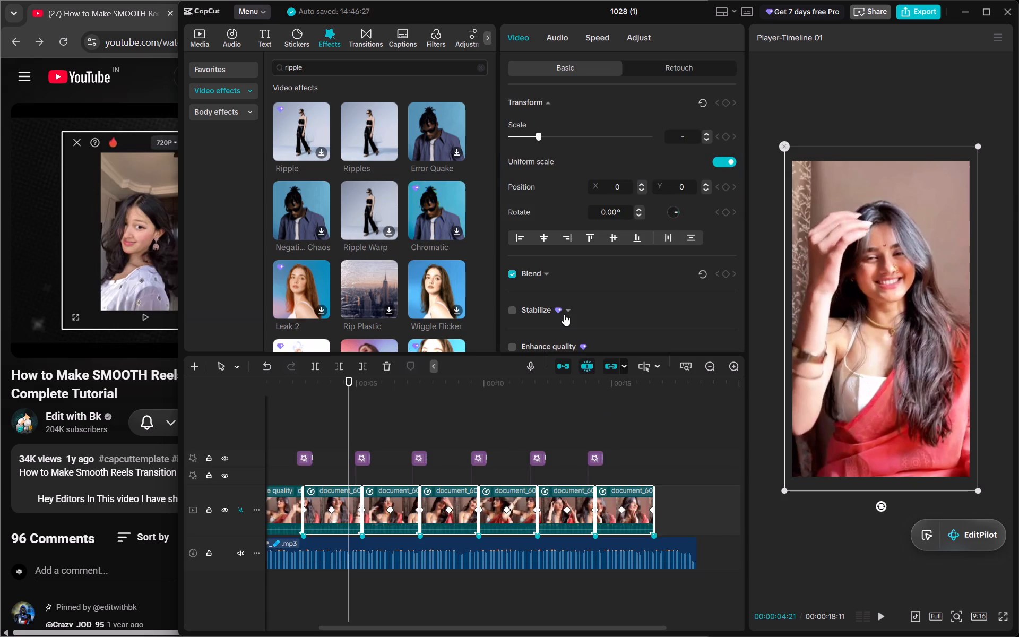
scroll(563, 313, down, 3)
scroll(542, 242, up, 1)
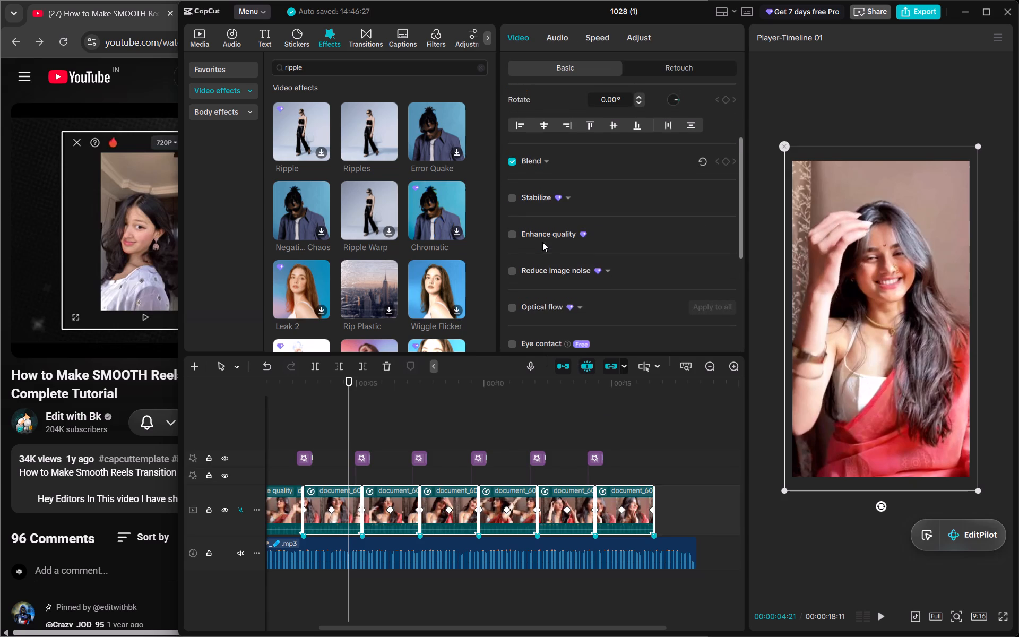
click(512, 236)
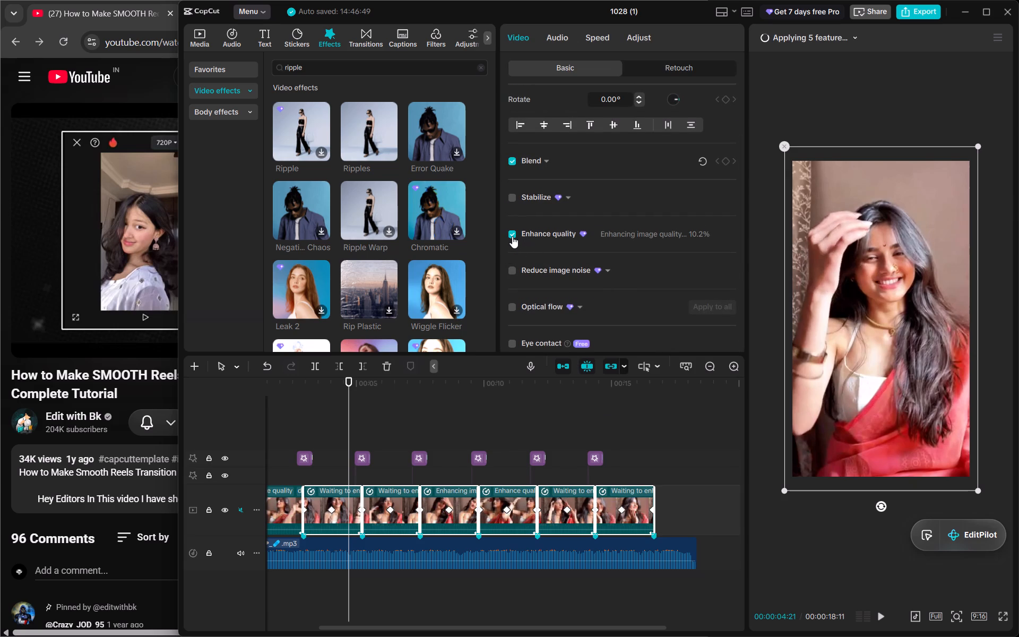
Turn off Blend for the selected second to seventh video clips.
click(508, 163)
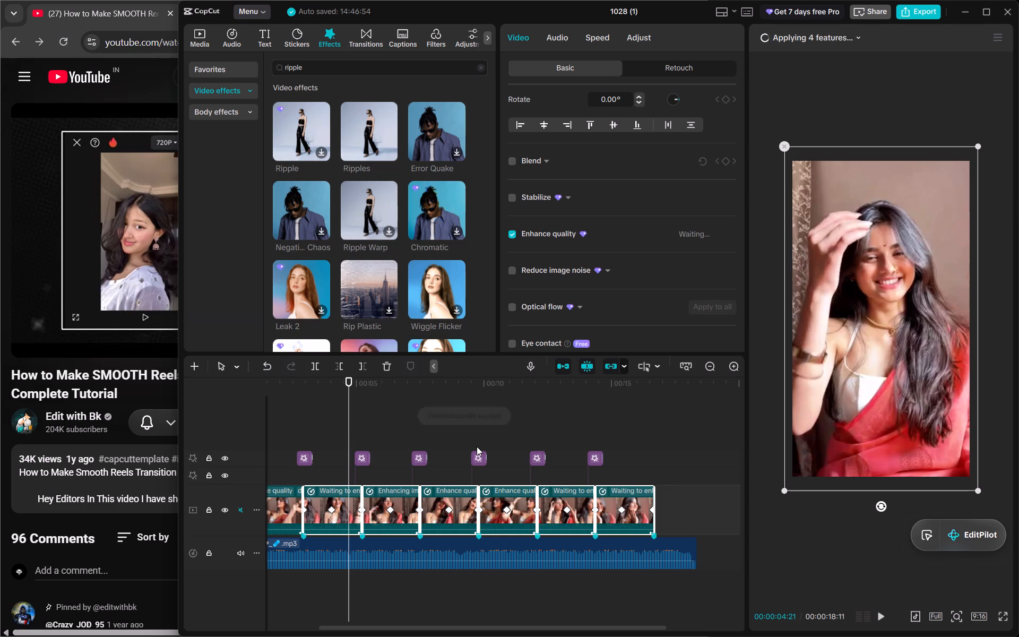
Play the edit from the start, replay its middle, and examine the Ripples effect settings at the cut between the fourth and fifth clips.
click(444, 437)
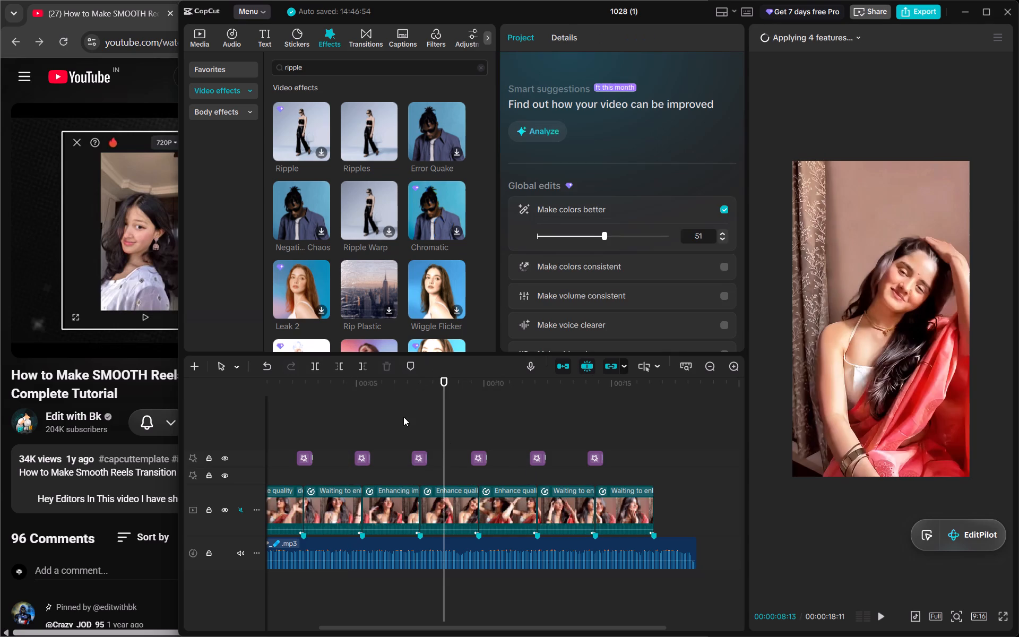
drag(442, 430, 237, 406)
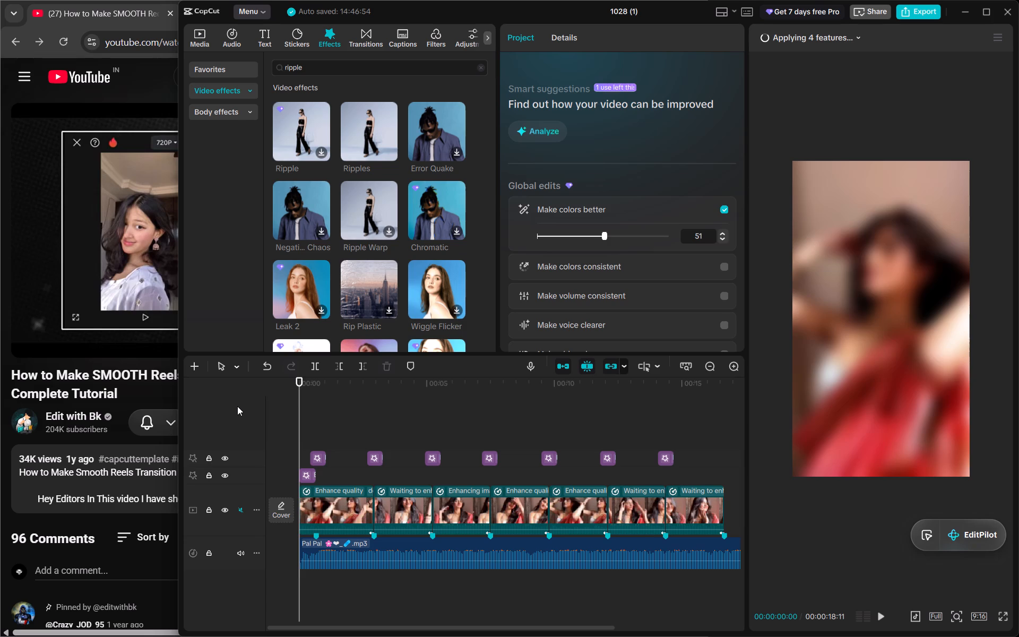
key(space)
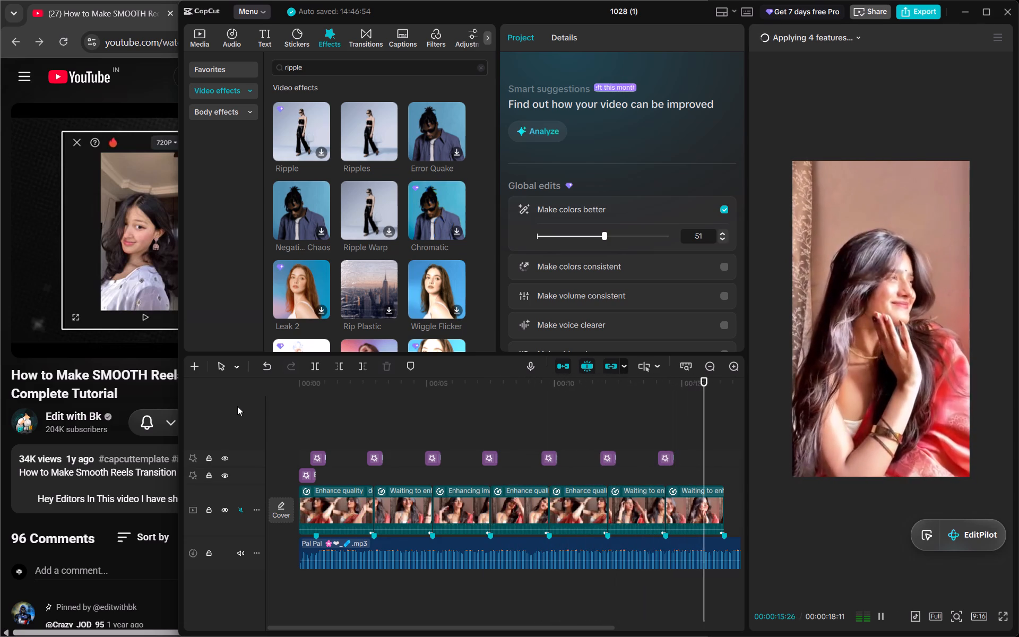
click(309, 385)
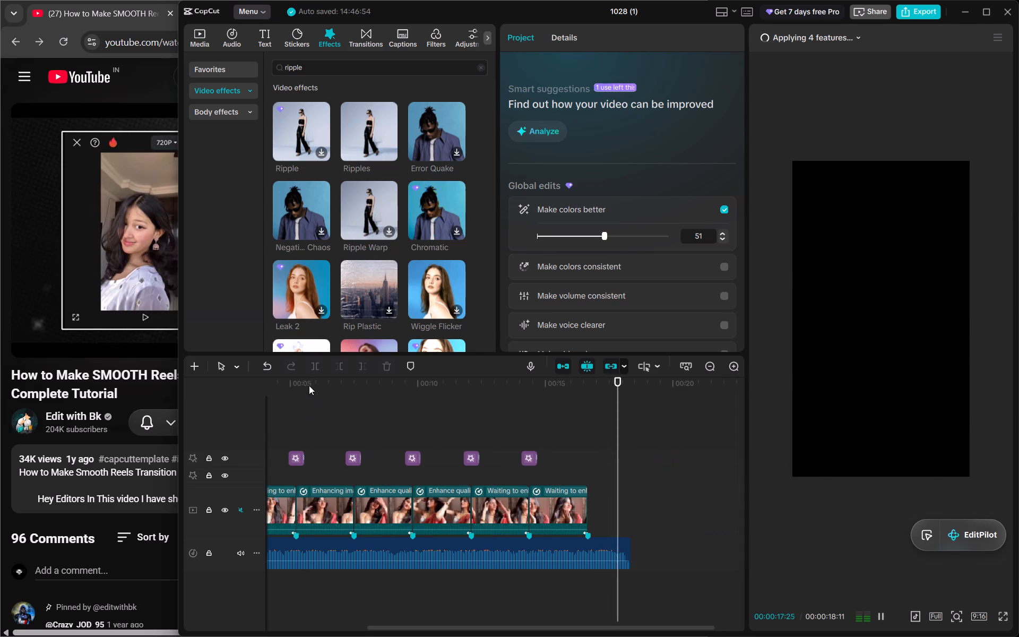
key(space)
key(space)
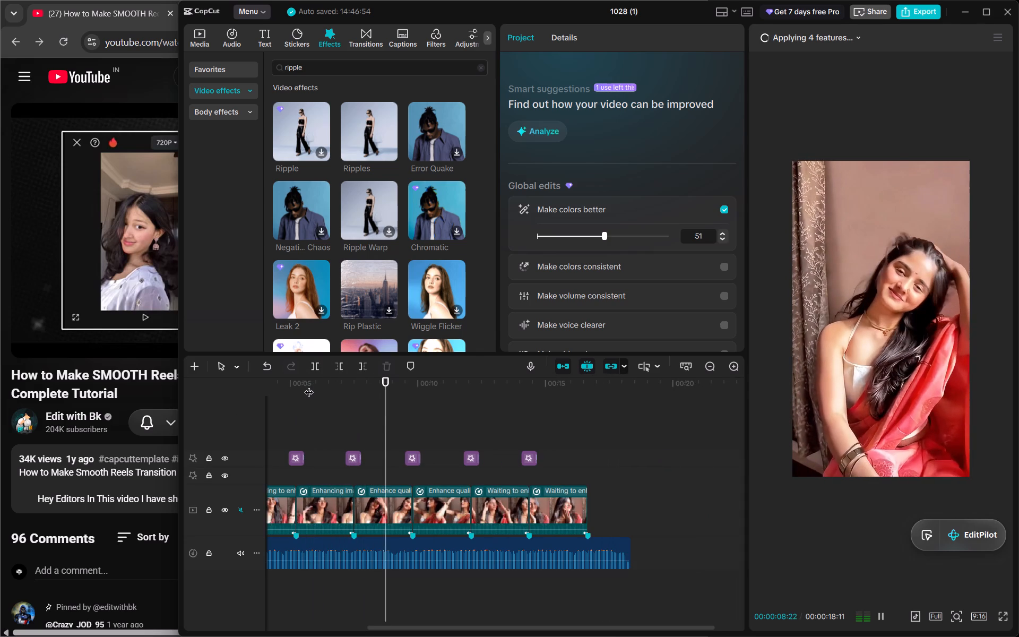
key(space)
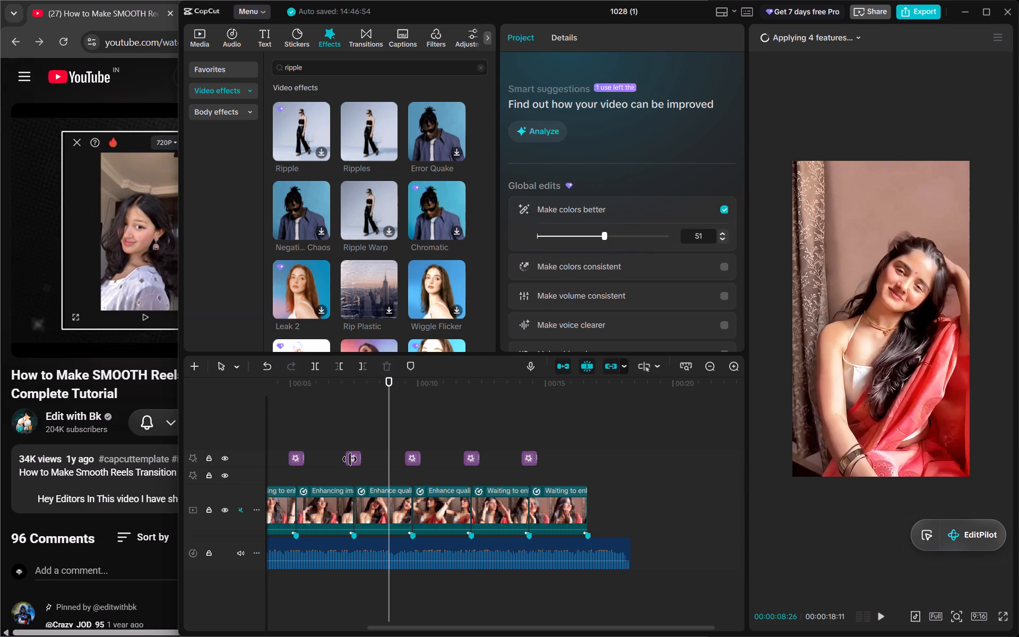
click(735, 365)
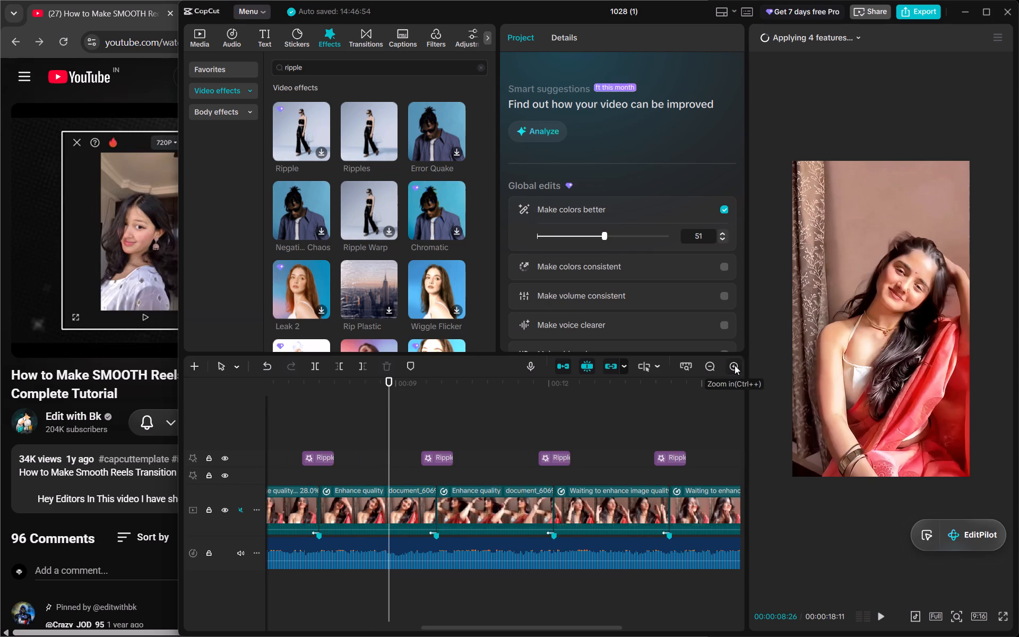
click(435, 460)
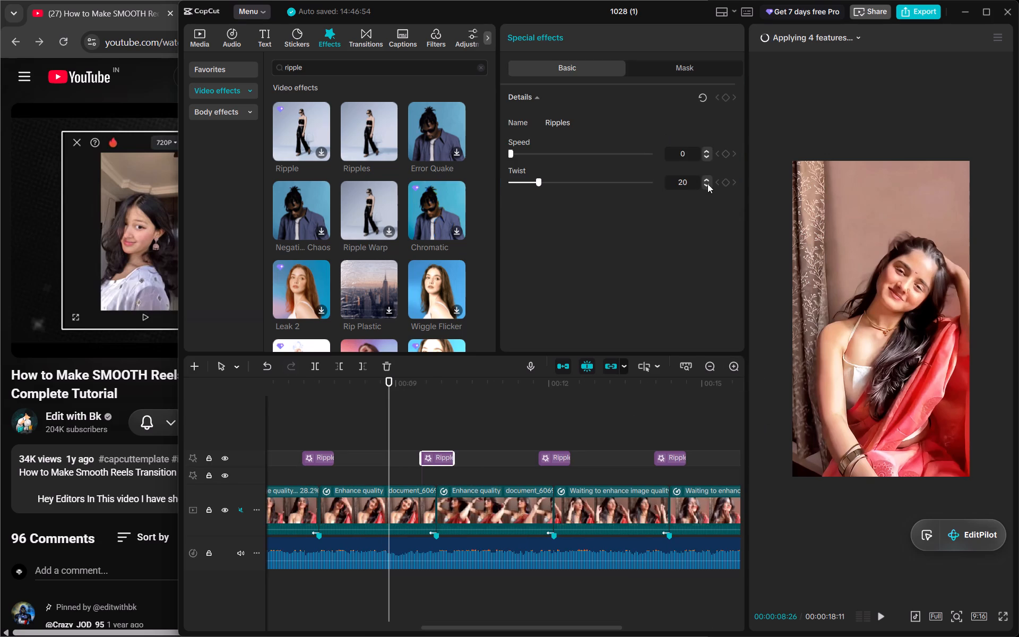
scroll(413, 400, right, 3)
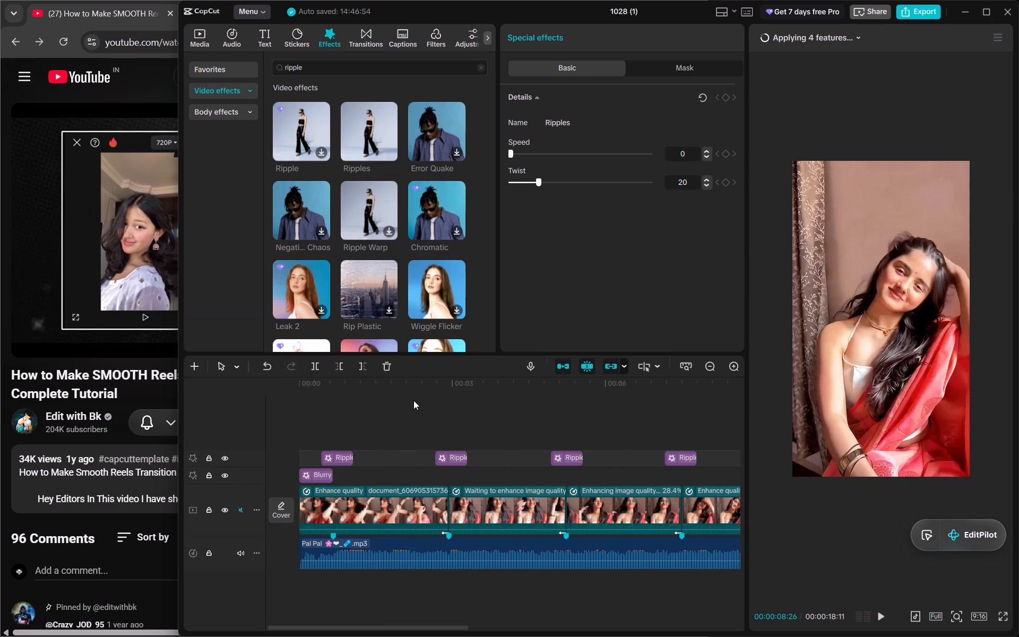
Check the YouTube tutorial, and in CapCut add the Ripple effect on a new track above the Ripples effects, near the timeline's start.
click(162, 396)
click(270, 195)
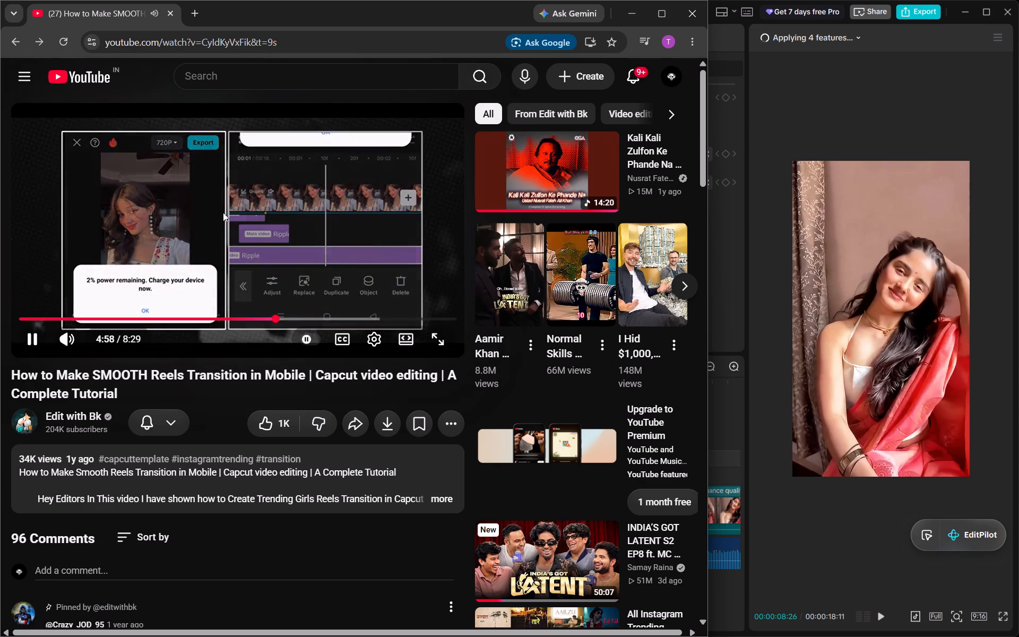
click(212, 396)
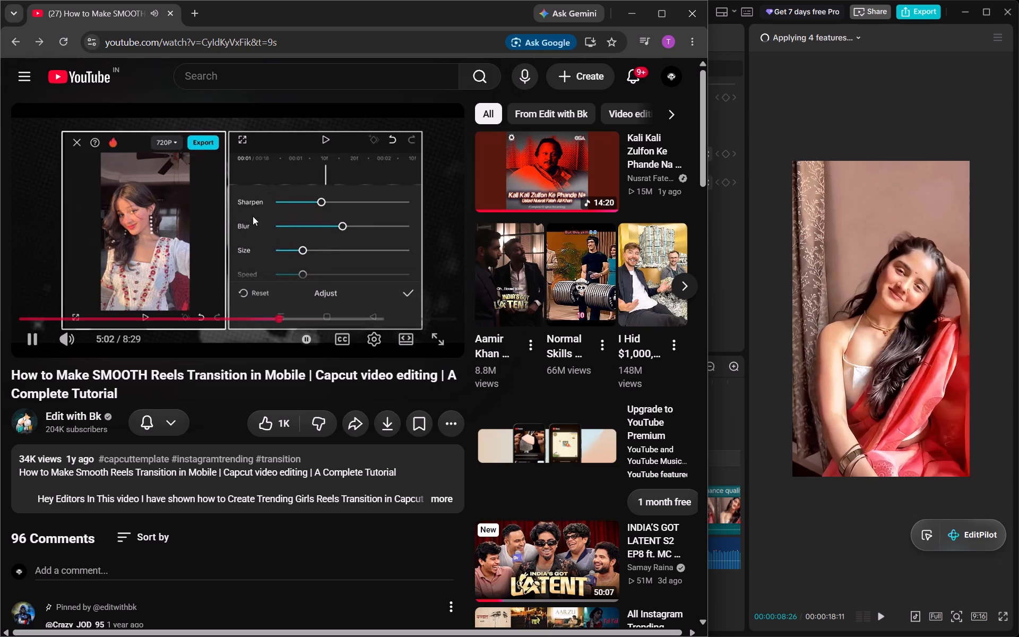
click(253, 216)
click(804, 106)
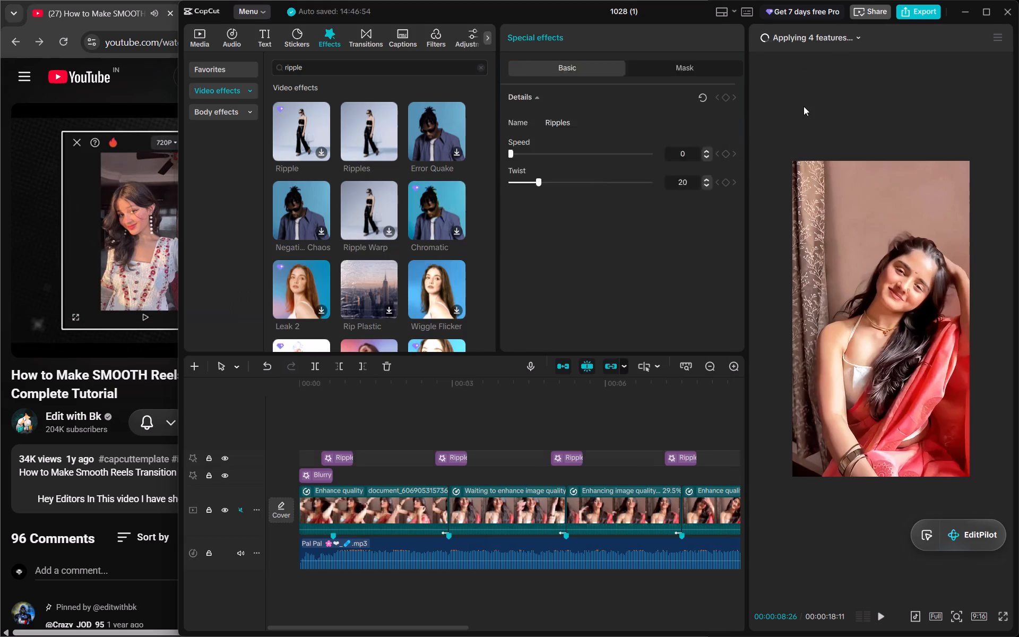
click(290, 136)
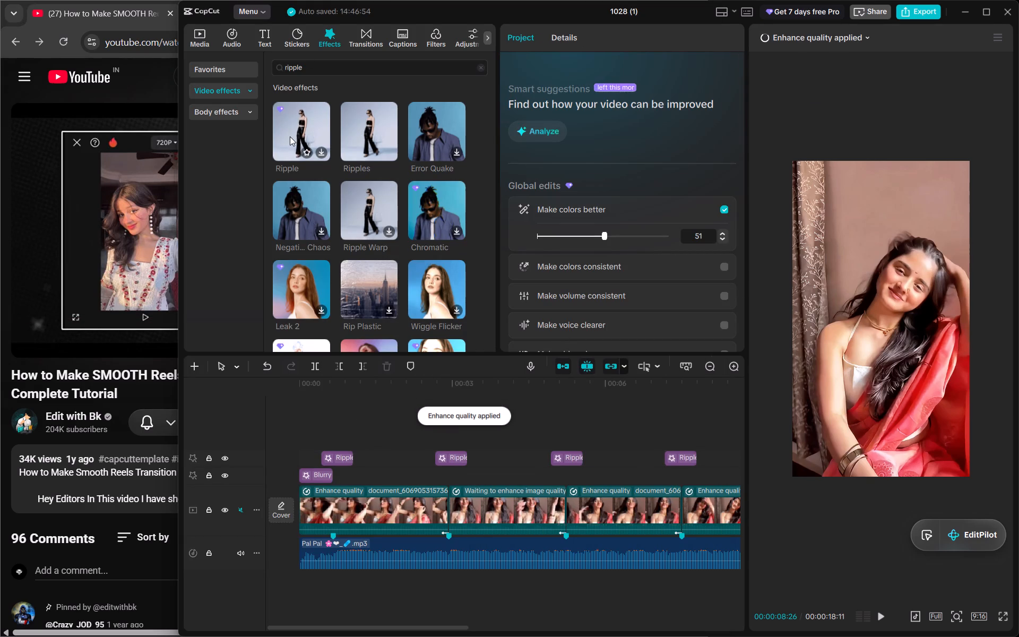
click(290, 136)
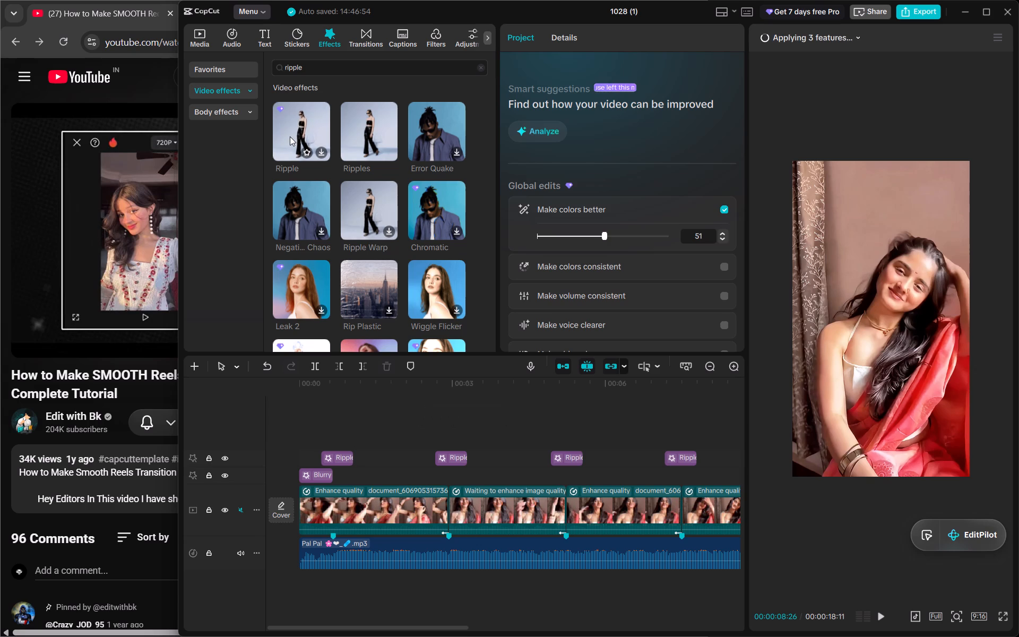
drag(290, 136, 315, 442)
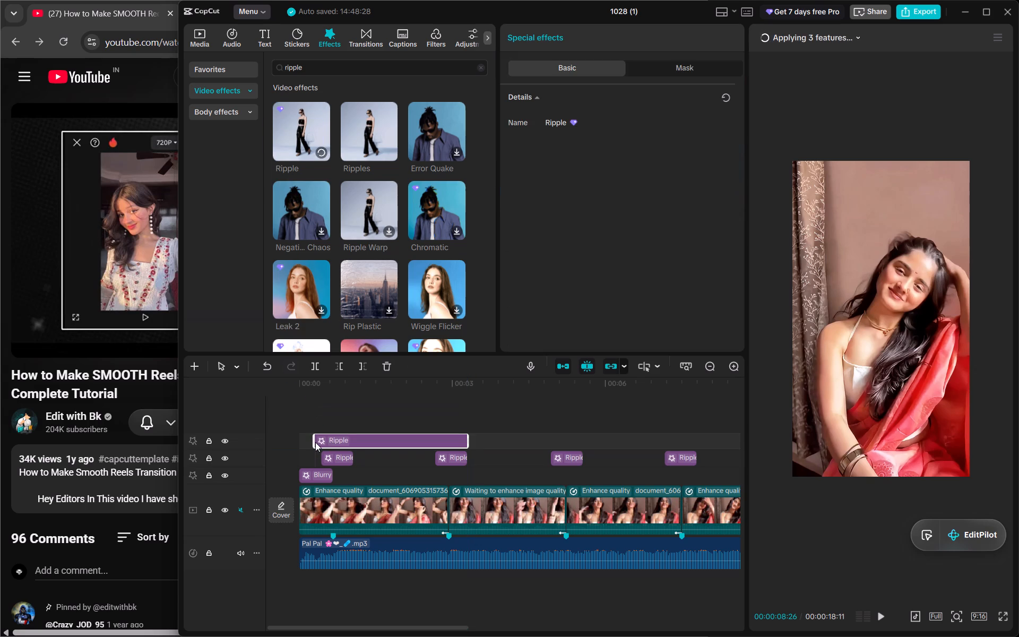
Check the YouTube tutorial's Ripple adjustments, and in CapCut set the new Ripple effect's Sharpen and Blur to 0.
click(134, 396)
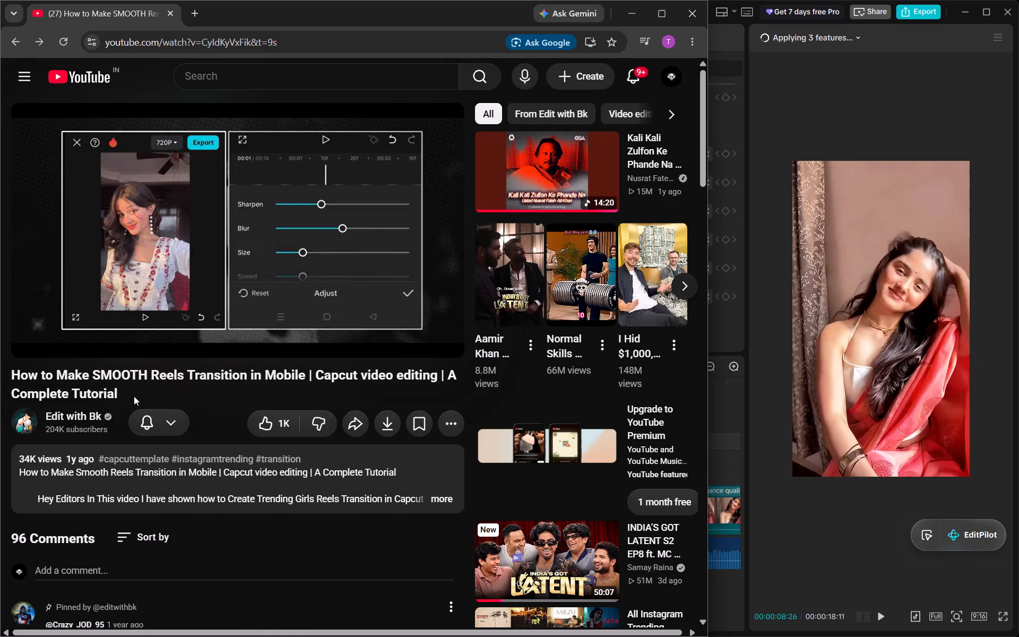
click(205, 191)
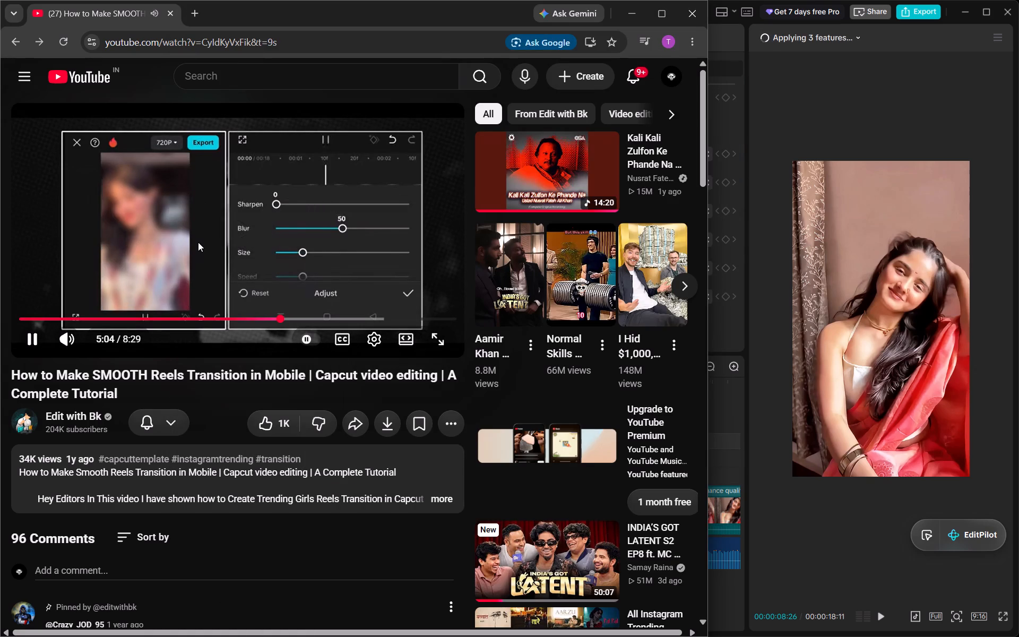
click(198, 242)
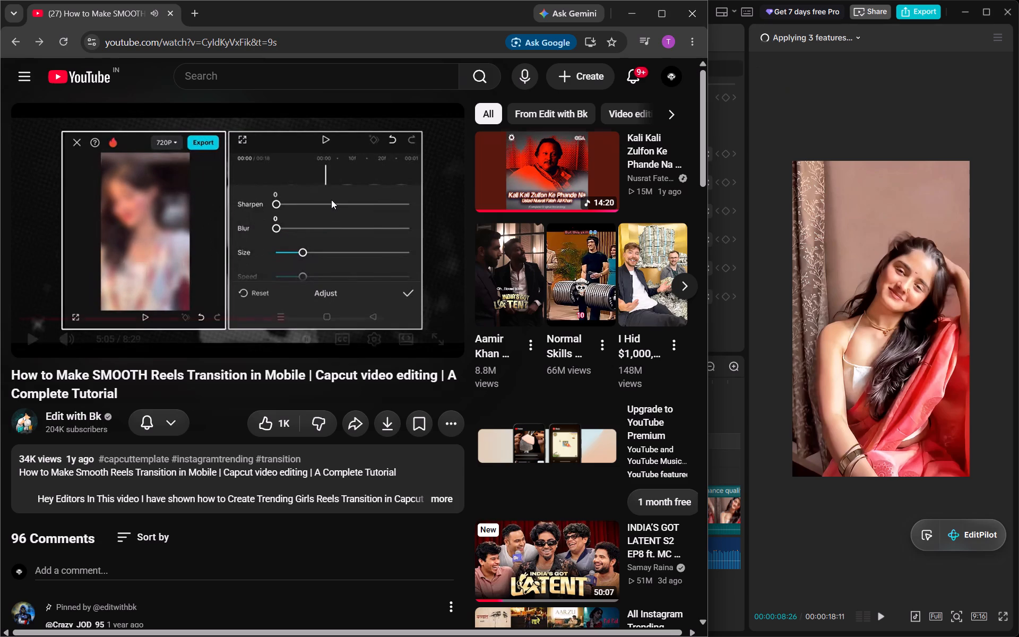
click(331, 200)
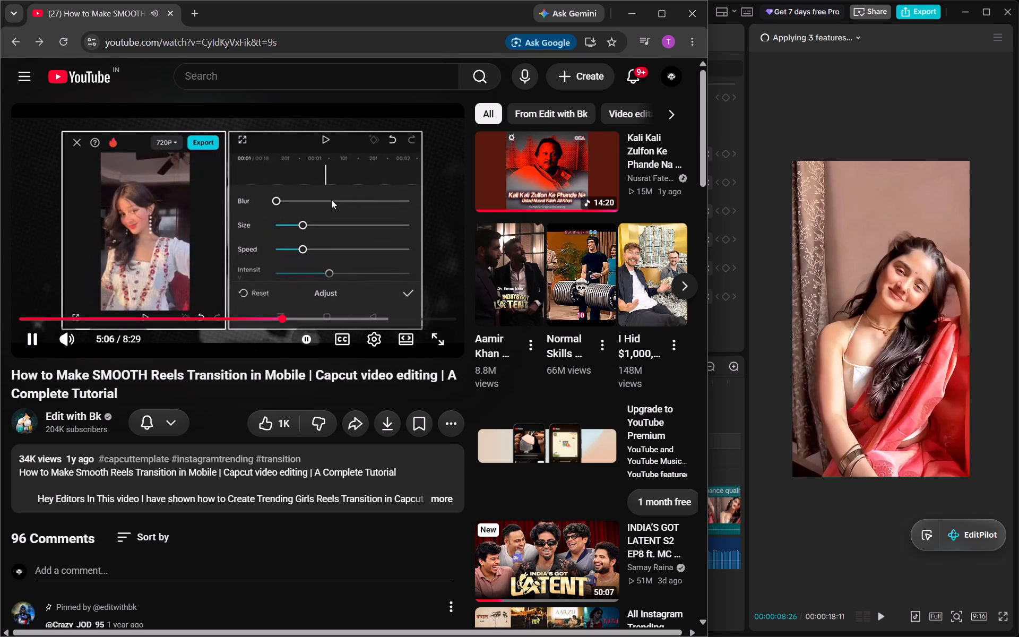
click(331, 200)
click(776, 119)
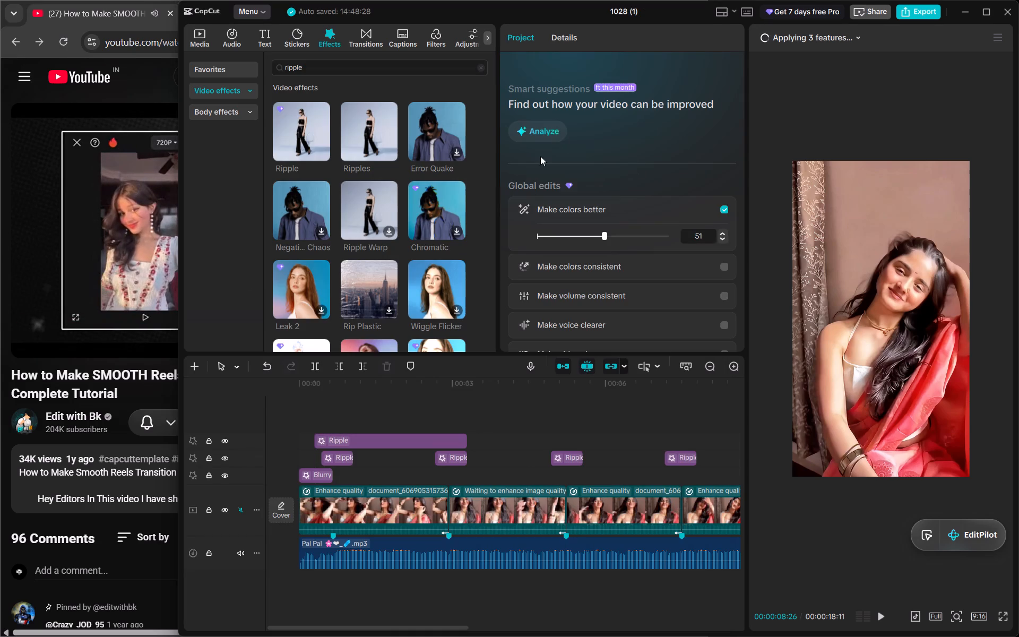
click(341, 448)
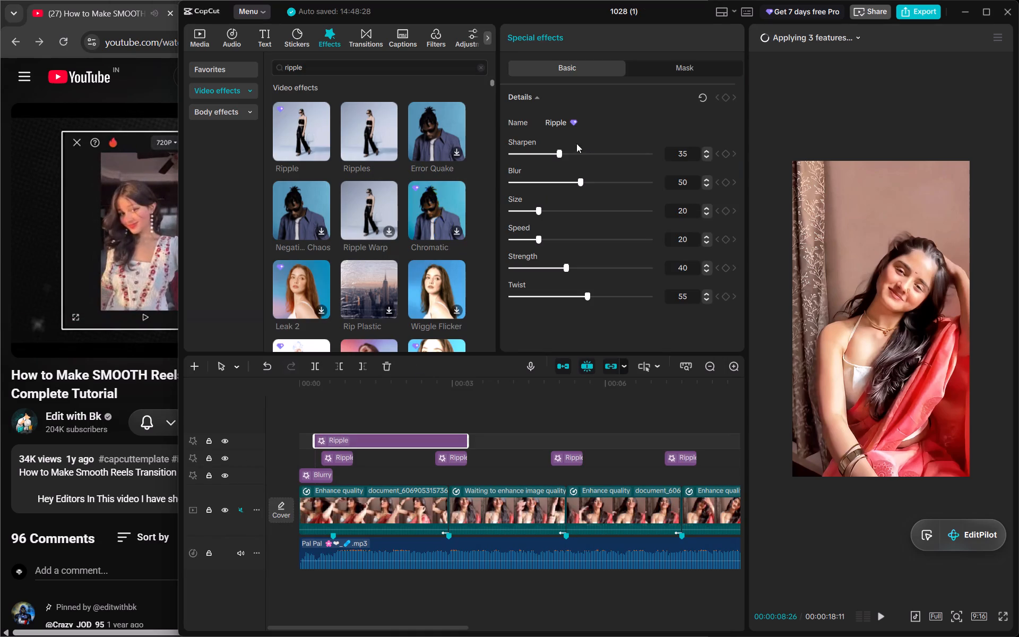
drag(559, 156, 445, 151)
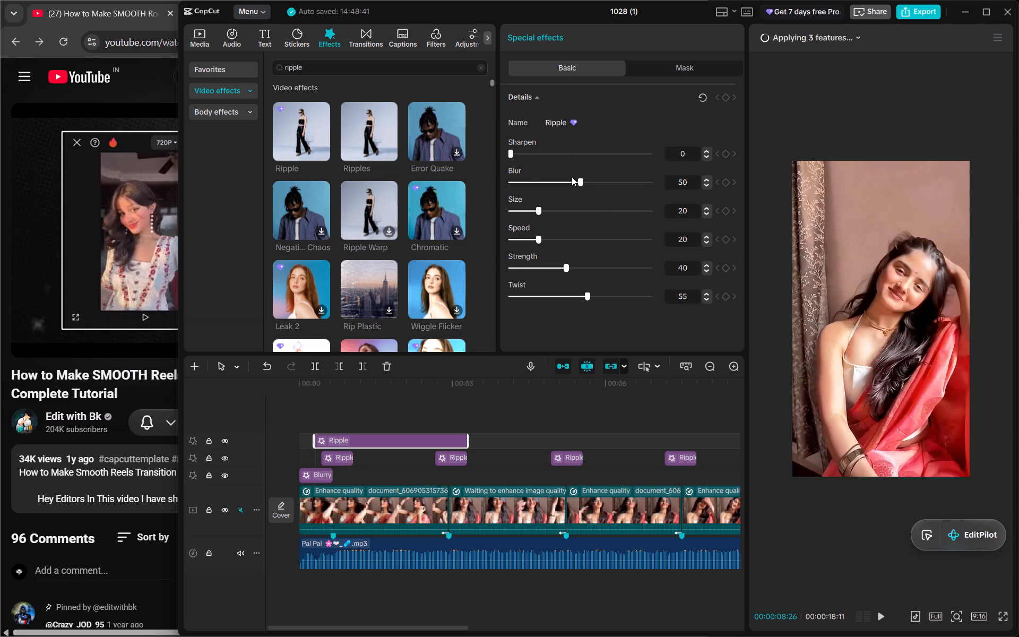
drag(582, 183, 486, 182)
Set the Ripple effect's Size to 10.
triple_click(704, 217)
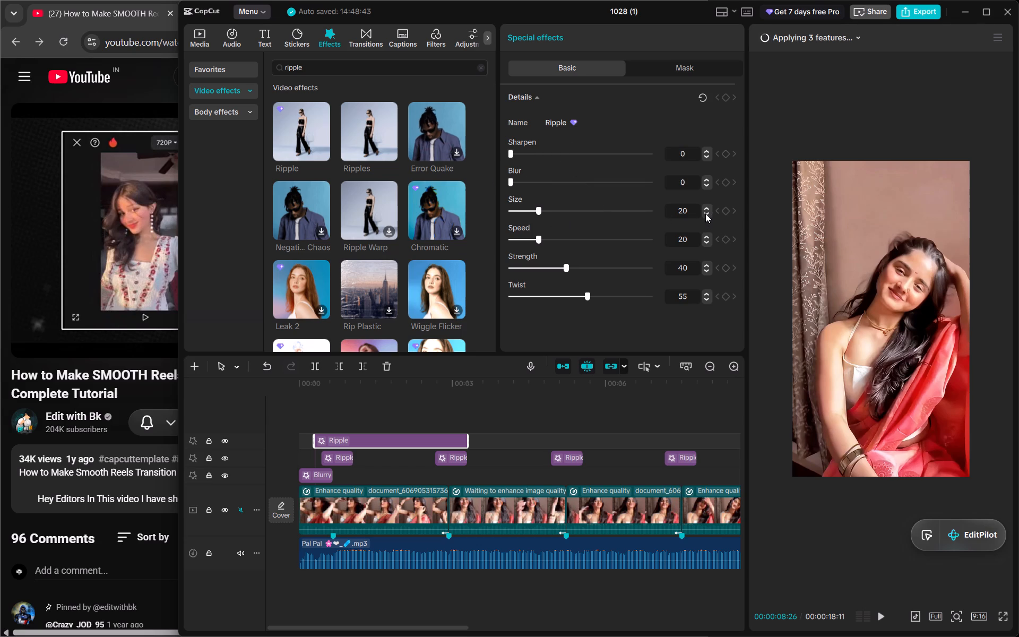
triple_click(705, 213)
triple_click(705, 213)
triple_click(705, 213)
click(705, 213)
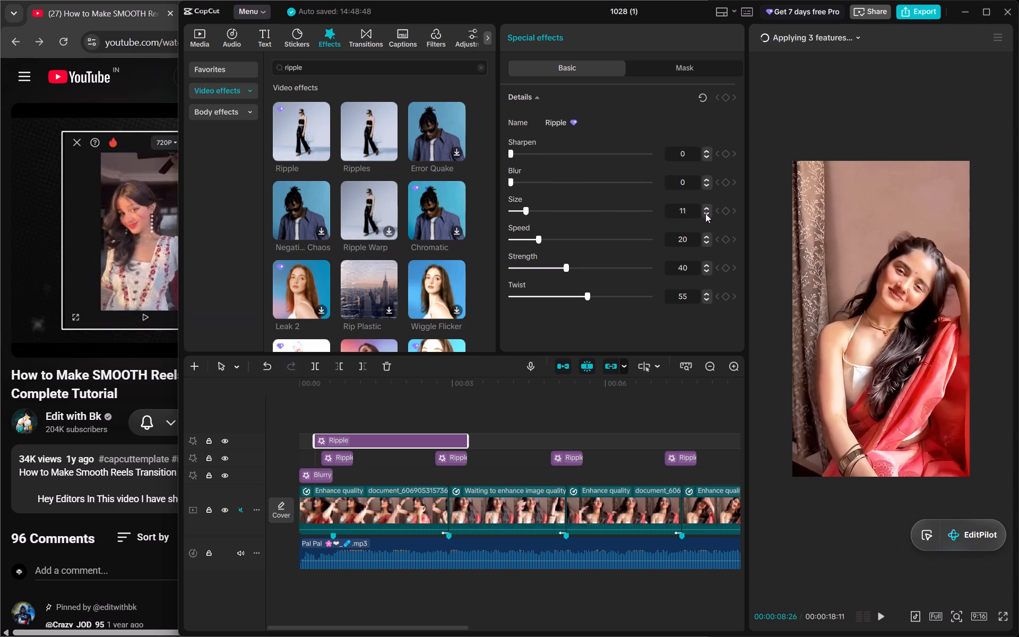
click(705, 213)
click(706, 208)
Play the first clip from the start of the timeline to review the adjusted Ripple effect.
drag(319, 383, 270, 388)
key(space)
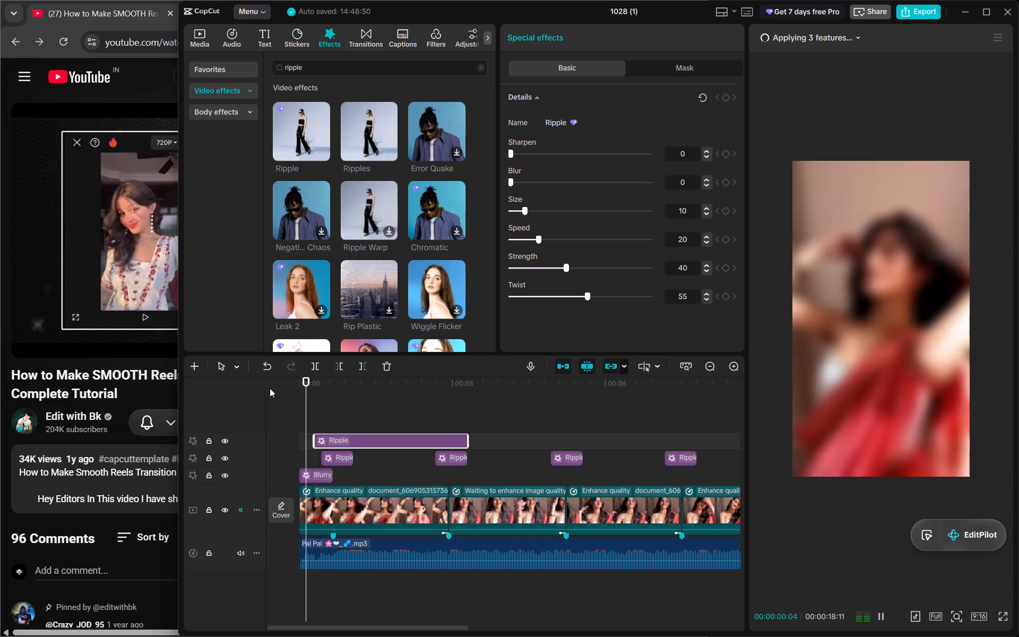
key(space)
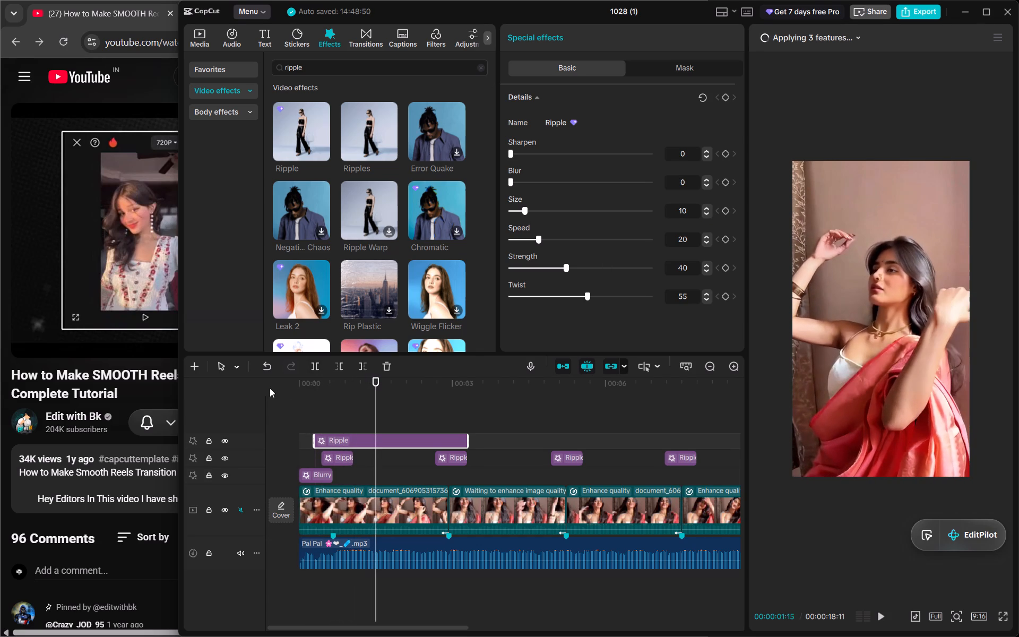
Watch the YouTube tutorial's Ripple adjustments, and in CapCut examine the matching settings of the Ripple effect.
click(151, 392)
click(218, 243)
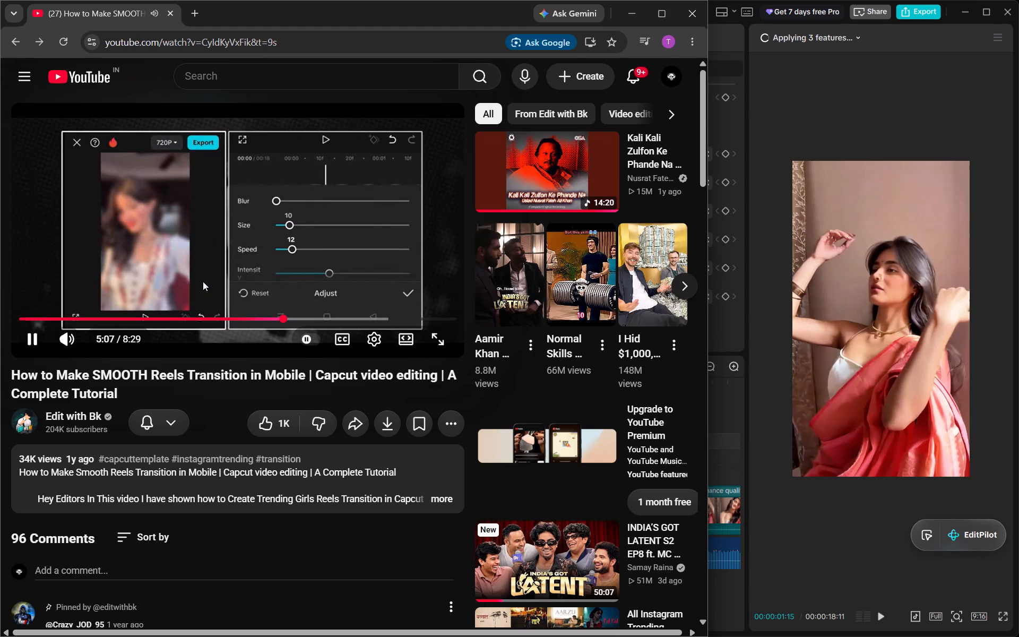
click(203, 281)
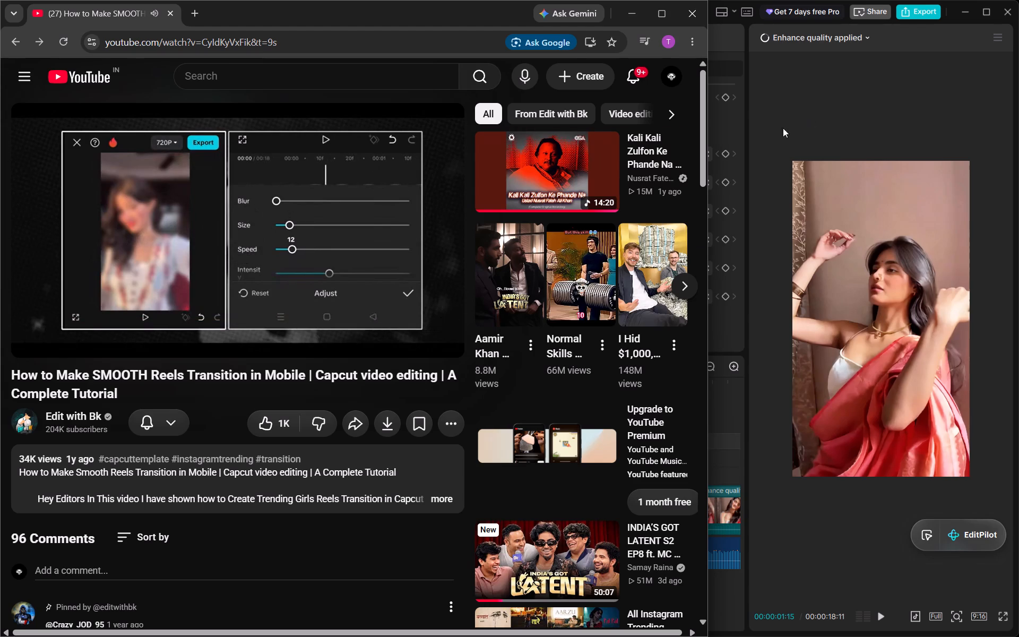
click(358, 242)
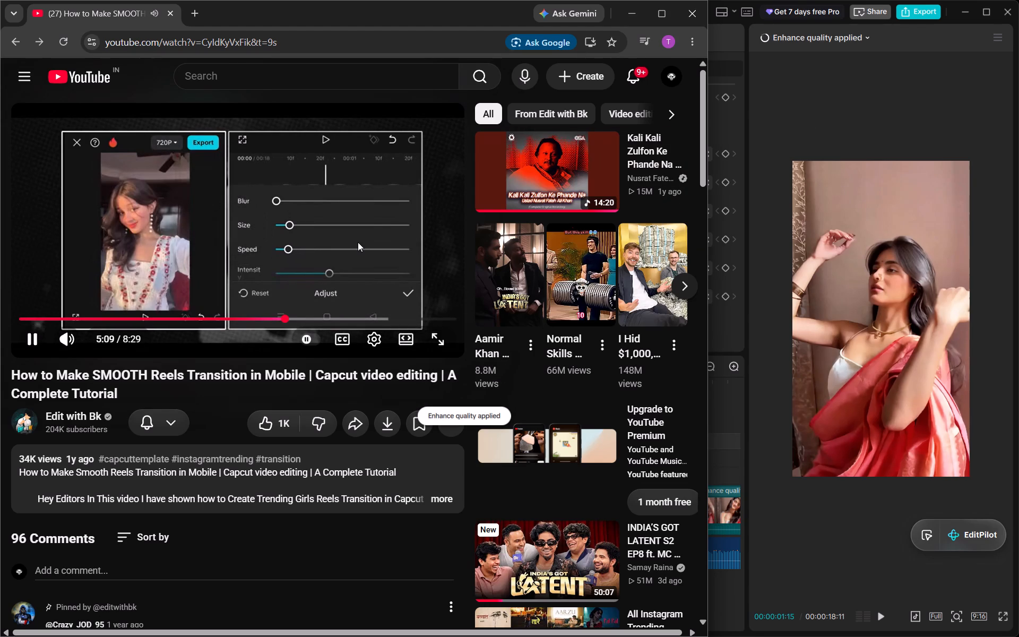
click(358, 242)
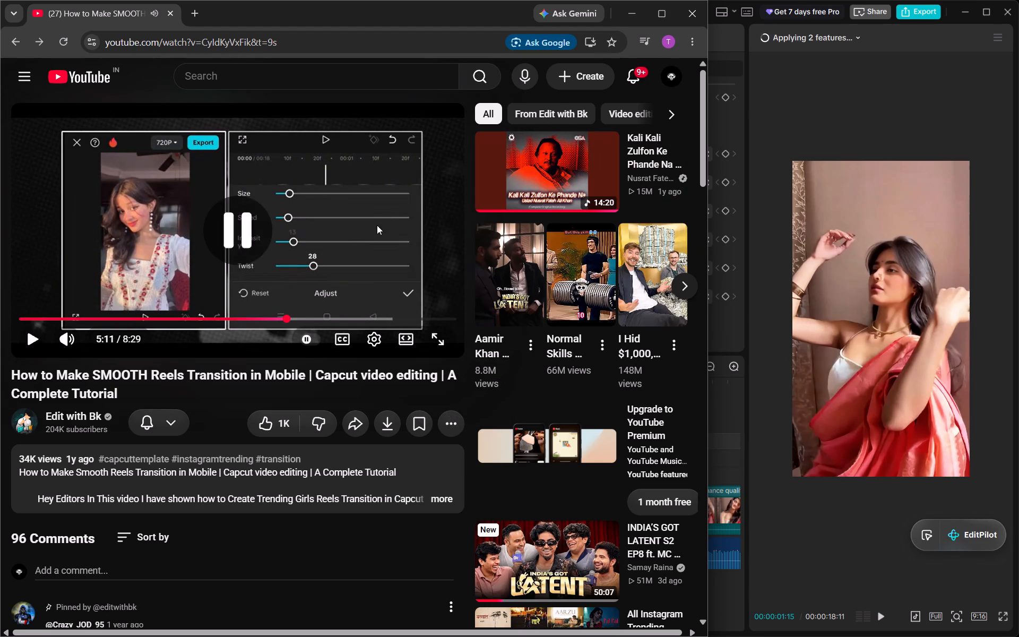
click(790, 120)
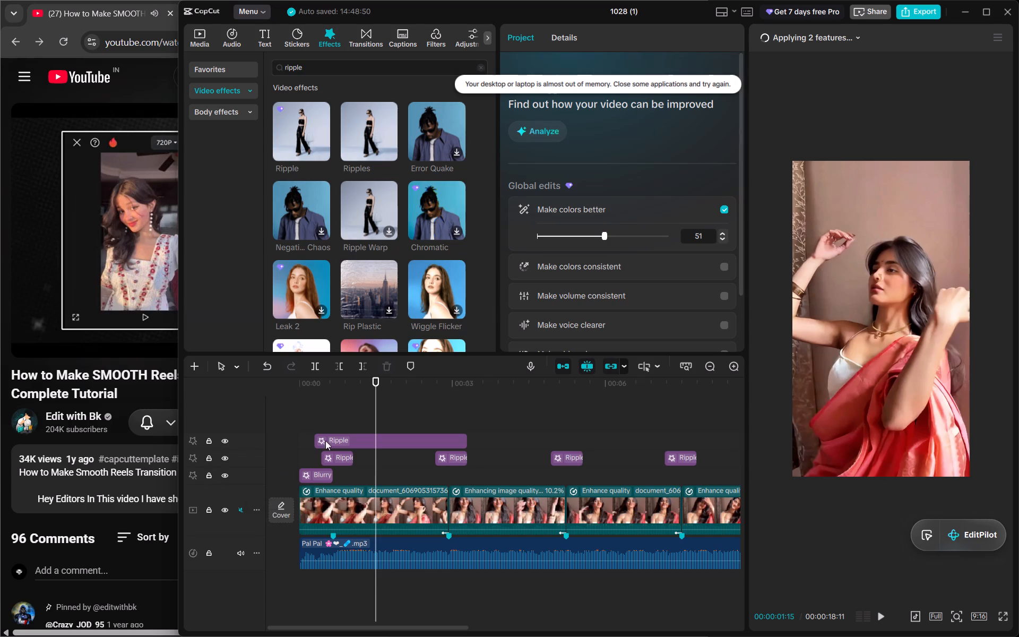
click(330, 440)
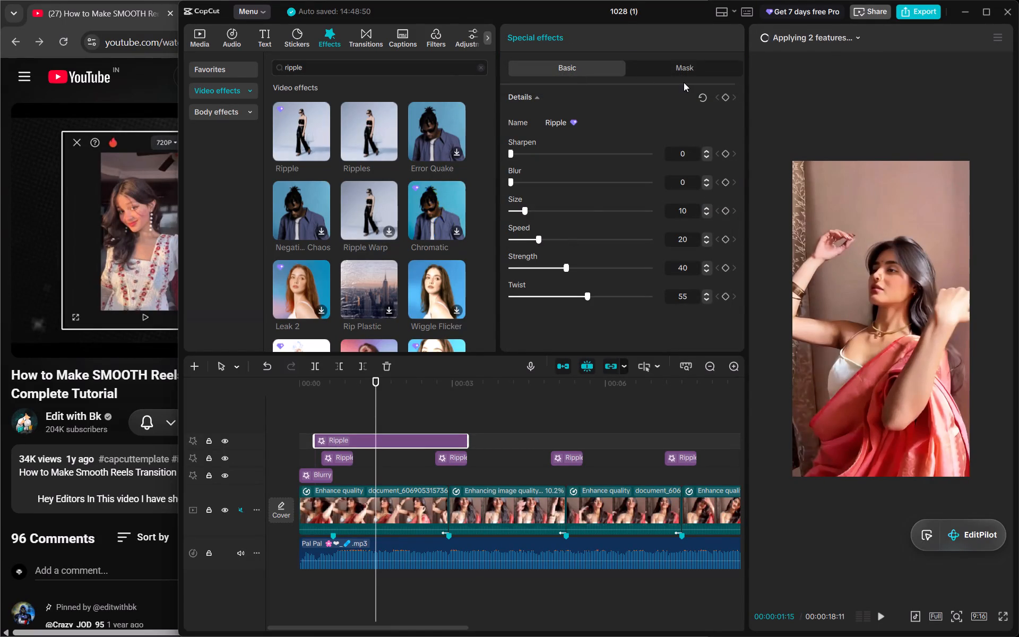
click(555, 123)
Replay the tutorial's Speed adjustment on YouTube, and in CapCut set the Ripple effect's Speed to 12.
click(166, 400)
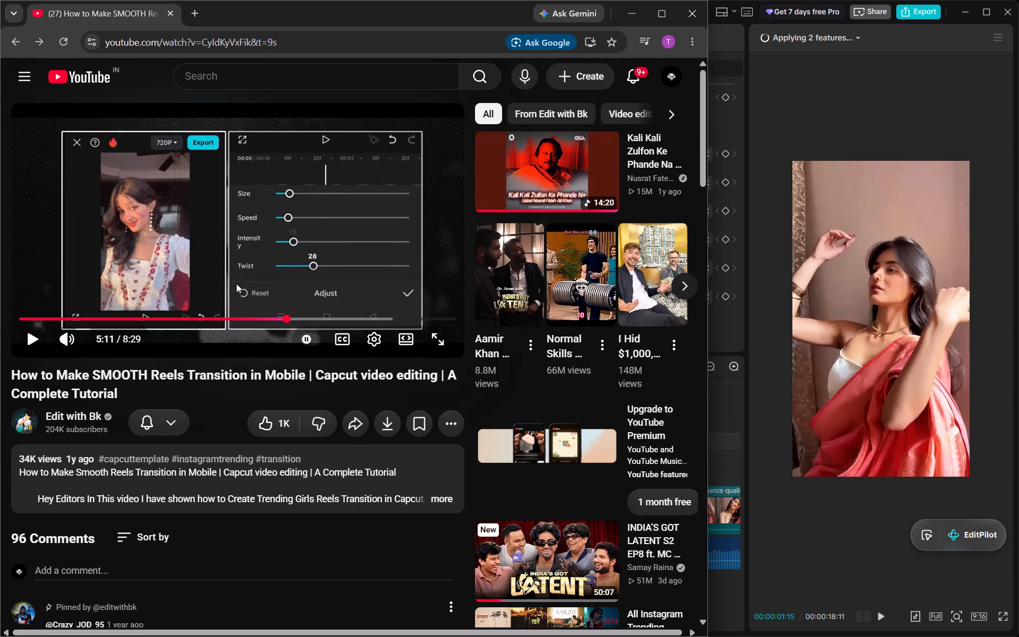
key(Left)
key(space)
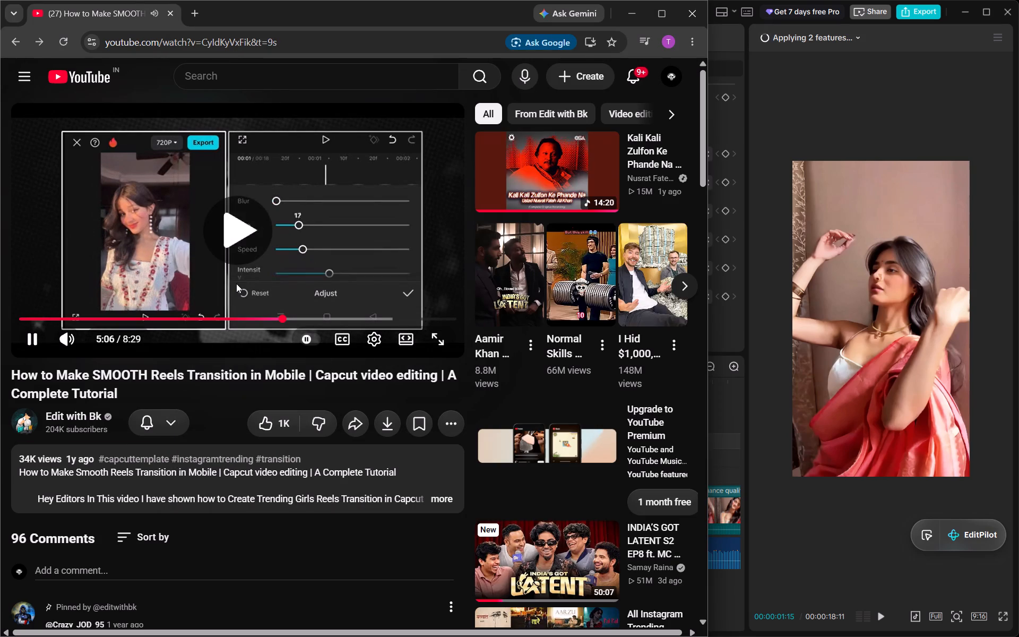
click(341, 239)
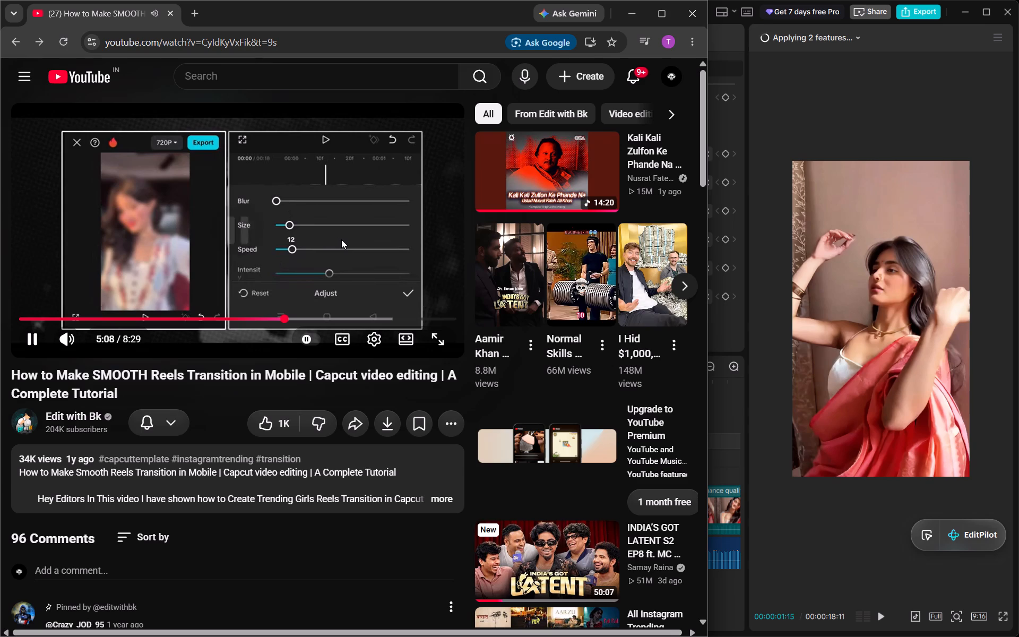
click(801, 134)
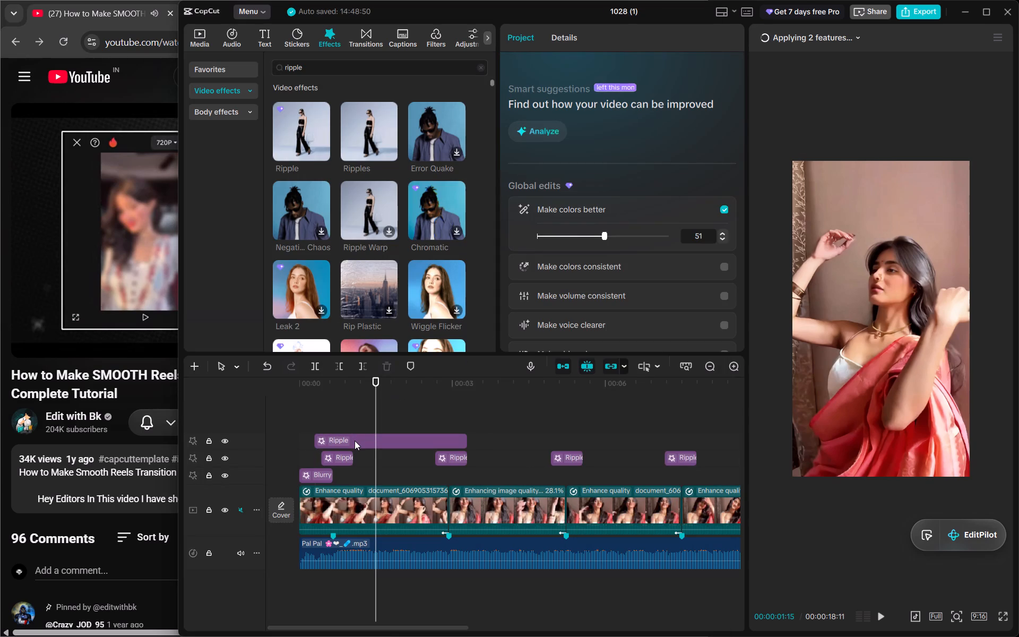
click(355, 441)
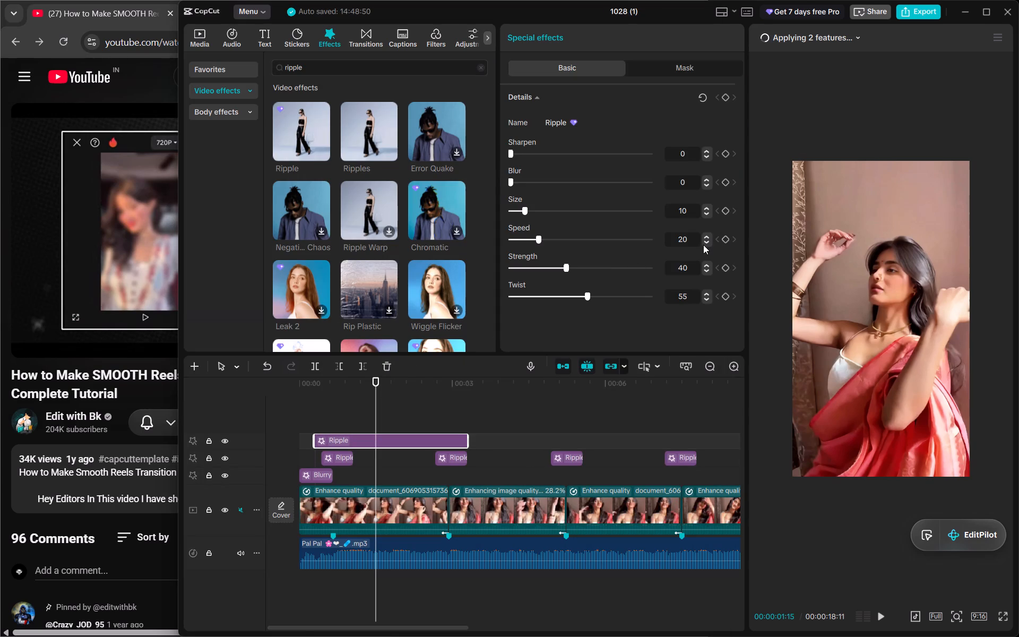
click(706, 240)
triple_click(706, 240)
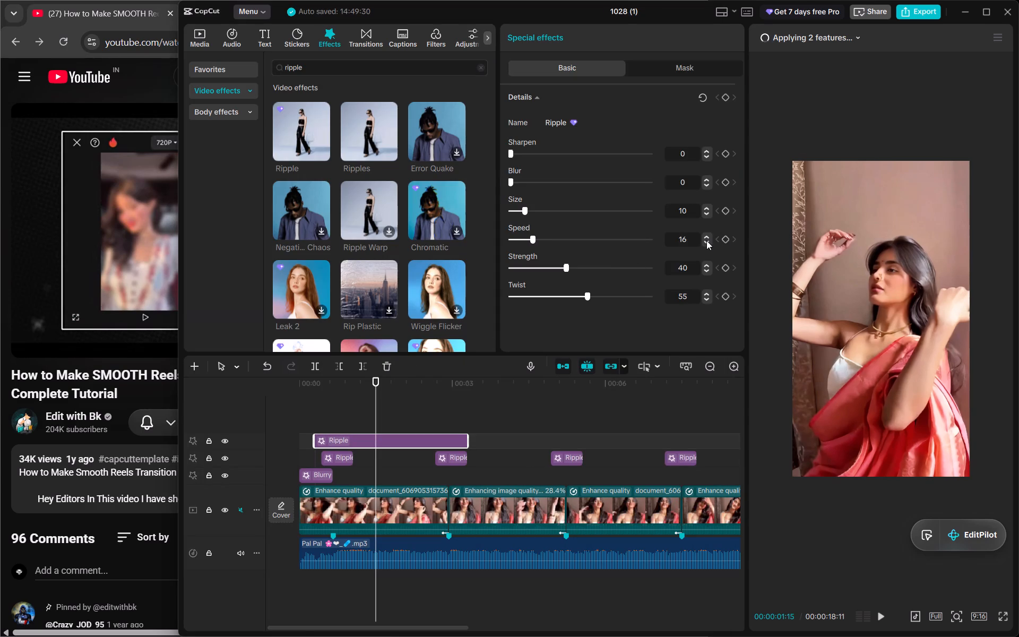
triple_click(706, 240)
click(706, 240)
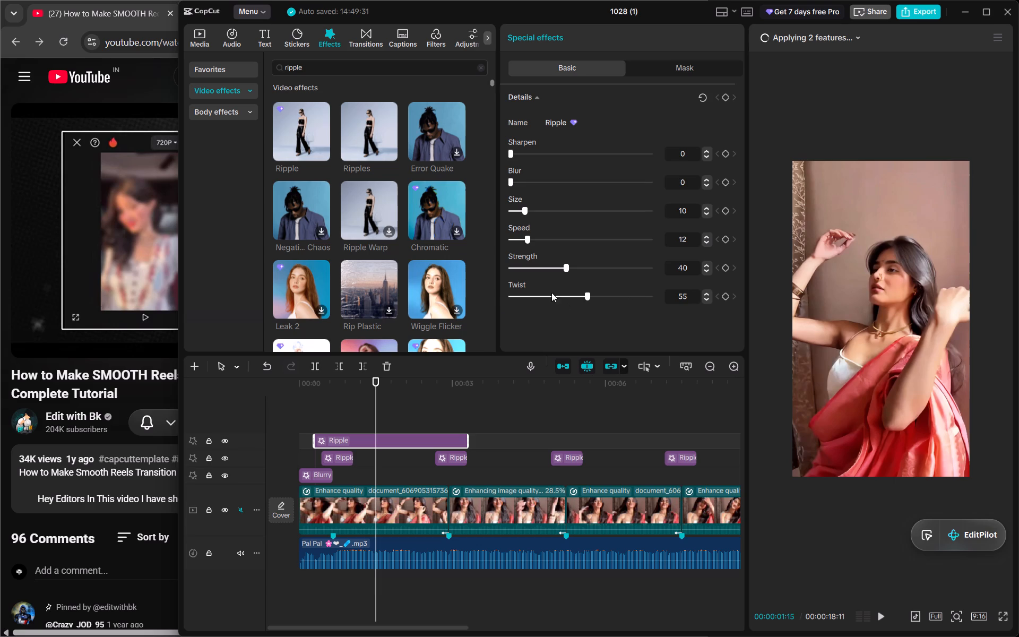
Check the tutorial's Intensity adjustment on YouTube, and in CapCut reduce the Ripple effect's Strength to 17.
click(150, 395)
click(212, 263)
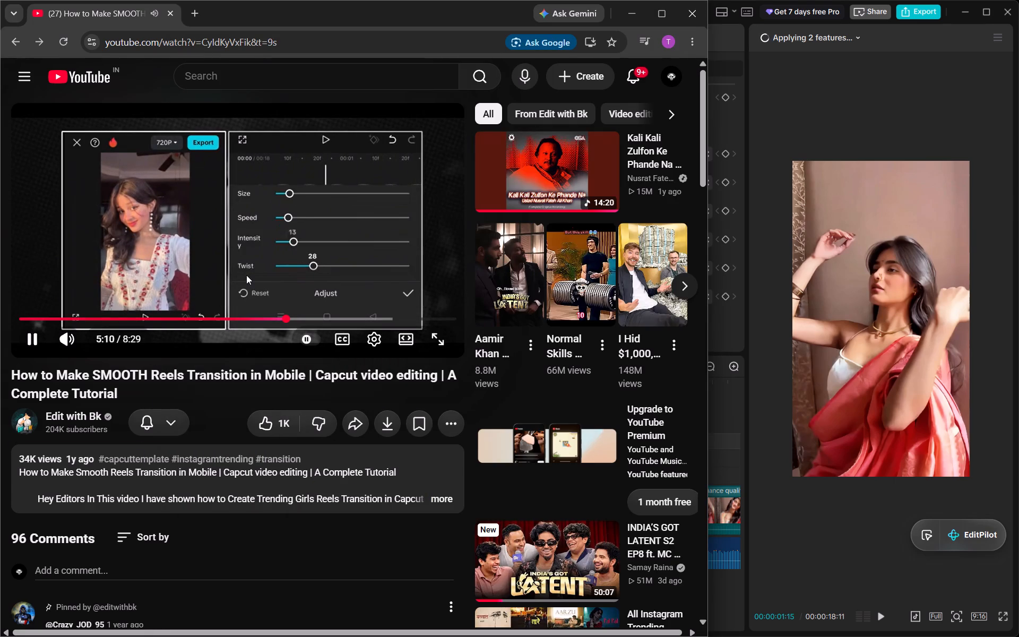
click(246, 275)
click(288, 234)
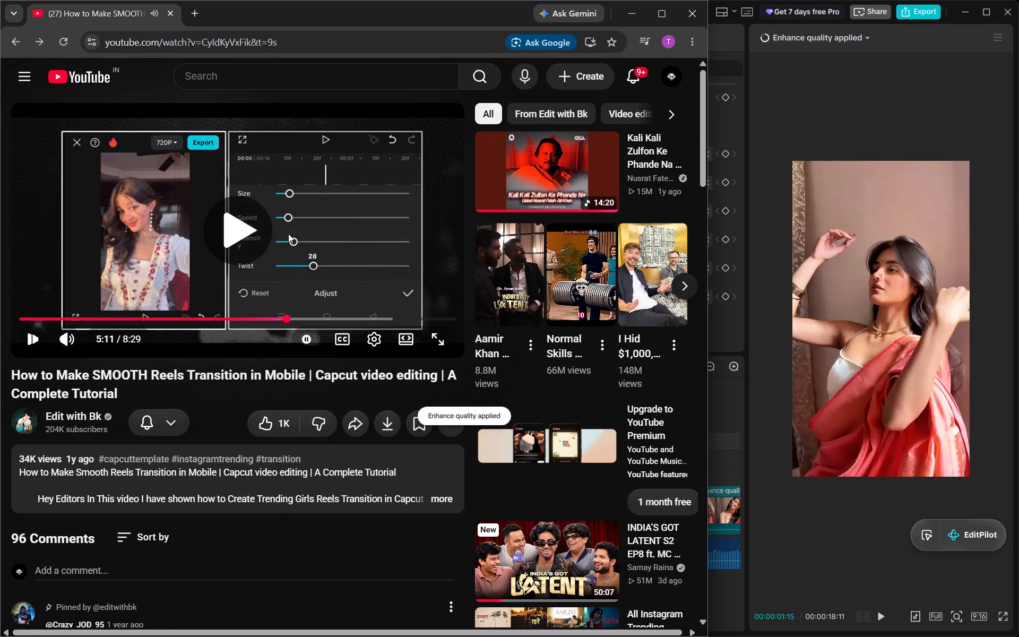
click(288, 234)
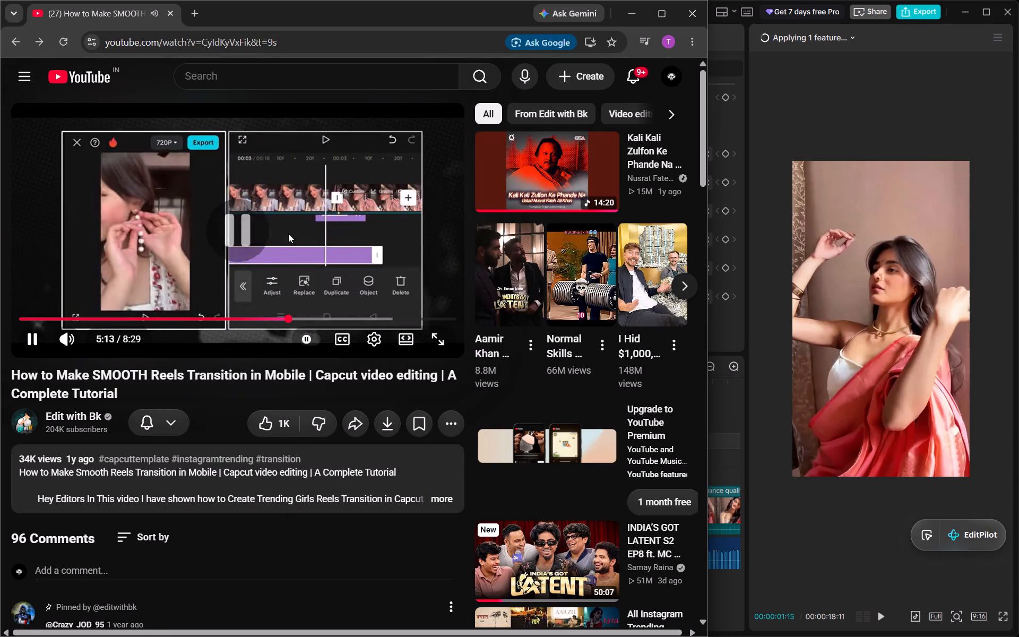
click(767, 128)
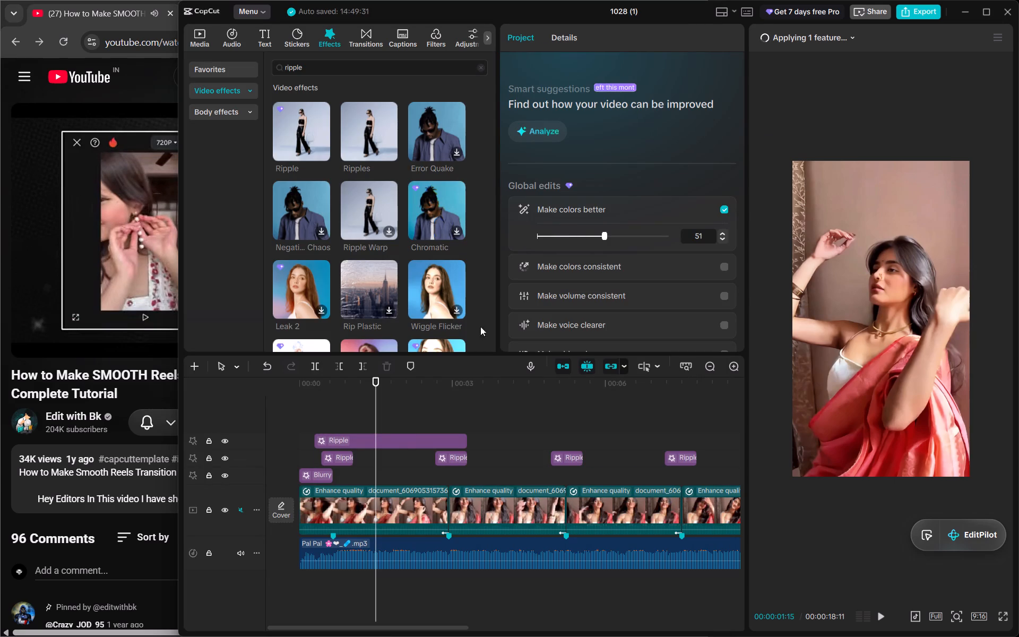
click(396, 446)
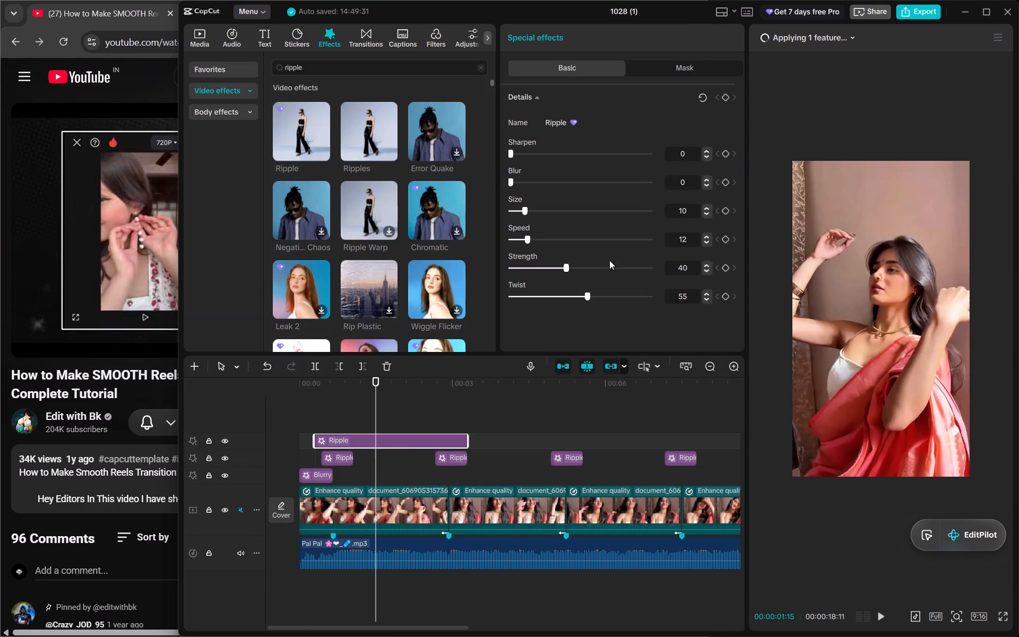
drag(567, 269, 550, 268)
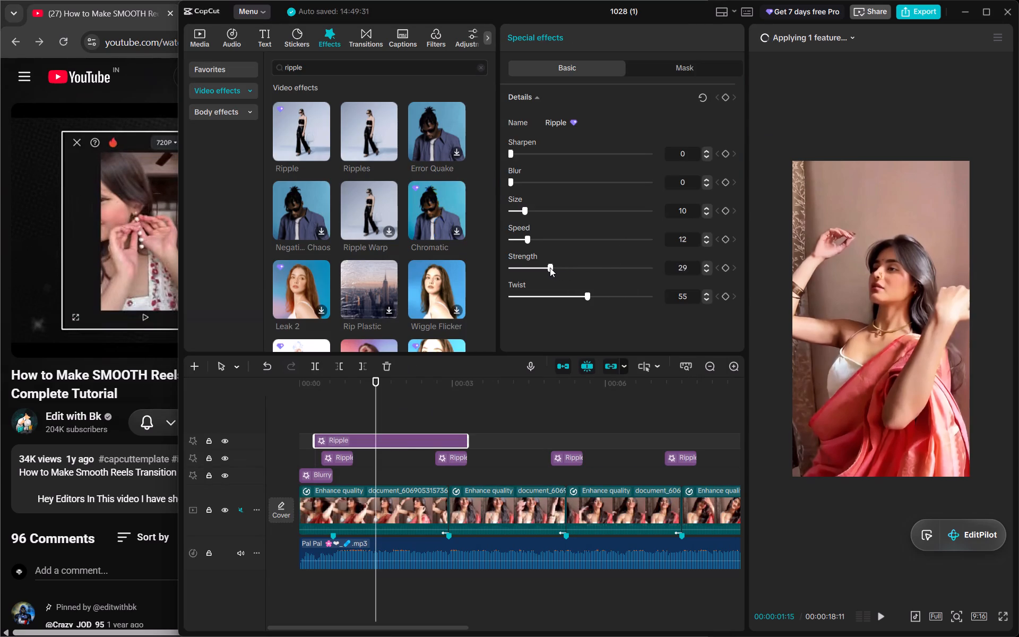
drag(550, 268, 539, 268)
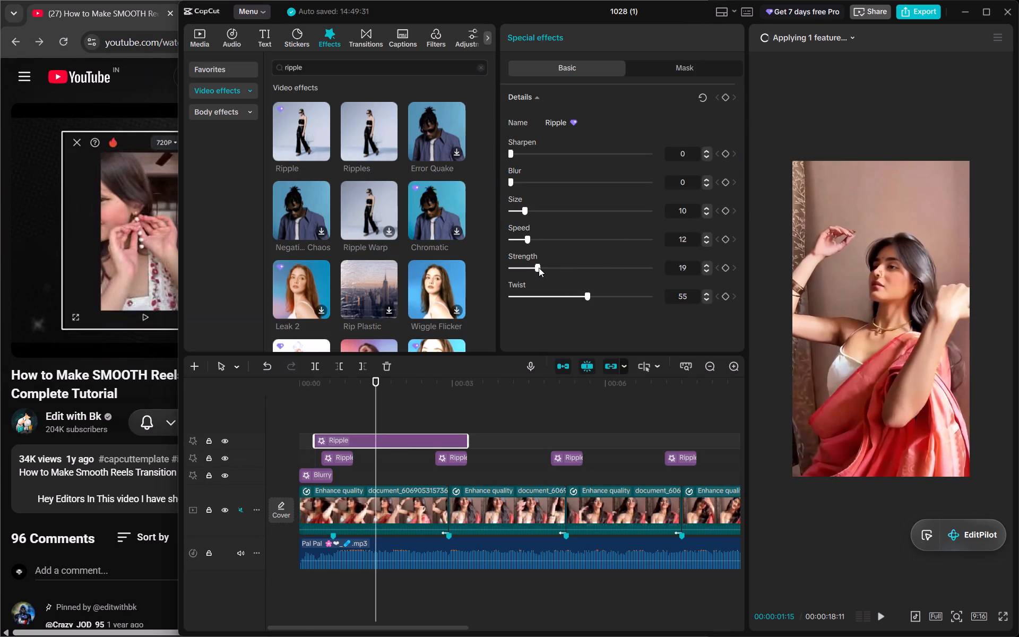
drag(539, 268, 540, 271)
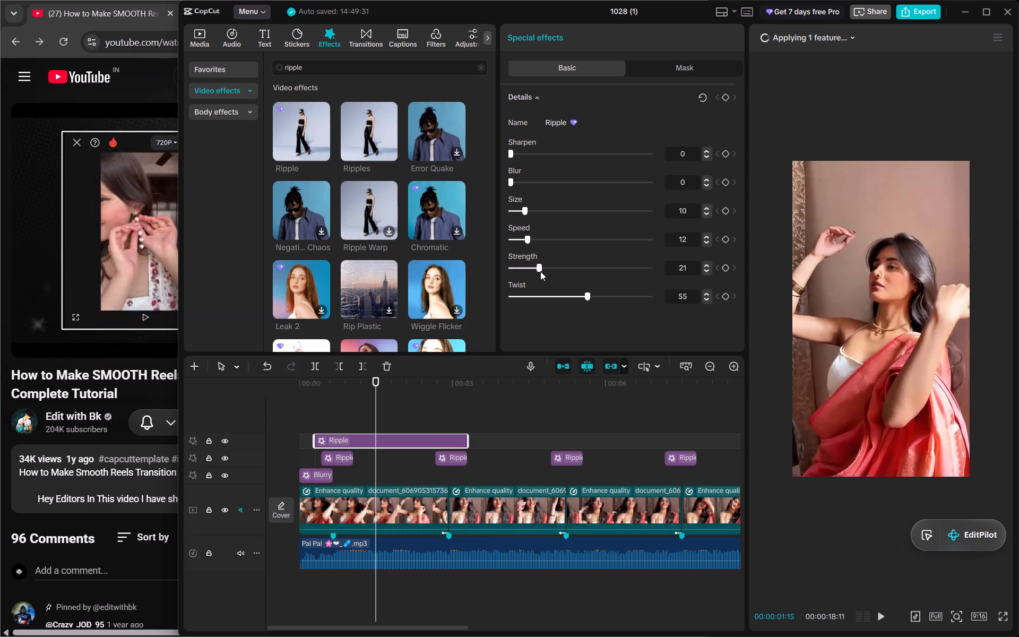
drag(540, 271, 537, 271)
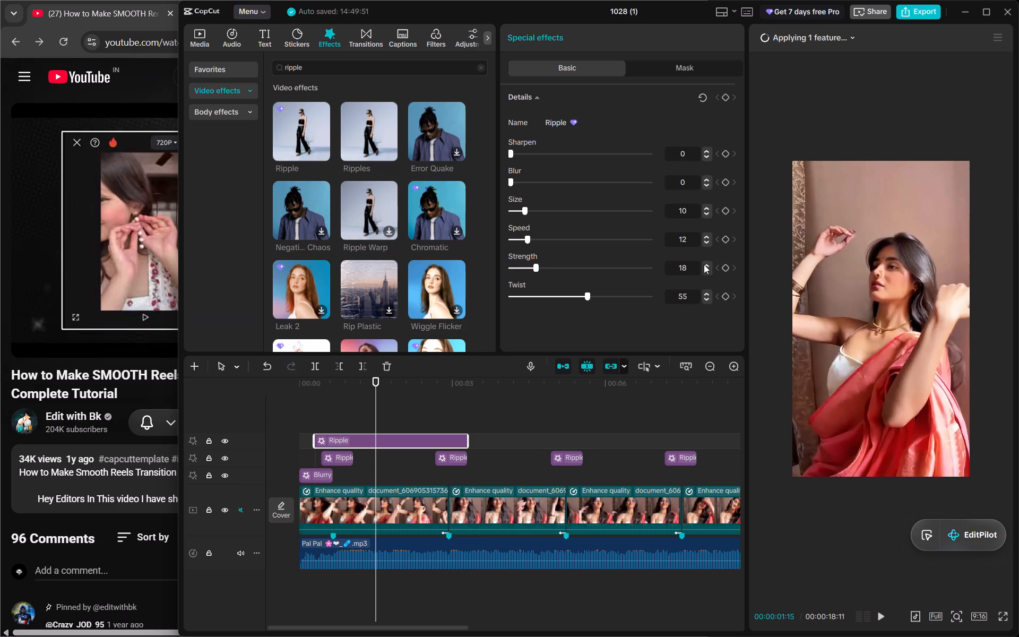
click(707, 270)
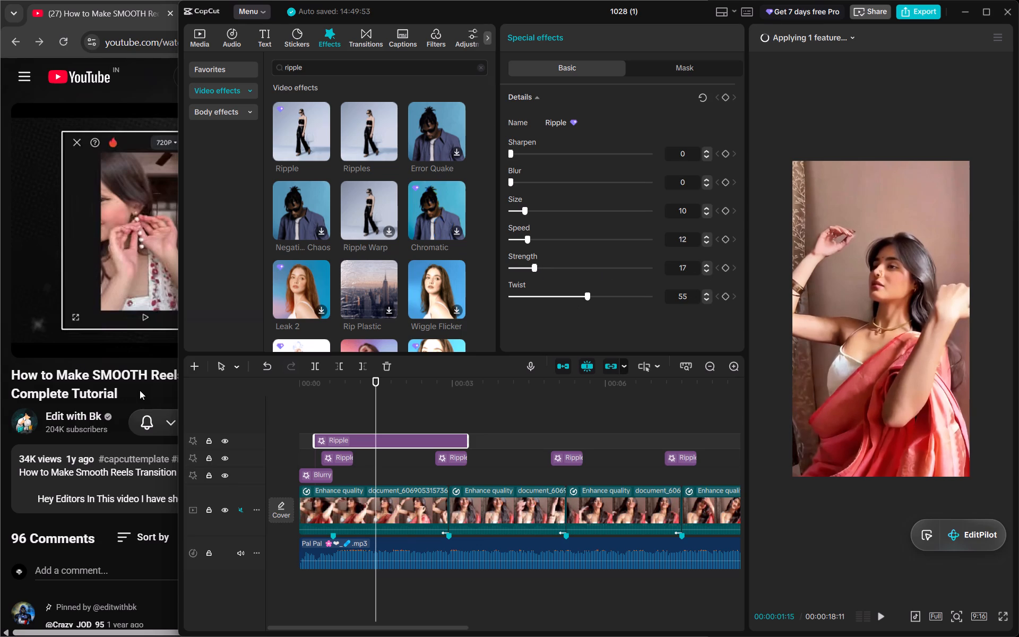
Replay the tutorial's Twist adjustment on YouTube, and in CapCut set the Ripple effect's Twist to 17.
click(140, 390)
key(Left)
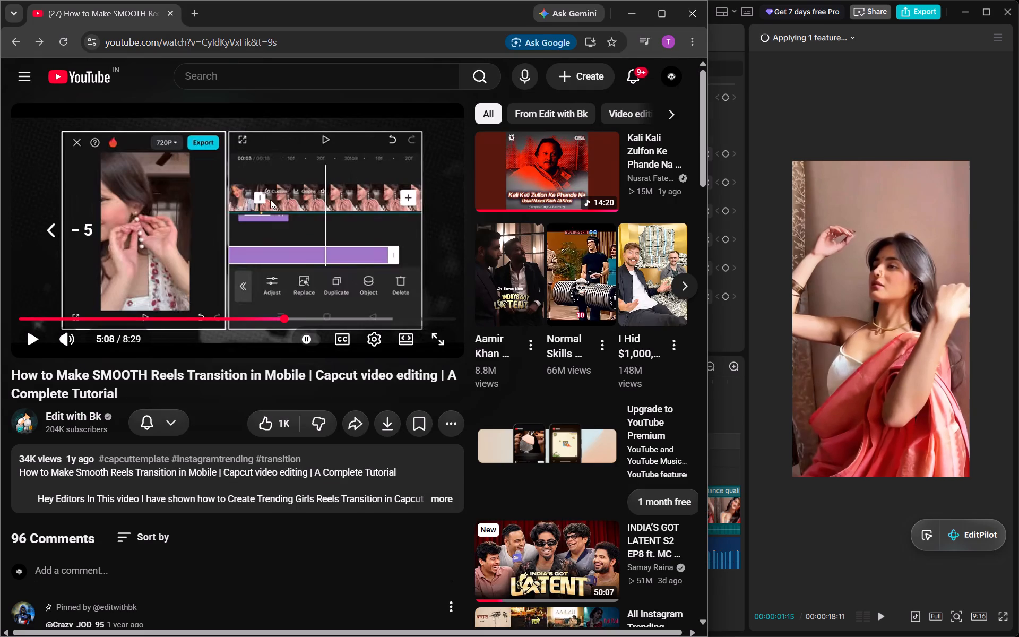
click(270, 200)
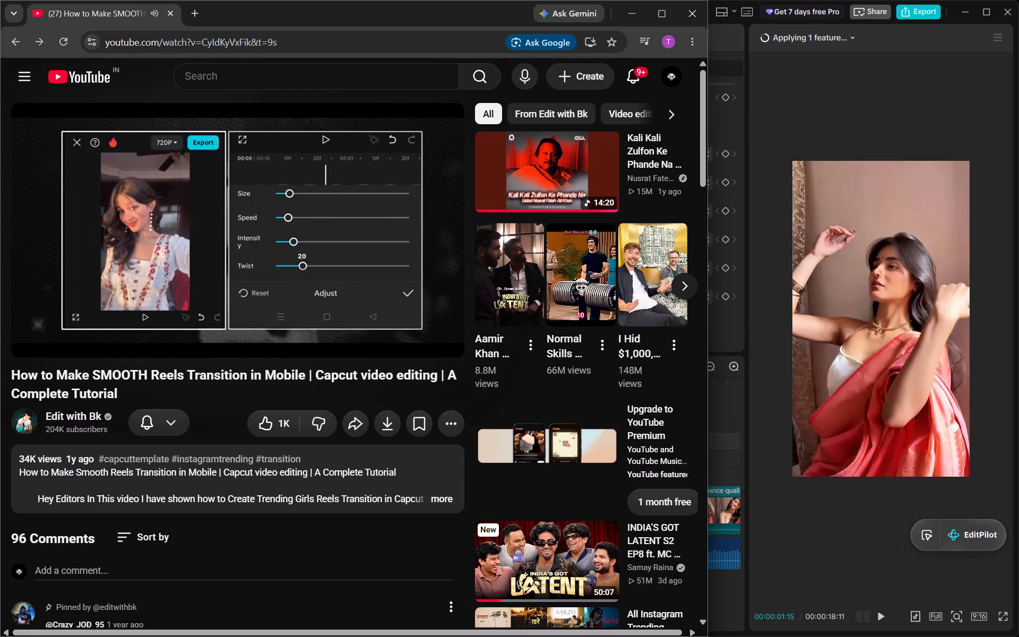
click(326, 225)
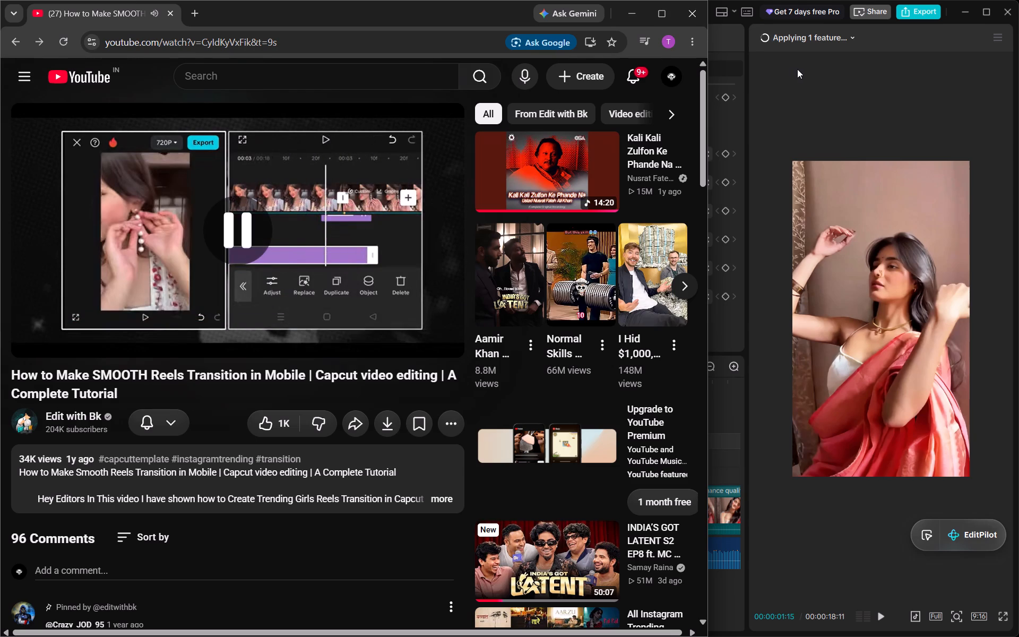
click(797, 68)
click(408, 436)
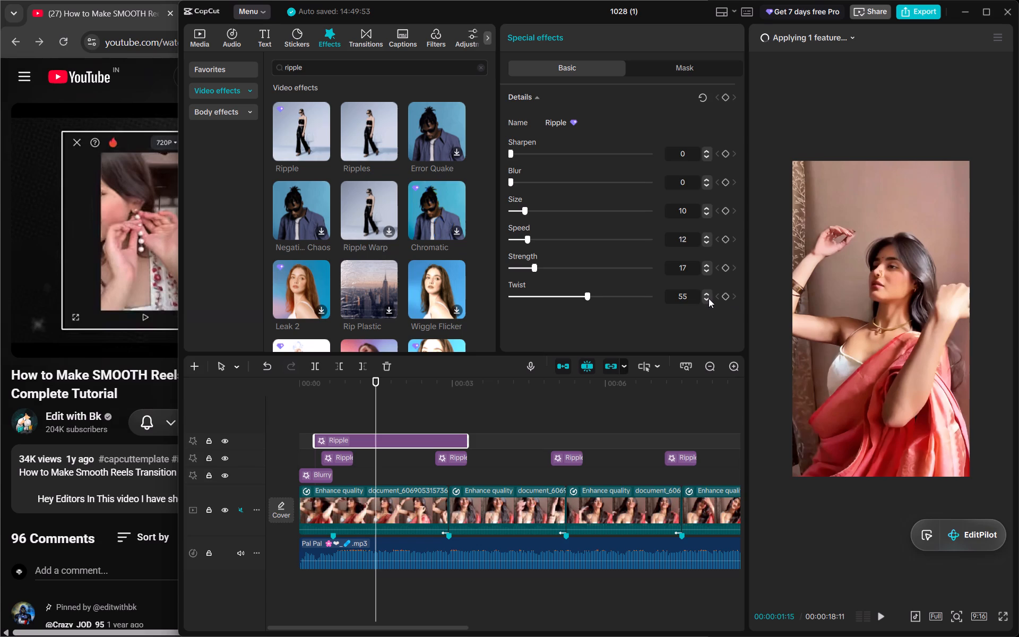
click(709, 298)
click(706, 299)
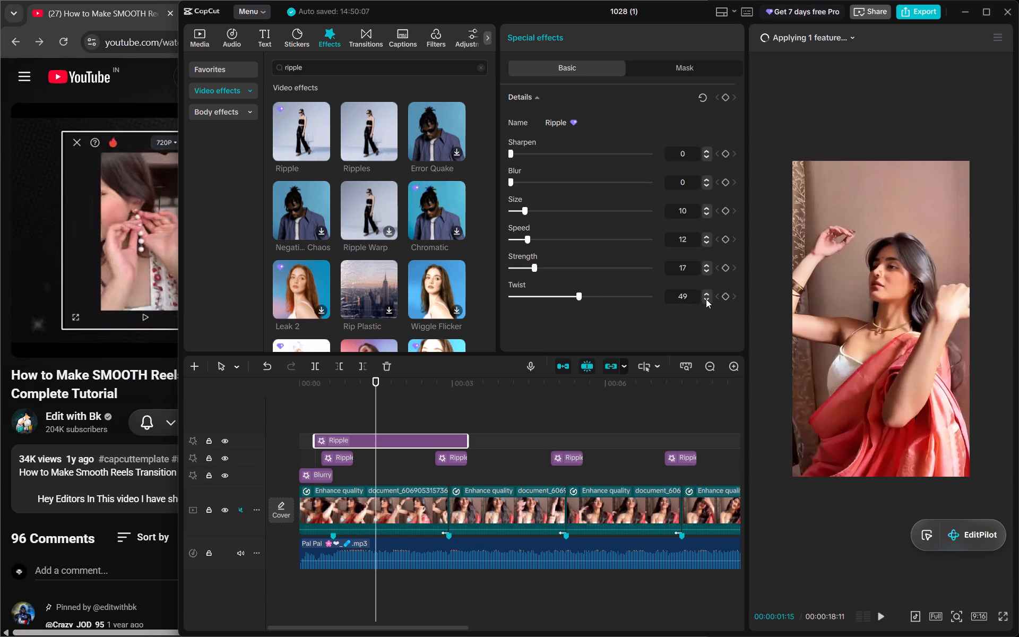
triple_click(706, 299)
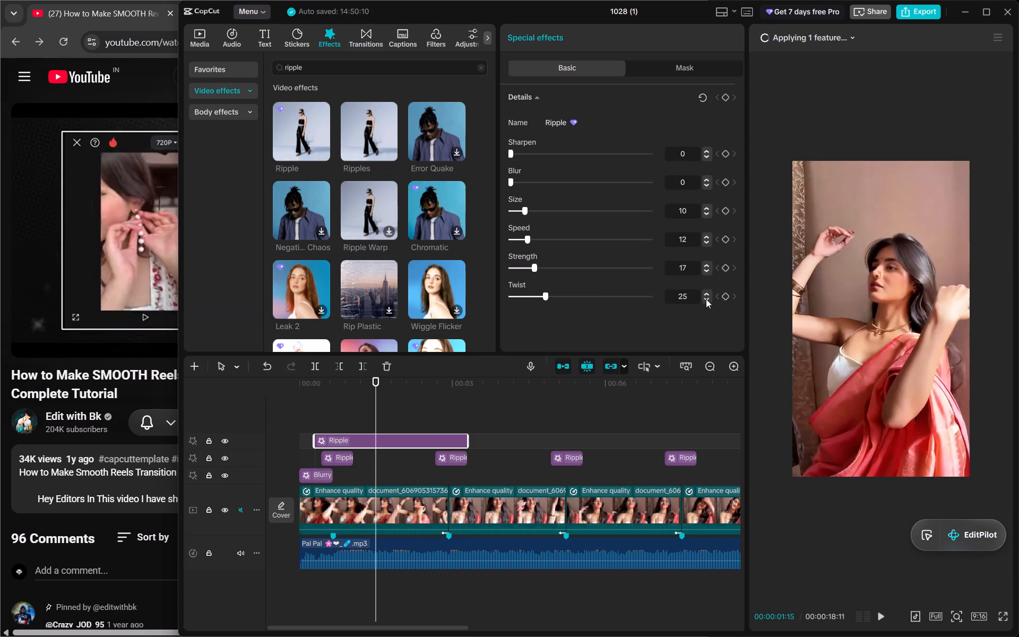
triple_click(706, 299)
triple_click(706, 299)
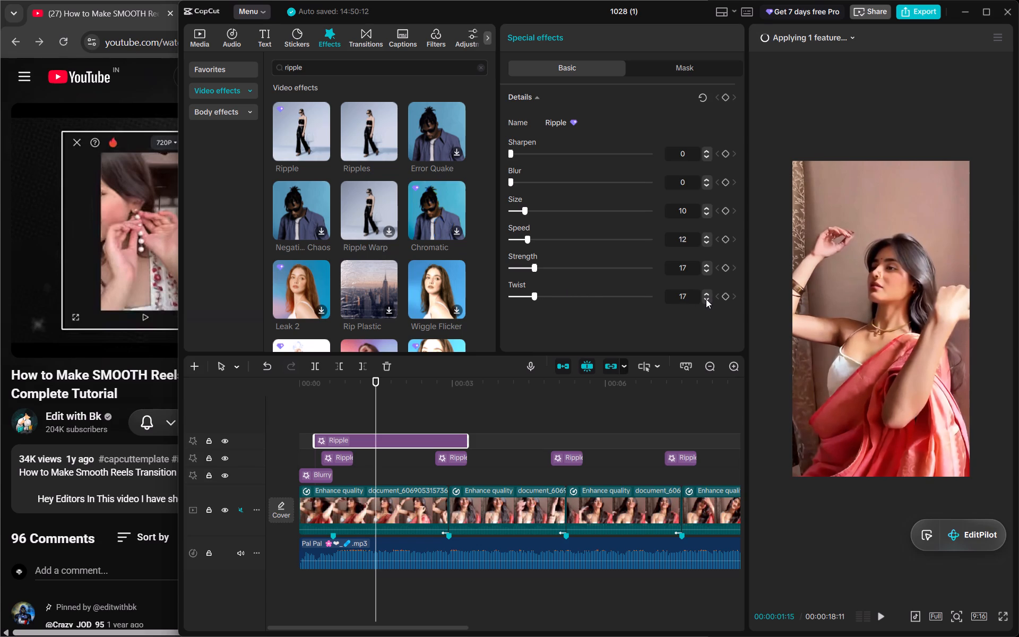
Set the Ripple effect's Strength to 13.
click(707, 270)
click(707, 270)
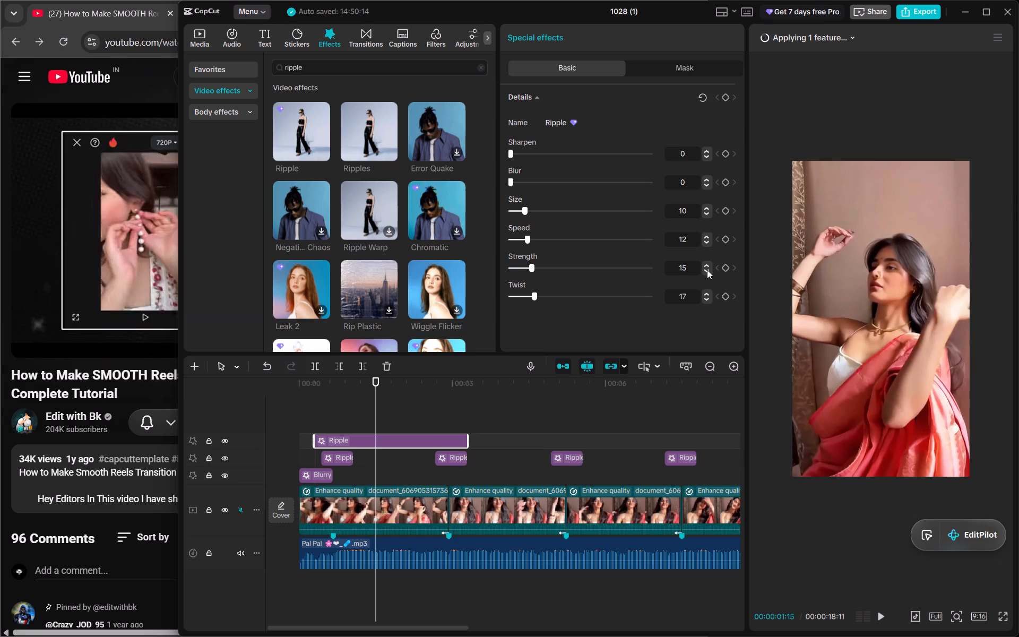
double_click(707, 270)
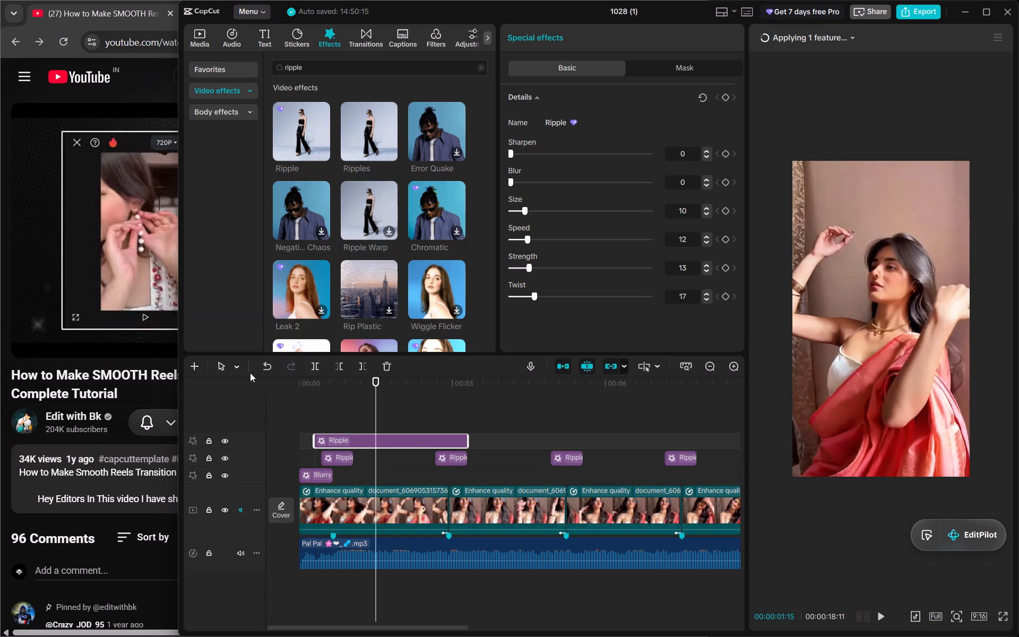
Play the first clip from the start of the timeline to review the Ripple effect.
drag(374, 423, 231, 422)
key(space)
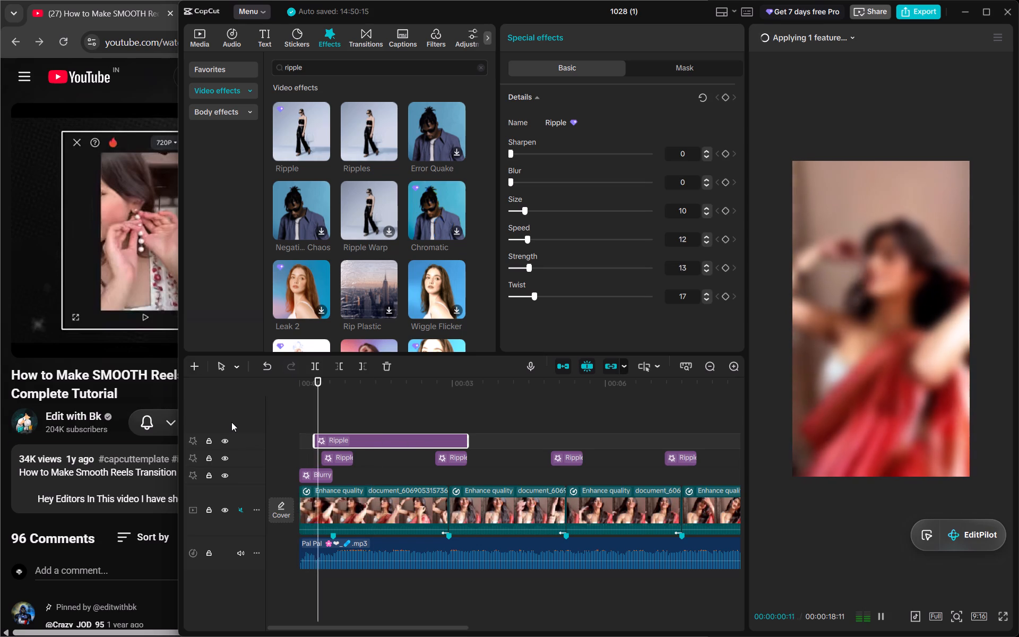
key(space)
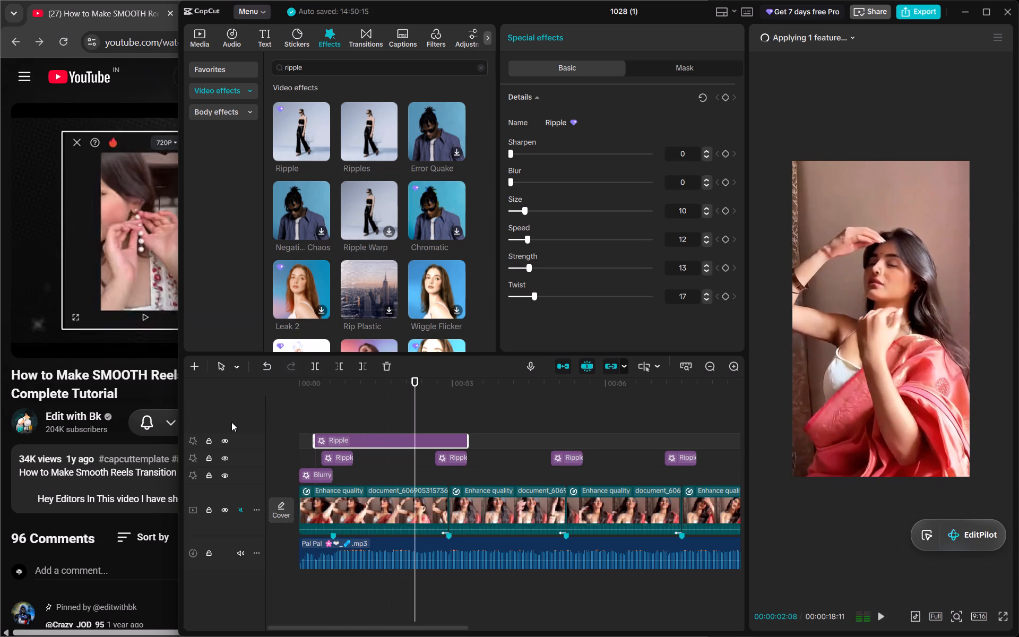
Check the tutorial's Ripple section on YouTube, and in CapCut move the Ripple effect to the timeline start and extend it to the last clip's end.
click(150, 403)
click(210, 297)
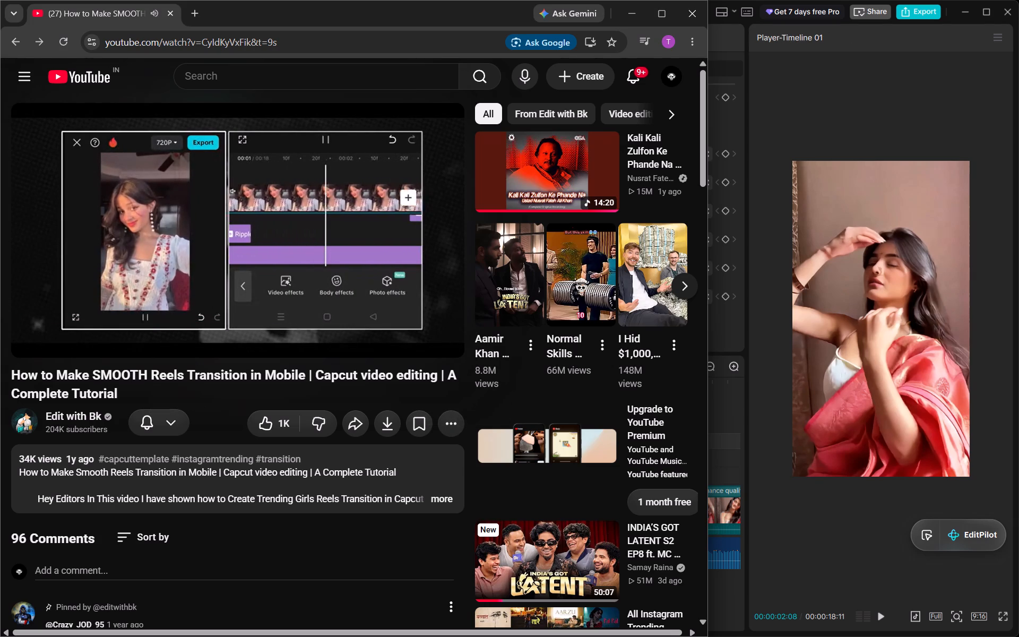
click(269, 226)
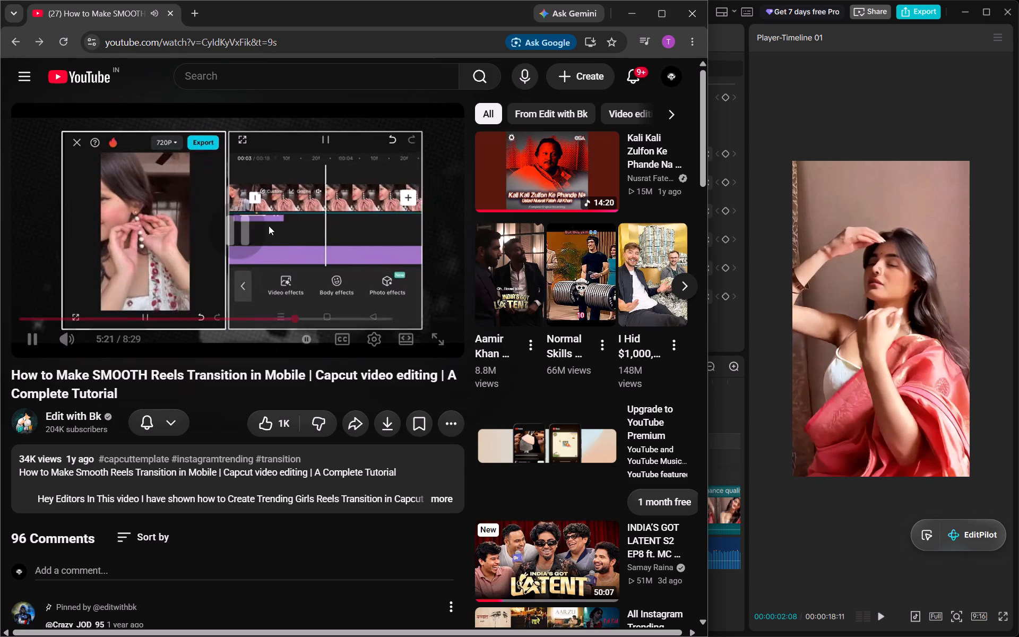
click(793, 105)
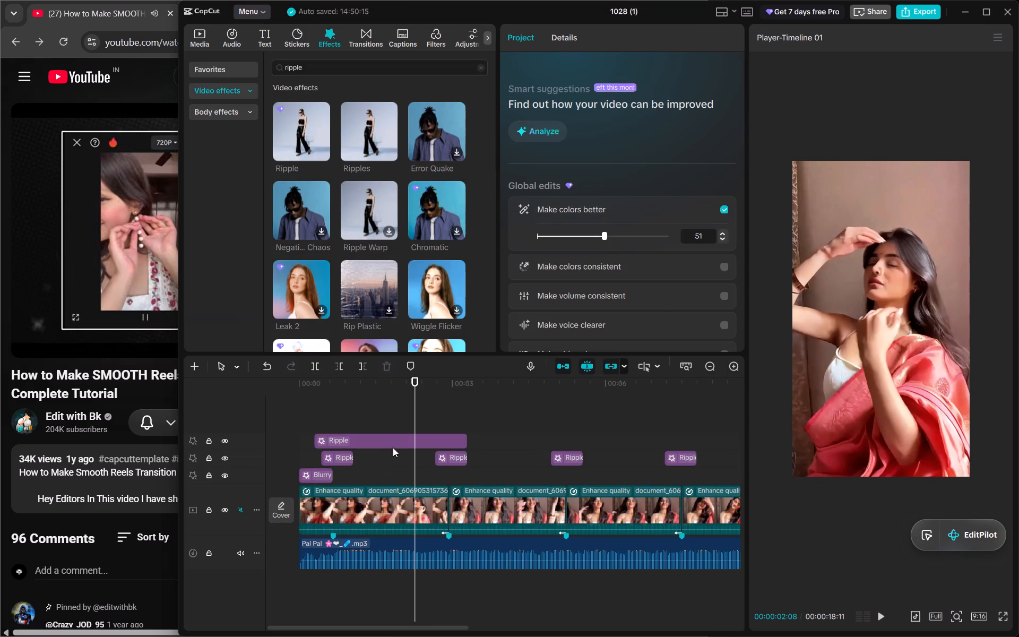
drag(380, 440, 364, 442)
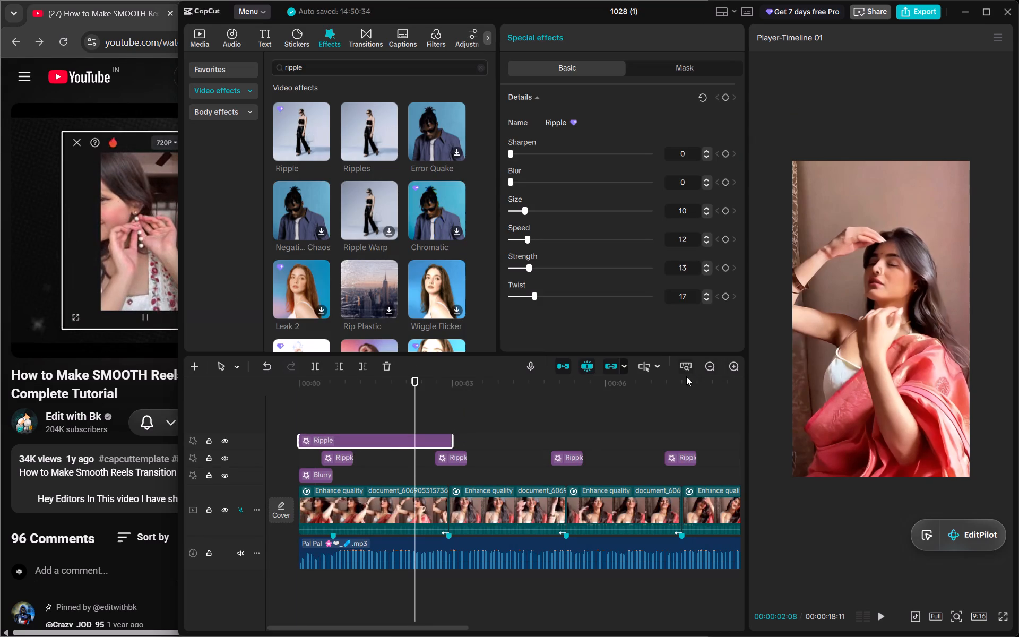
click(706, 370)
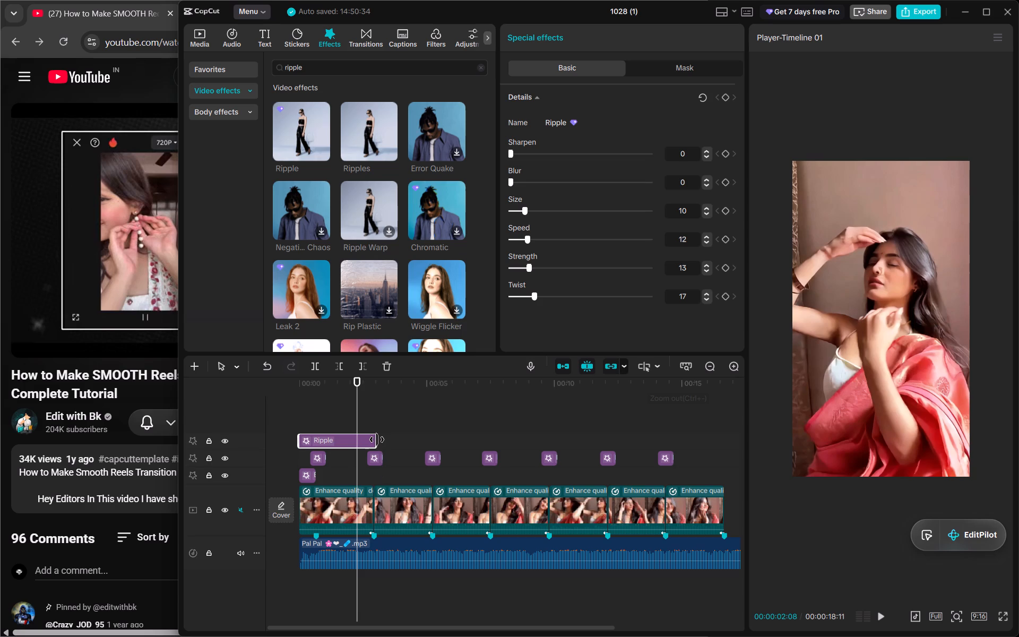
drag(377, 440, 707, 466)
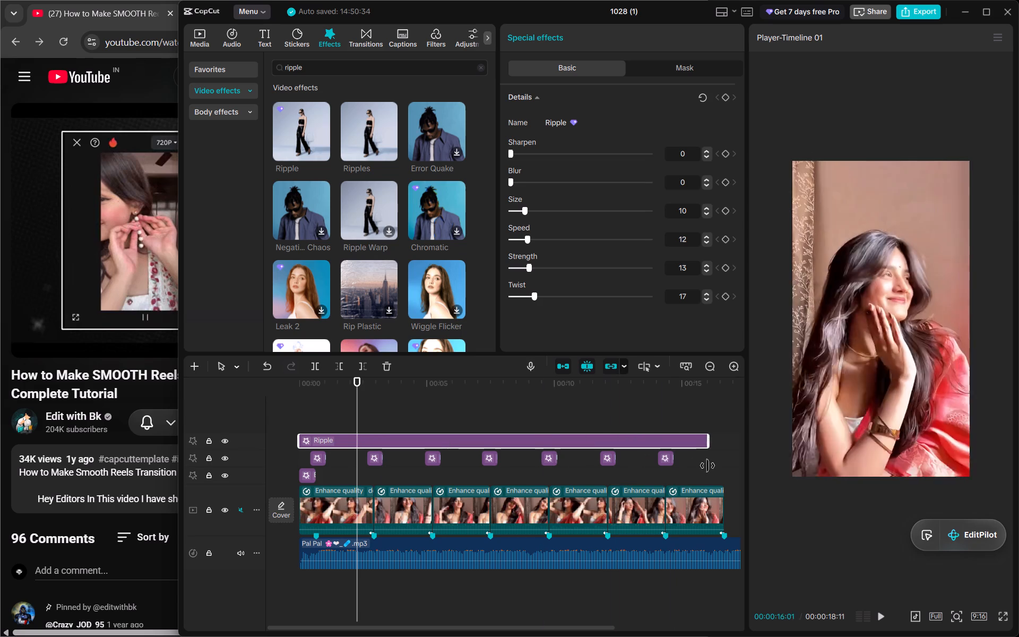
drag(707, 466, 724, 463)
Play the timeline from the start to review the extended Ripple effect, and return to the beginning.
drag(461, 391, 251, 385)
key(space)
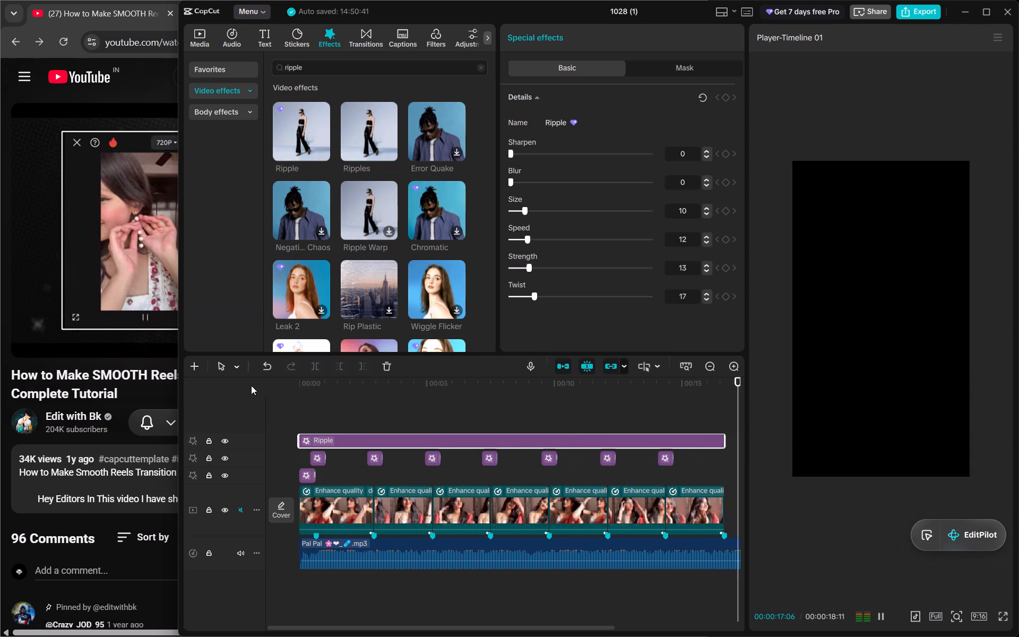
drag(370, 382, 183, 410)
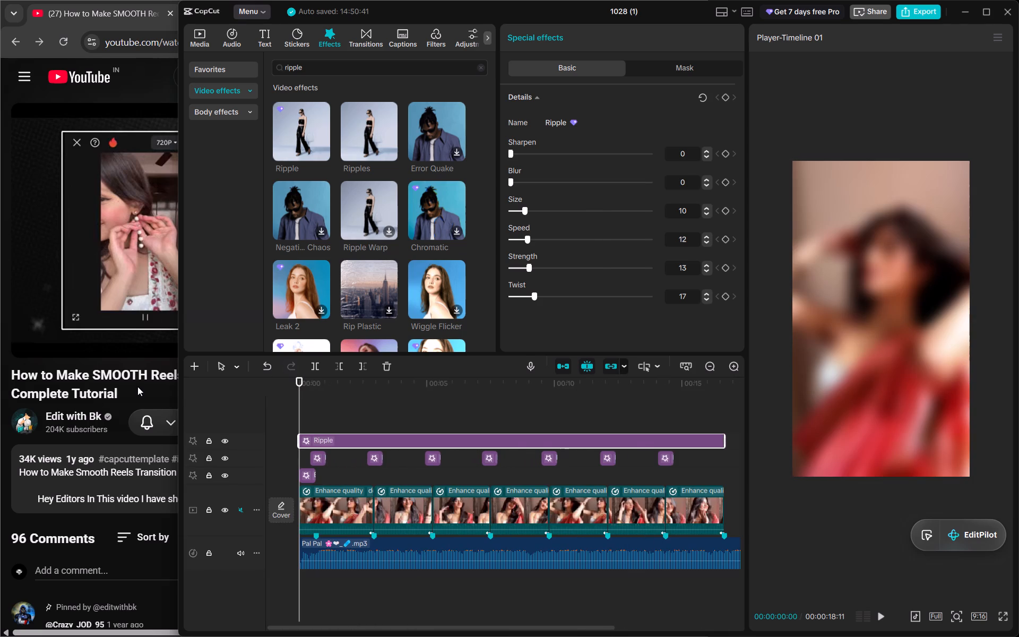
Watch the tutorial's black overlay section on YouTube, and return to CapCut.
click(137, 386)
click(255, 233)
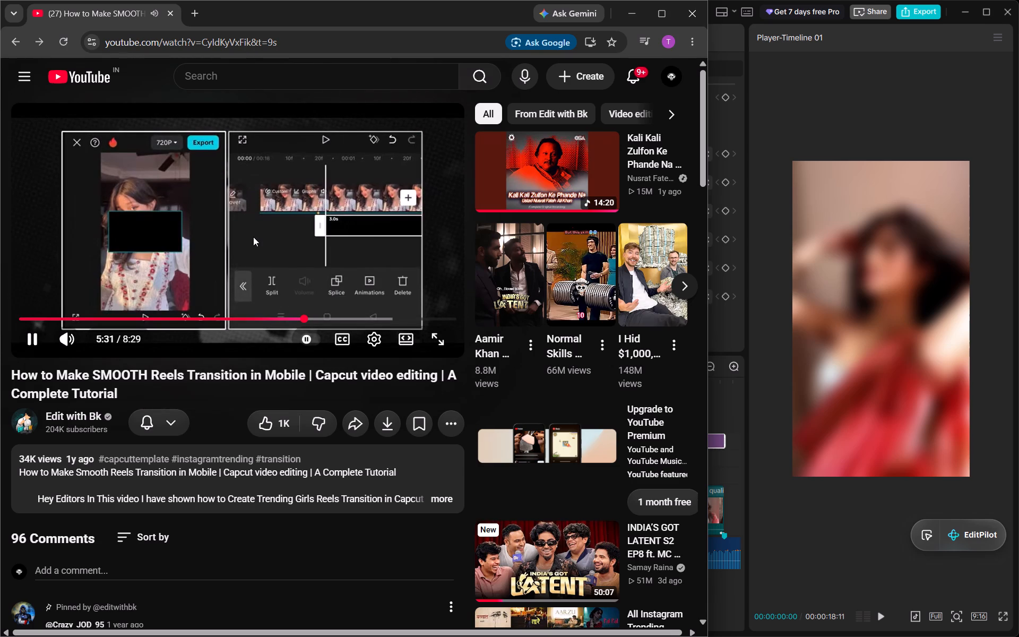
click(253, 237)
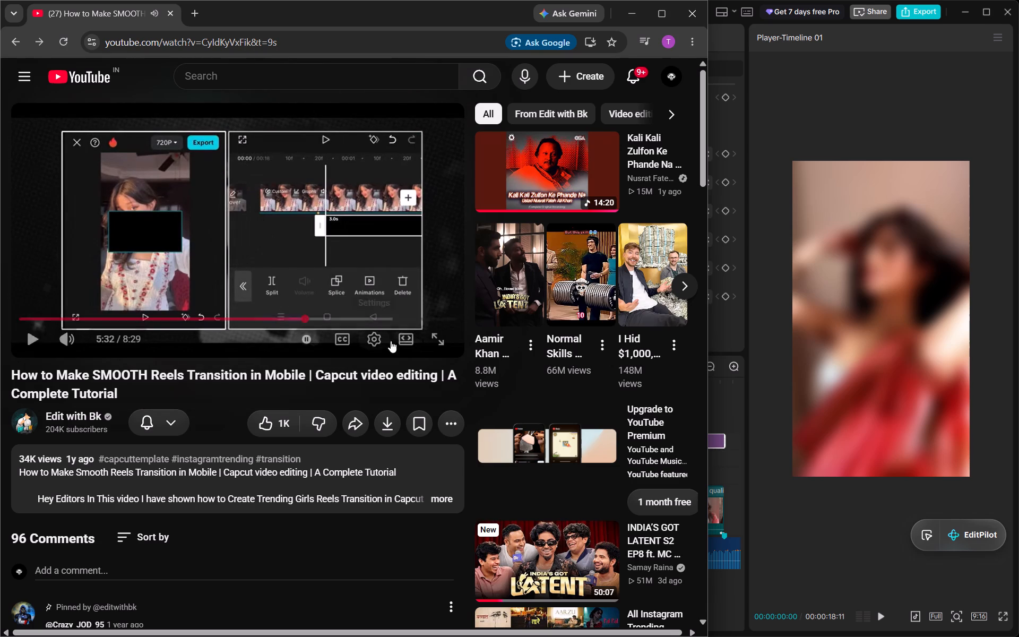
click(307, 248)
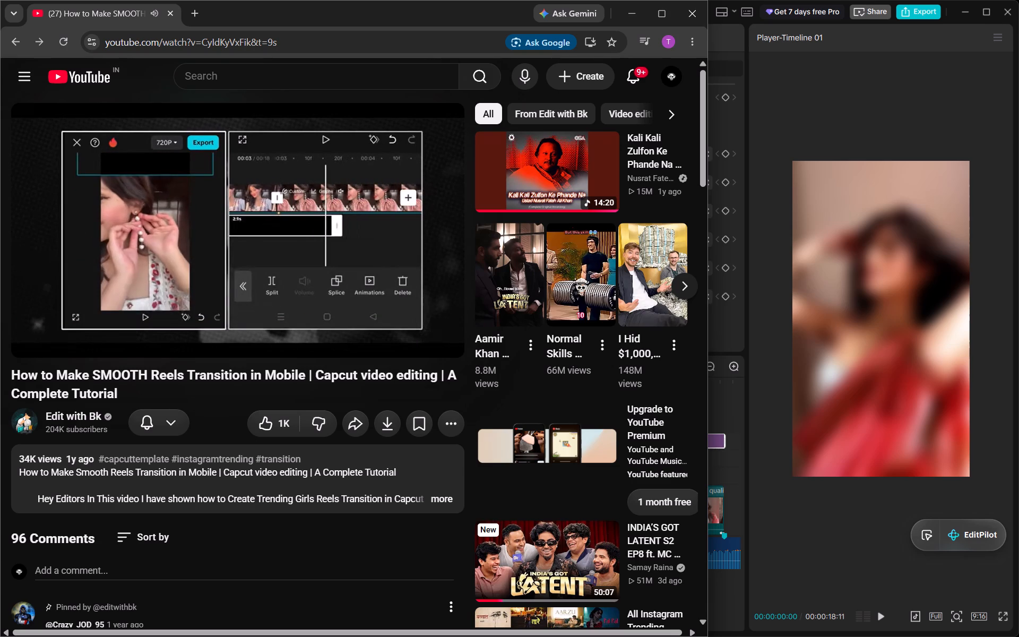
click(254, 216)
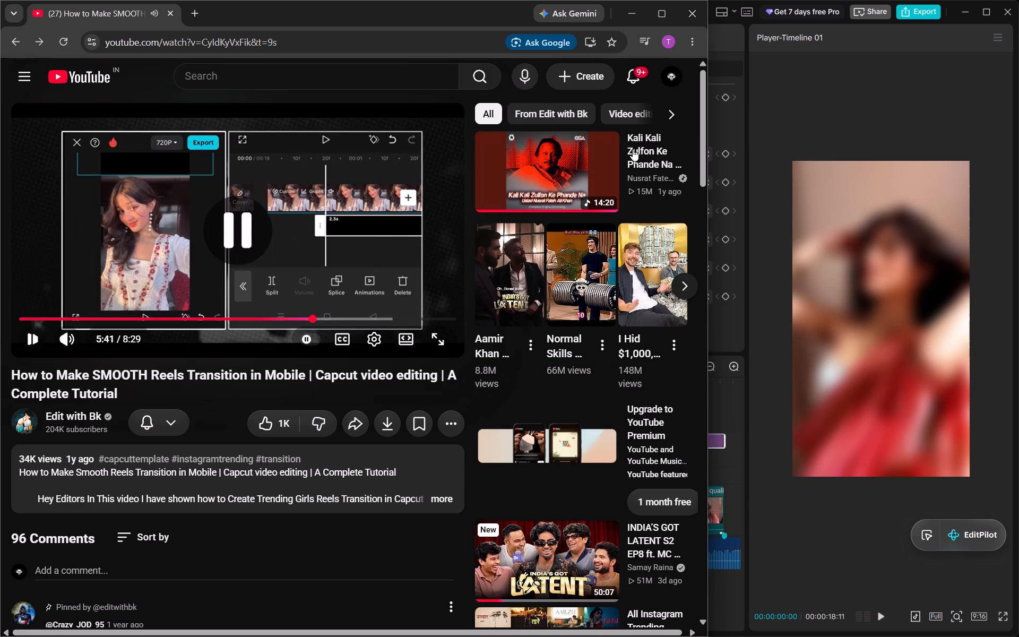
click(803, 135)
Add the plain black clip from the media library's Trending category to a new track above the Ripple effect, near the timeline start.
click(338, 399)
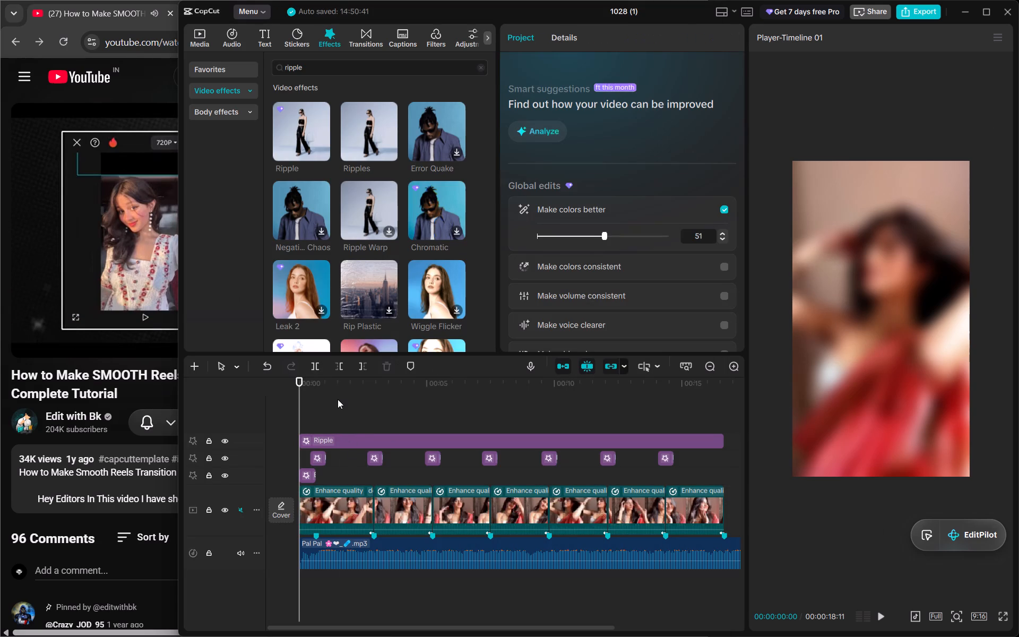
drag(338, 399, 299, 408)
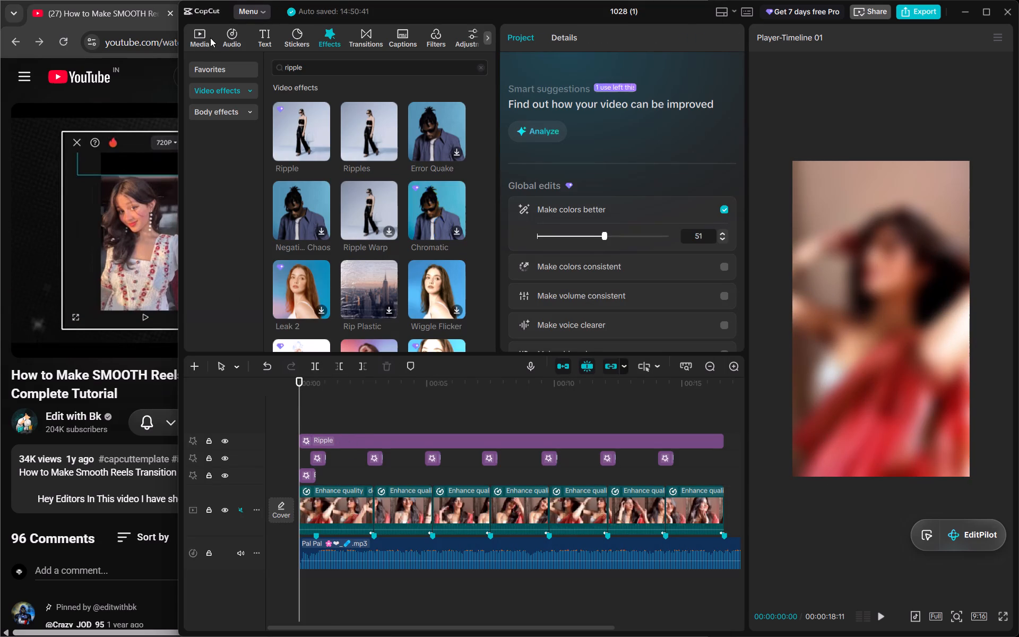
click(210, 38)
click(229, 92)
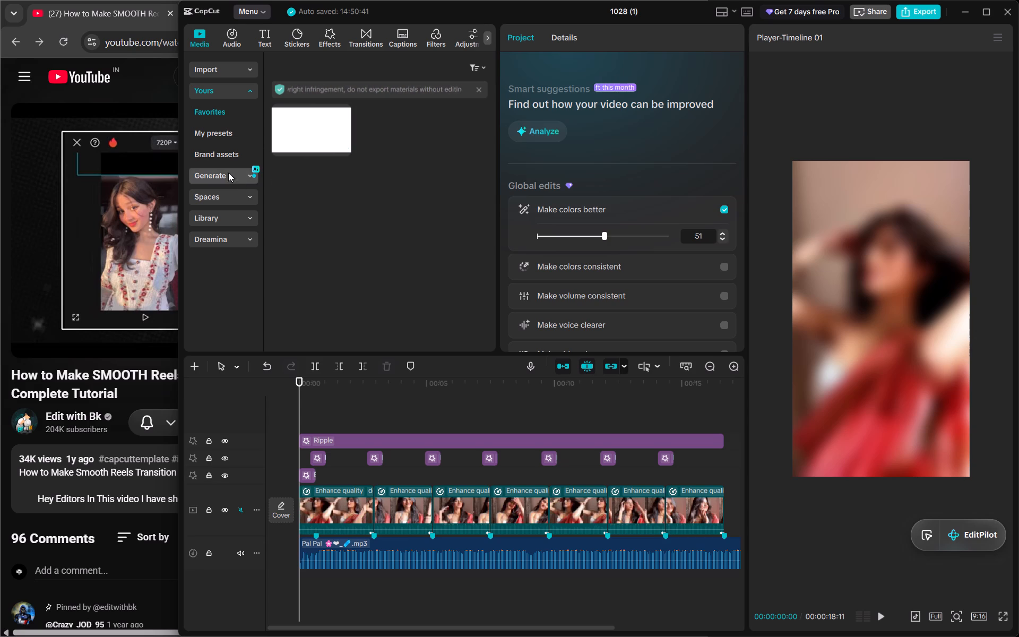
click(232, 137)
click(221, 154)
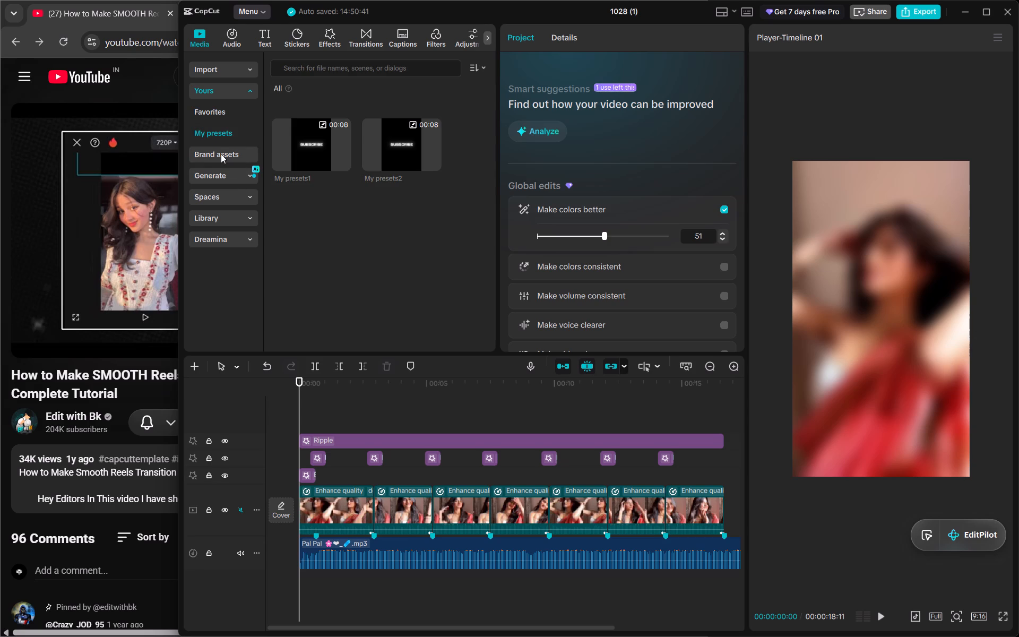
click(220, 108)
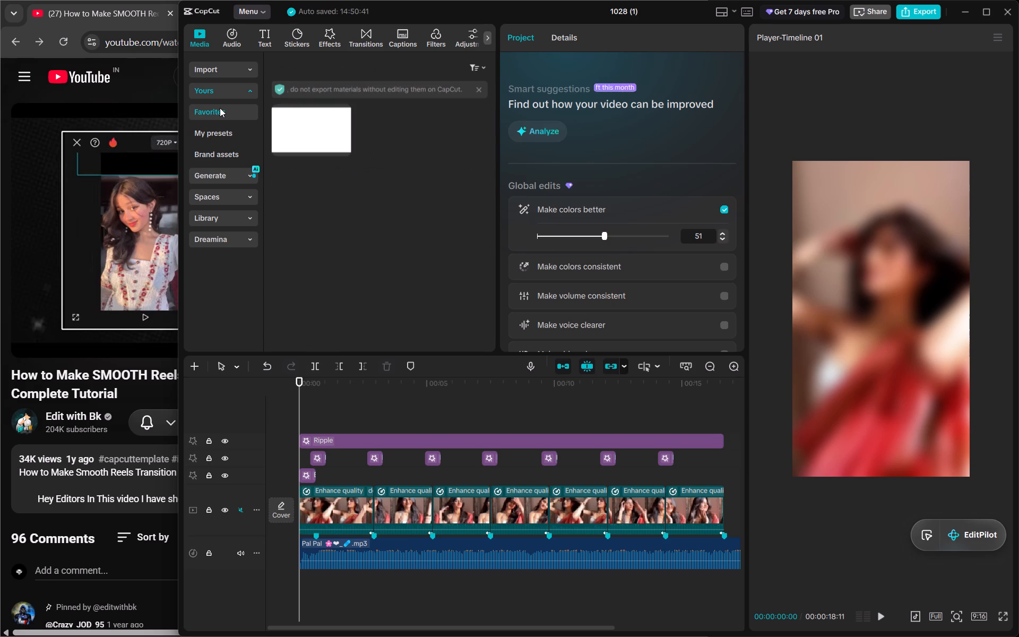
click(219, 177)
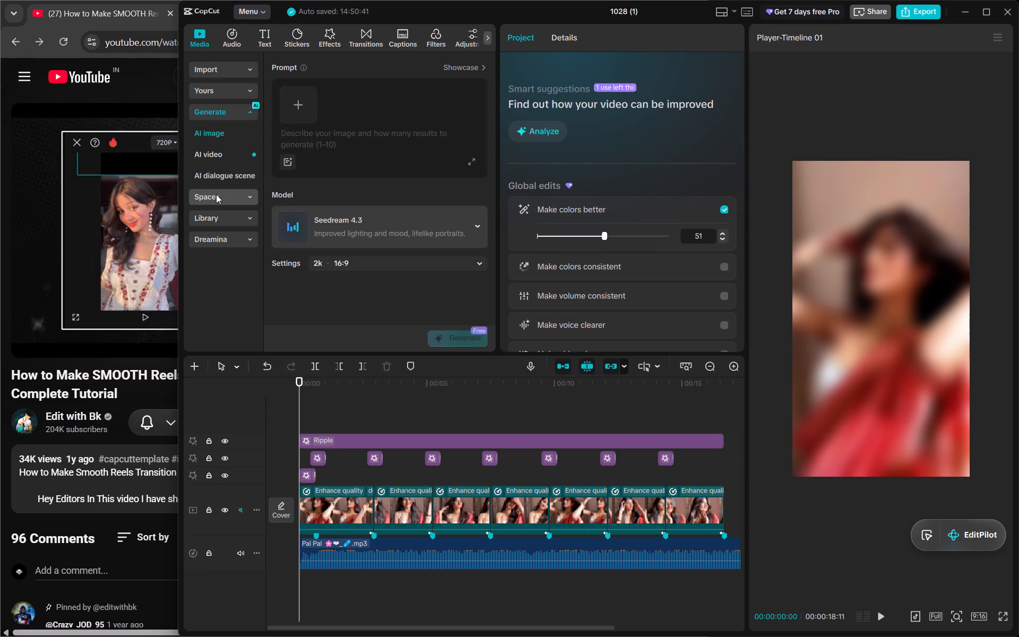
click(216, 194)
click(228, 179)
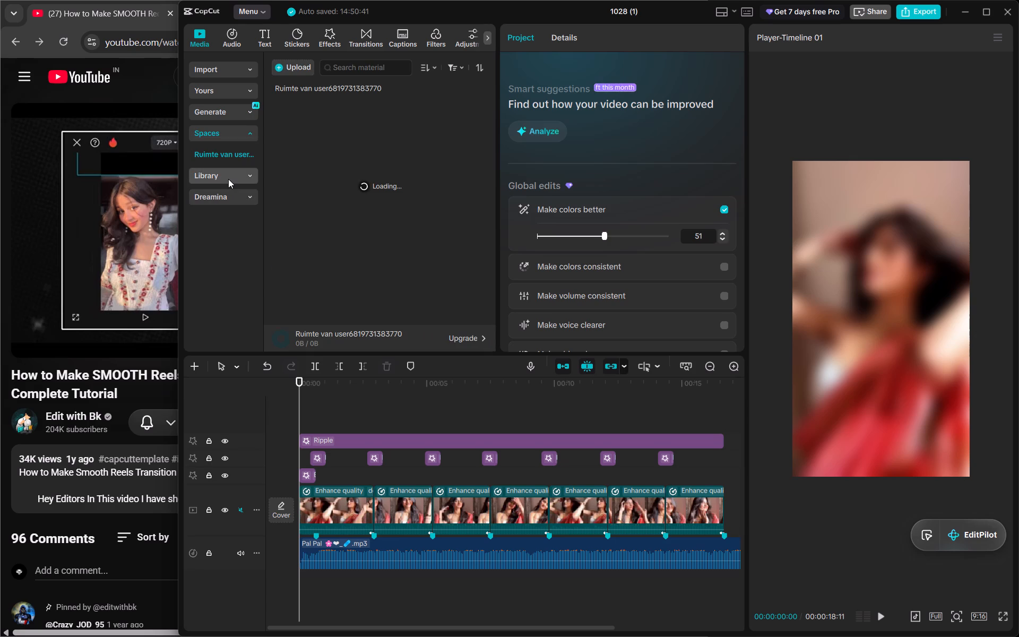
click(253, 157)
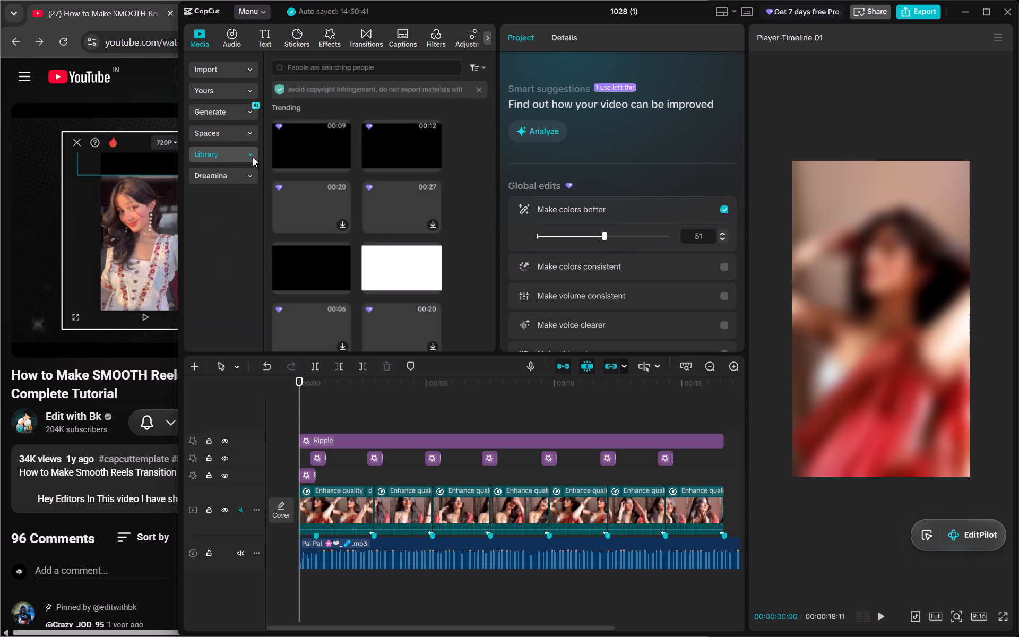
click(253, 157)
drag(288, 269, 322, 384)
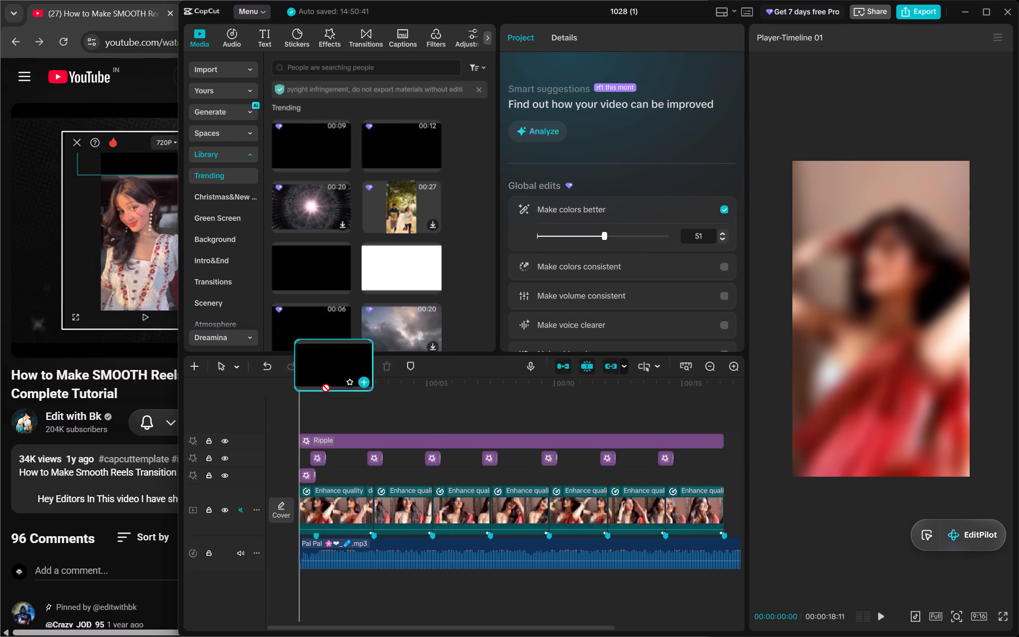
drag(322, 384, 304, 417)
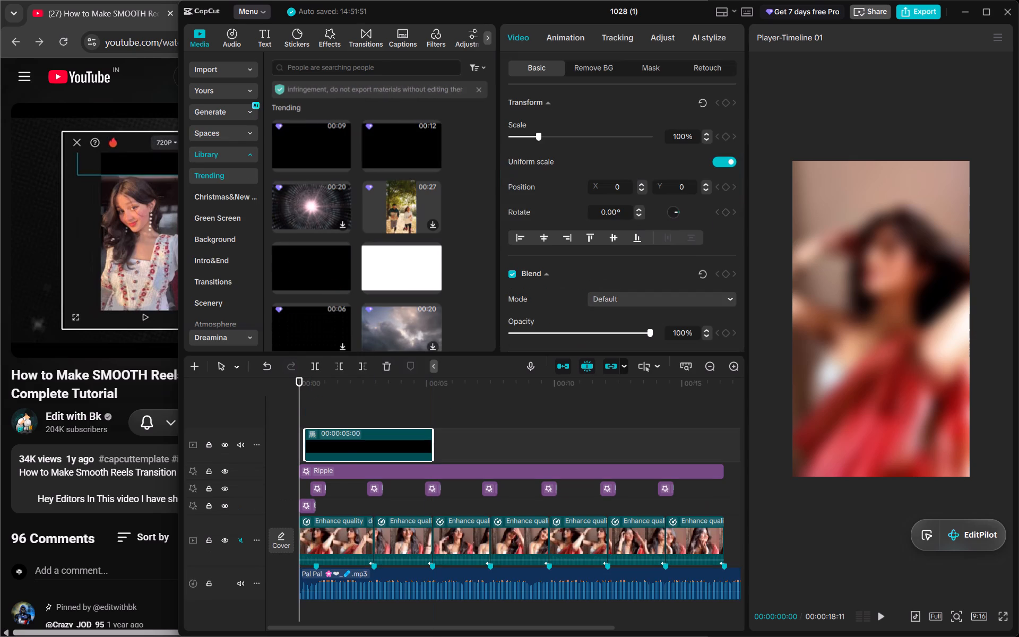
Play the timeline from the start to review the black overlay over the clips, and return to the beginning.
click(349, 440)
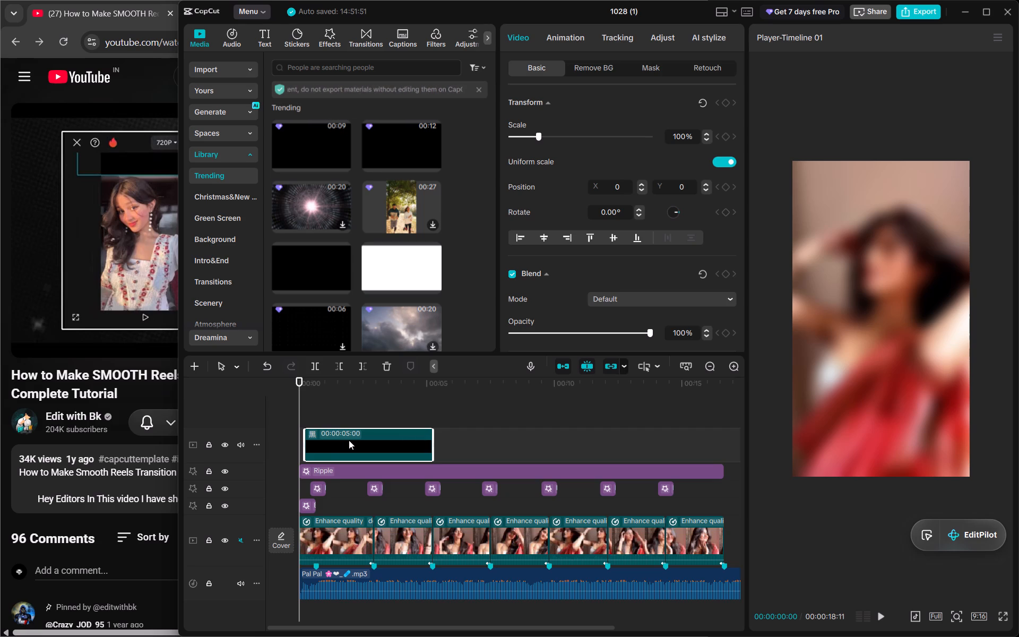
click(349, 440)
key(space)
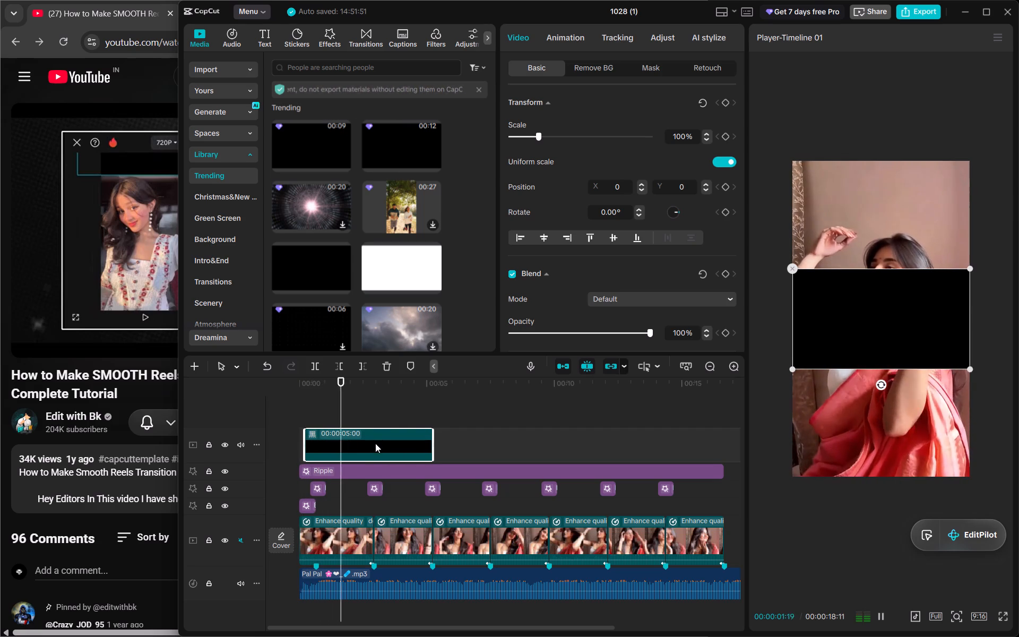
click(375, 443)
scroll(230, 149, up, 4)
click(228, 75)
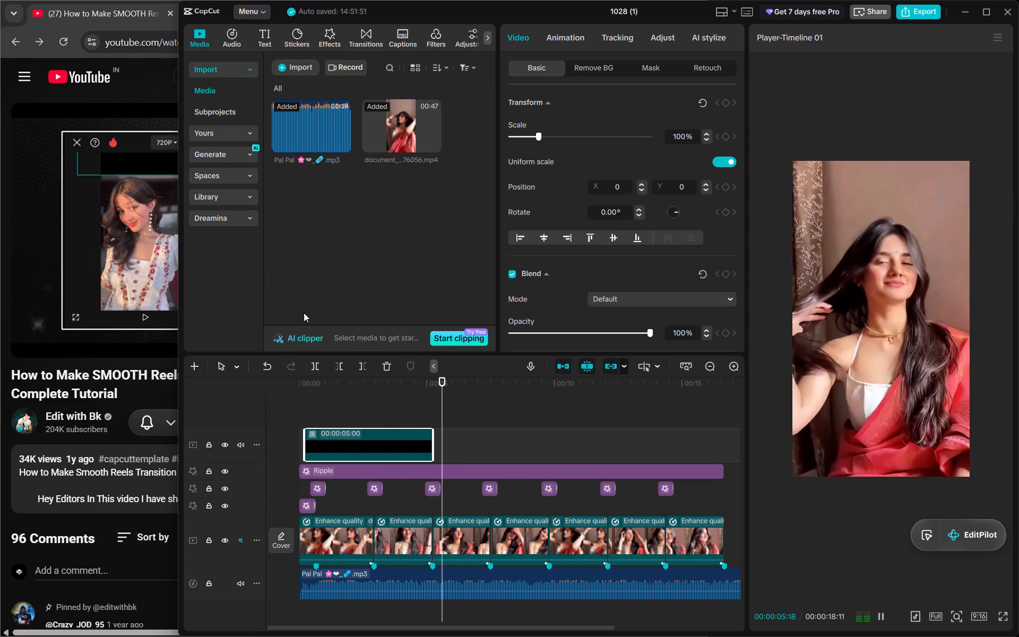
drag(472, 408, 262, 399)
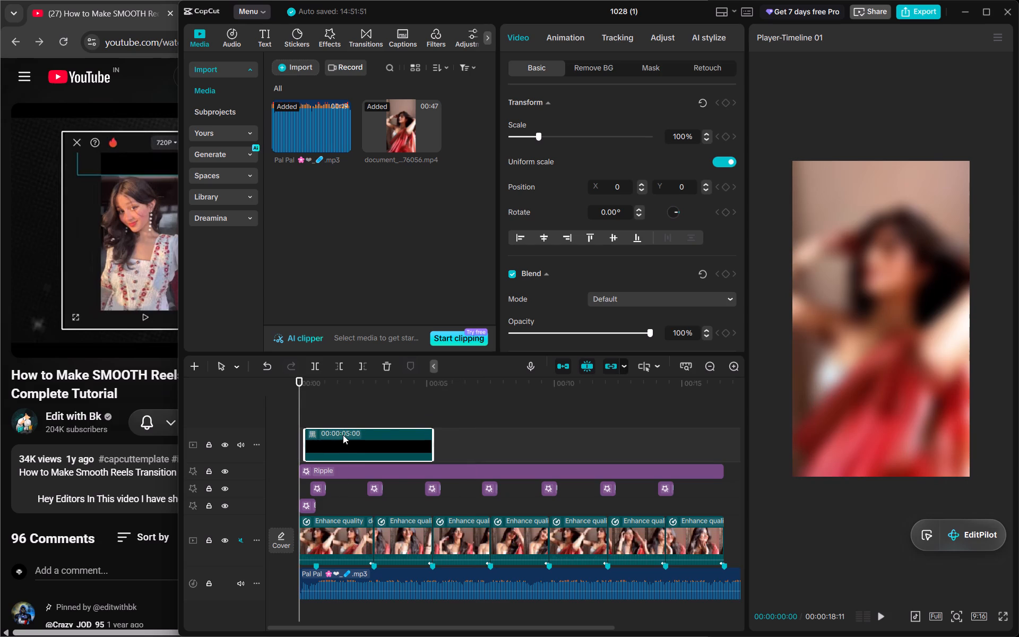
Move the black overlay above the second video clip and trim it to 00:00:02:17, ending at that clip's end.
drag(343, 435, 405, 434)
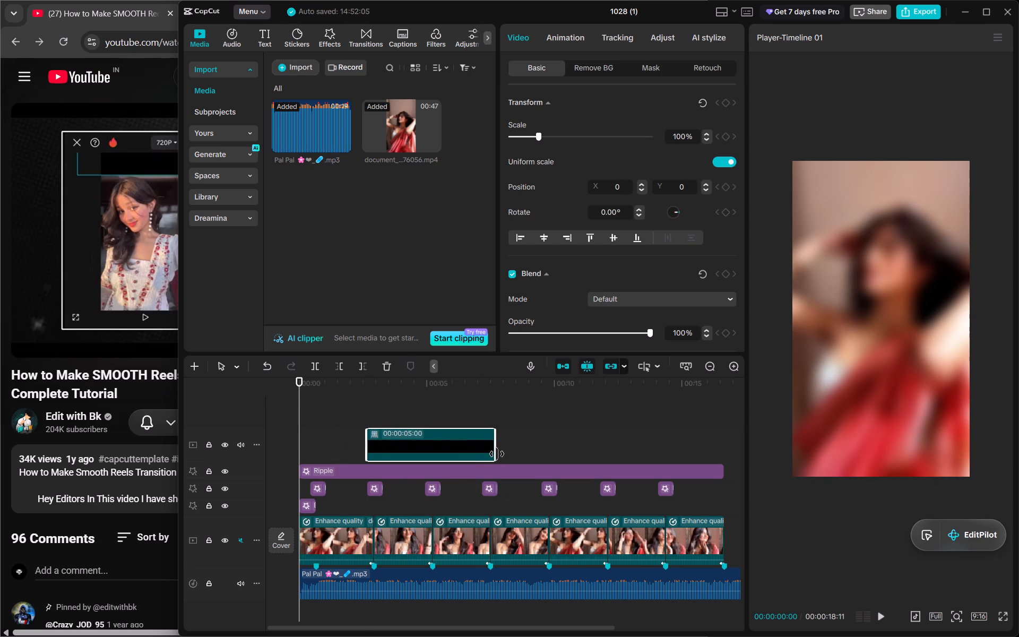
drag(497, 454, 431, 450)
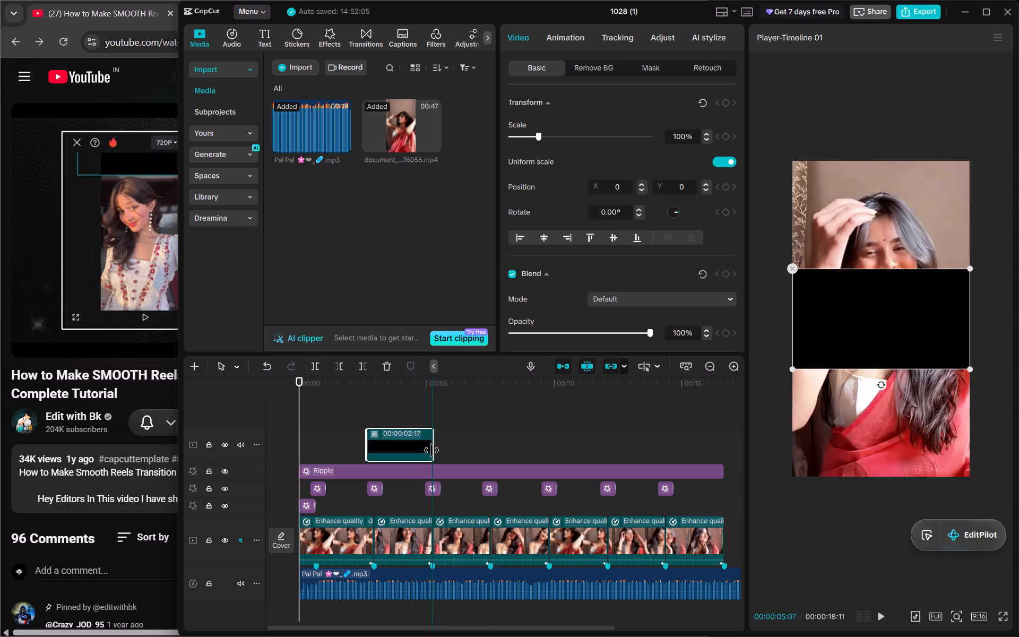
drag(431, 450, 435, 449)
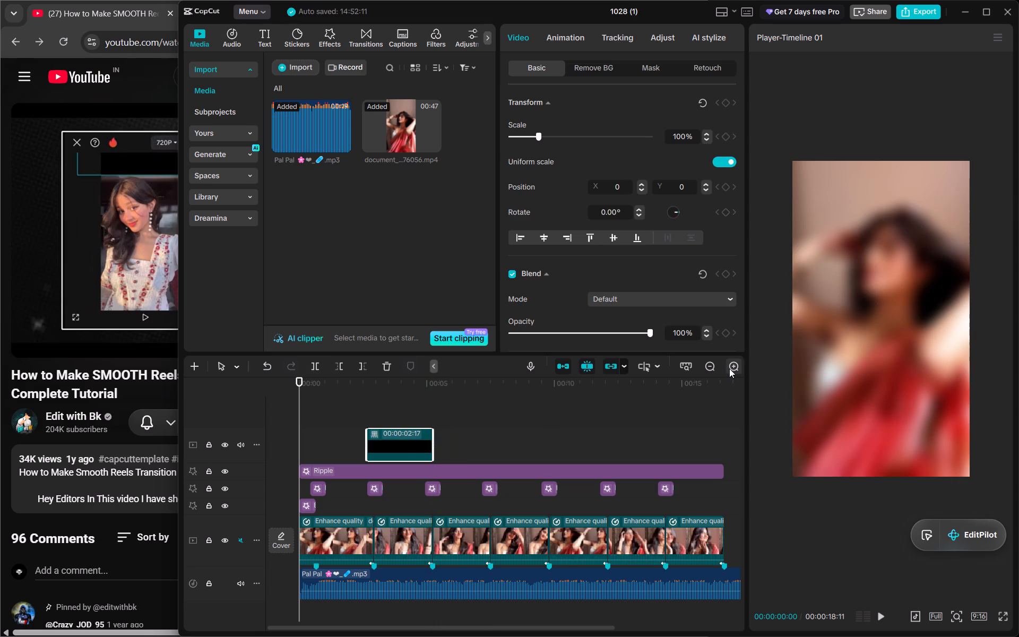
Move the black overlay to start at the first video clip's keyframe and trim it to 00:00:02:08, ending at that clip's end.
click(729, 368)
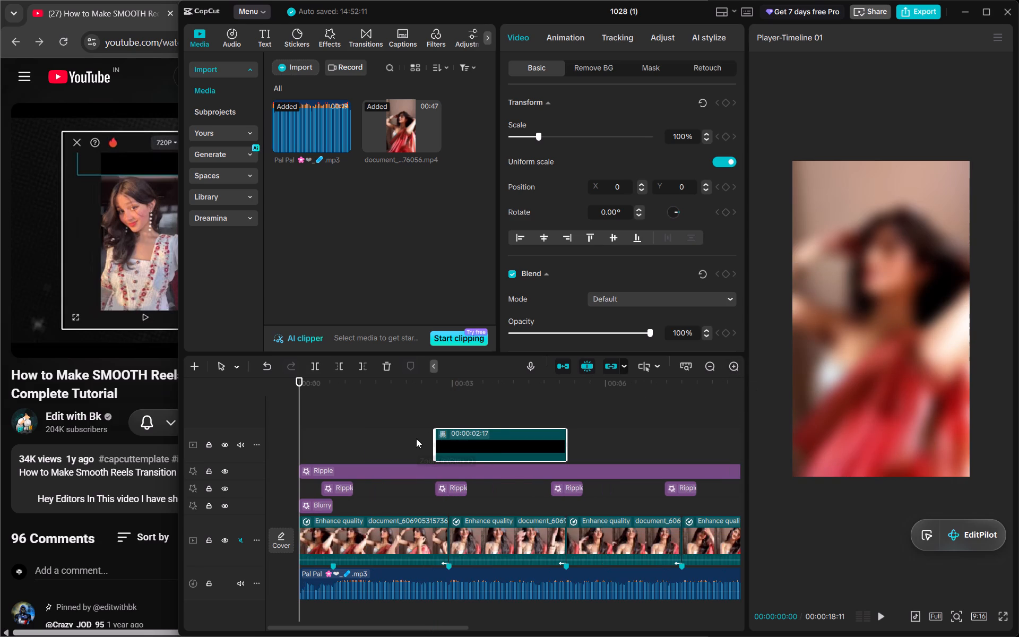
scroll(416, 438, right, 1)
drag(469, 434, 358, 435)
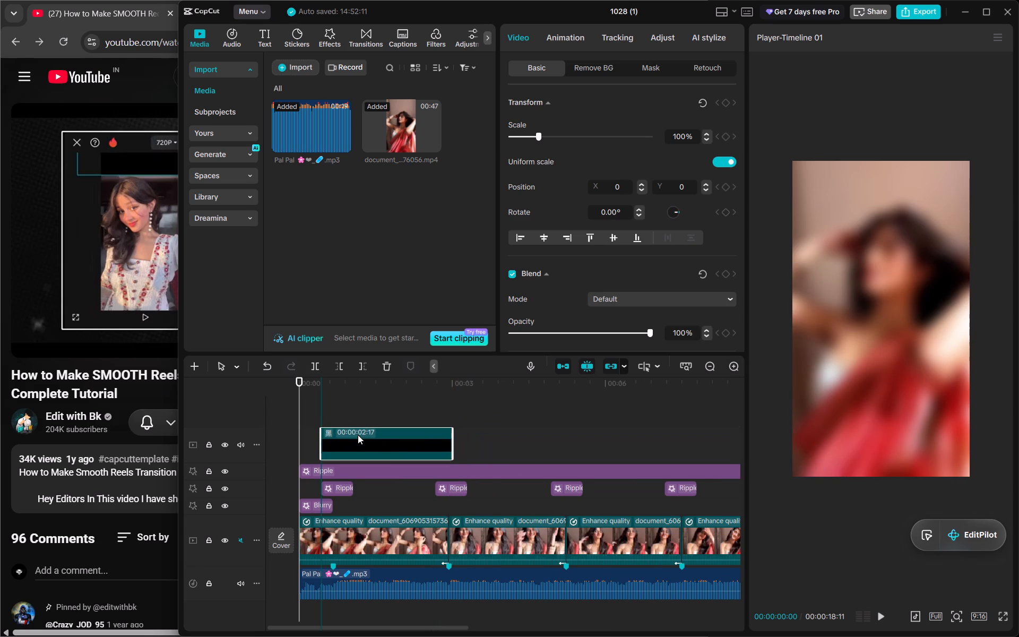
drag(358, 435, 362, 434)
click(362, 434)
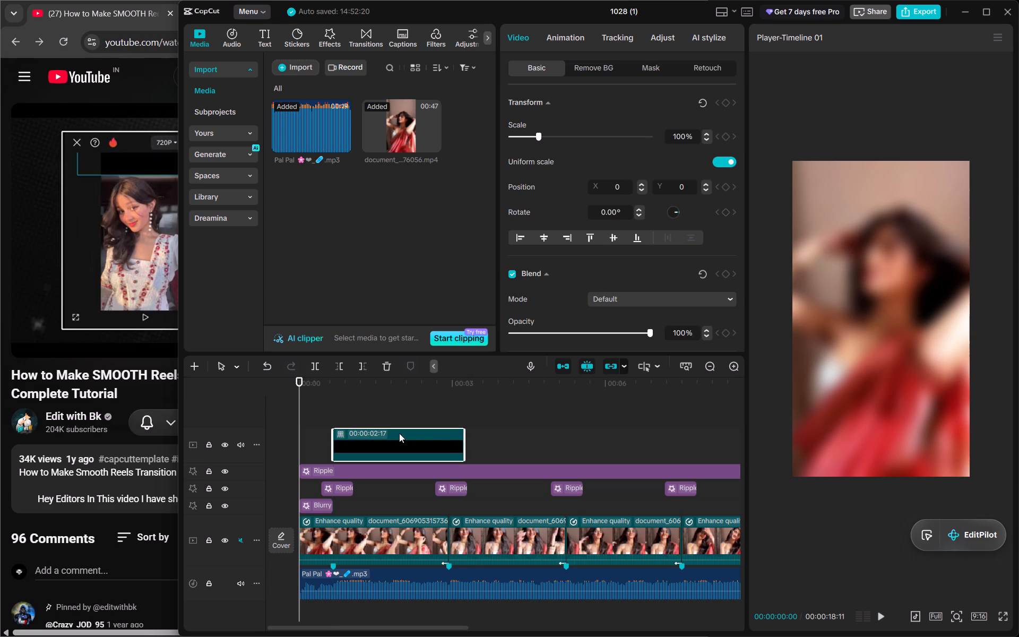
drag(464, 444, 451, 443)
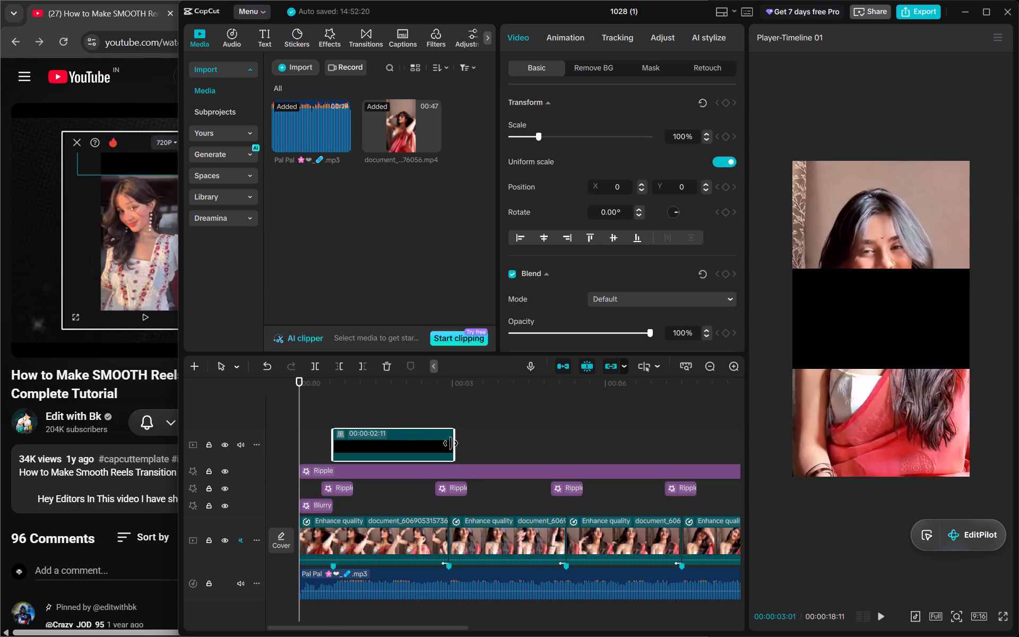
drag(451, 443, 443, 445)
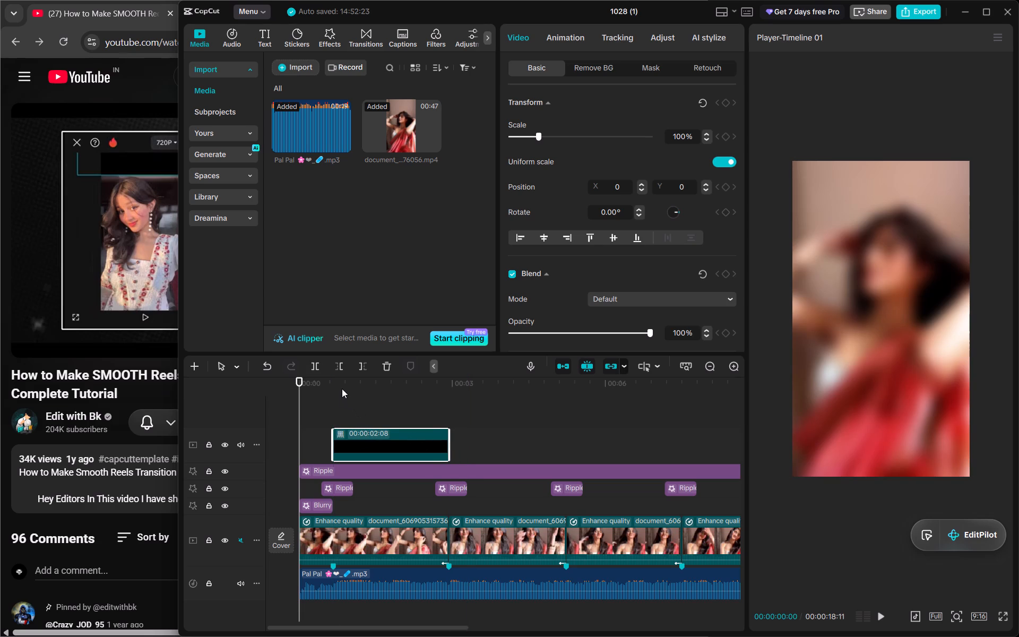
drag(341, 388, 283, 387)
Lock the three effect tracks: the Blurry effect, the short Ripples and the full-length Ripple.
click(206, 502)
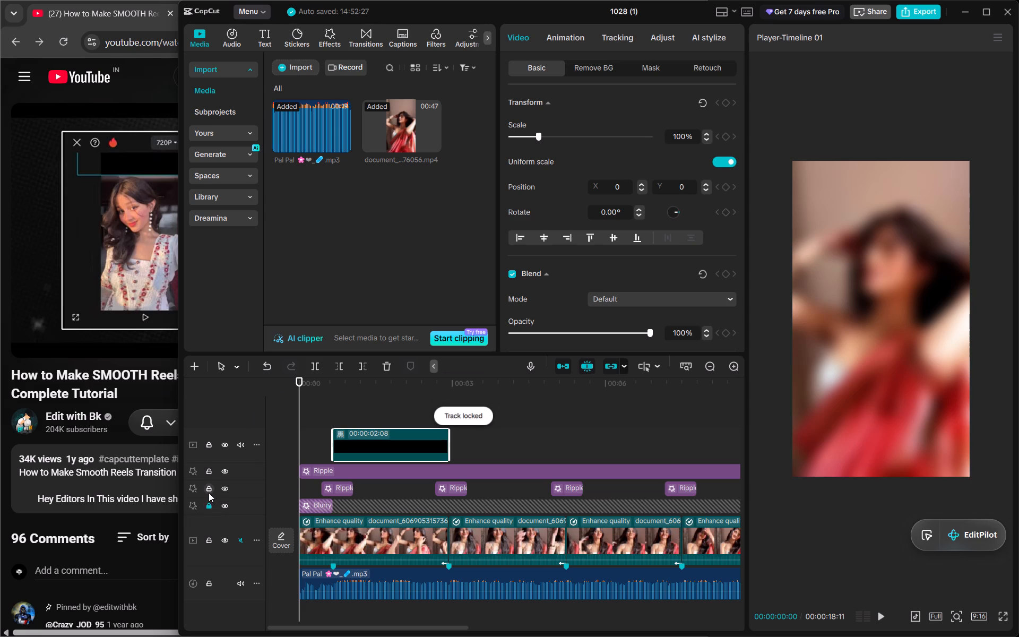
click(209, 493)
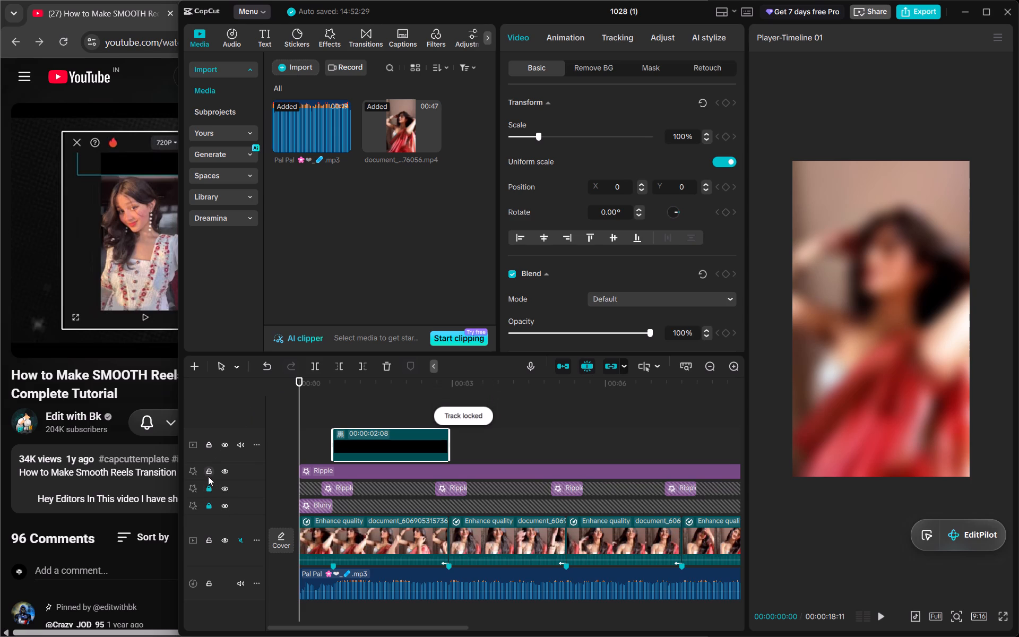
click(208, 476)
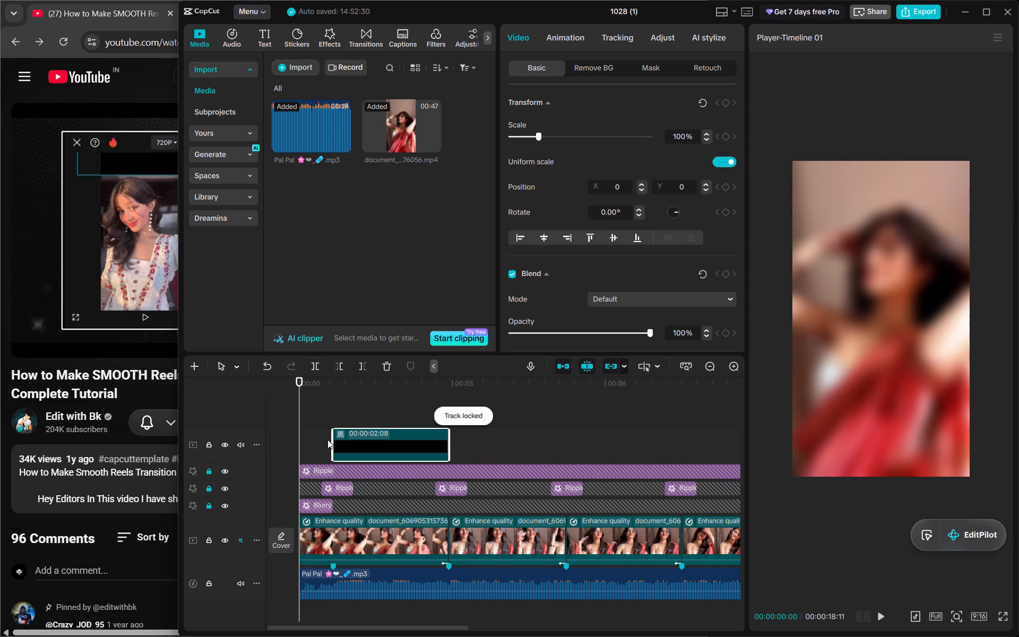
With the playhead at 00:00:01:08, move the black overlay to the top edge of the frame at position X 0, Y 2029.
click(329, 440)
click(333, 444)
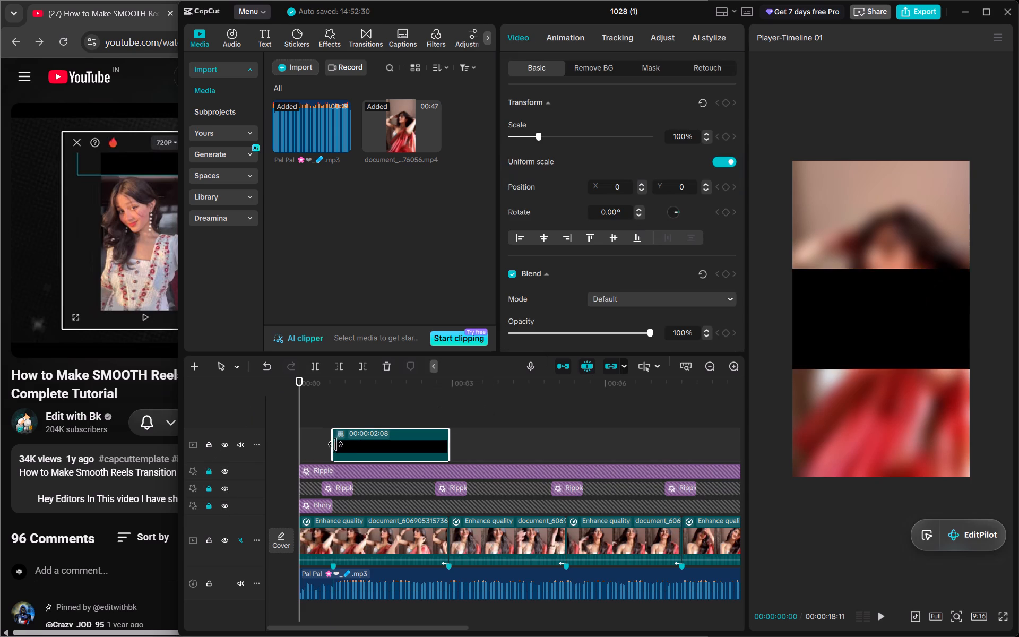
click(452, 447)
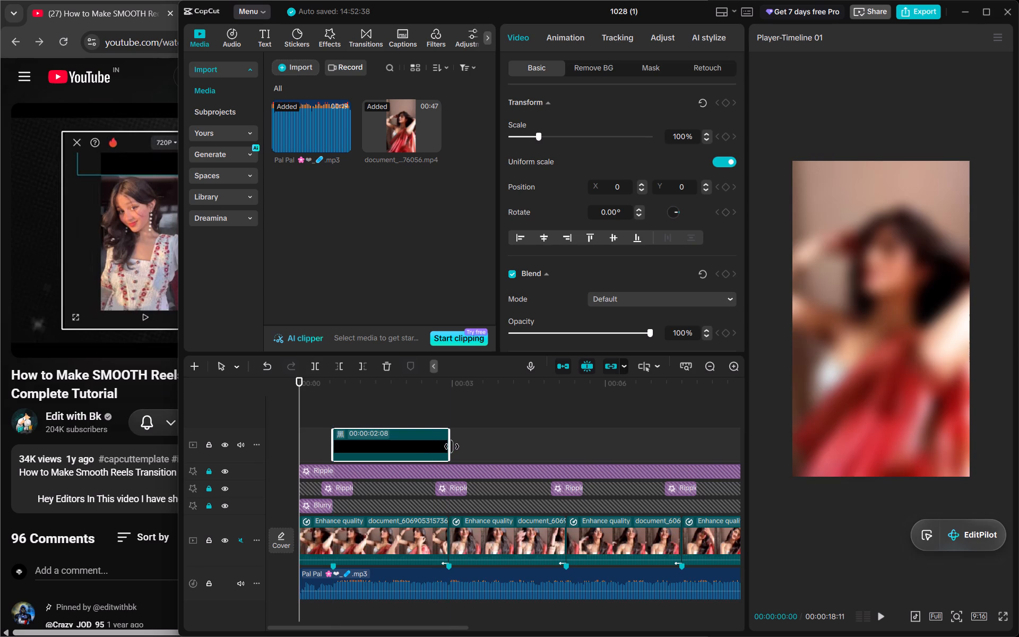
click(370, 399)
drag(370, 399, 364, 399)
click(852, 311)
drag(852, 311, 845, 184)
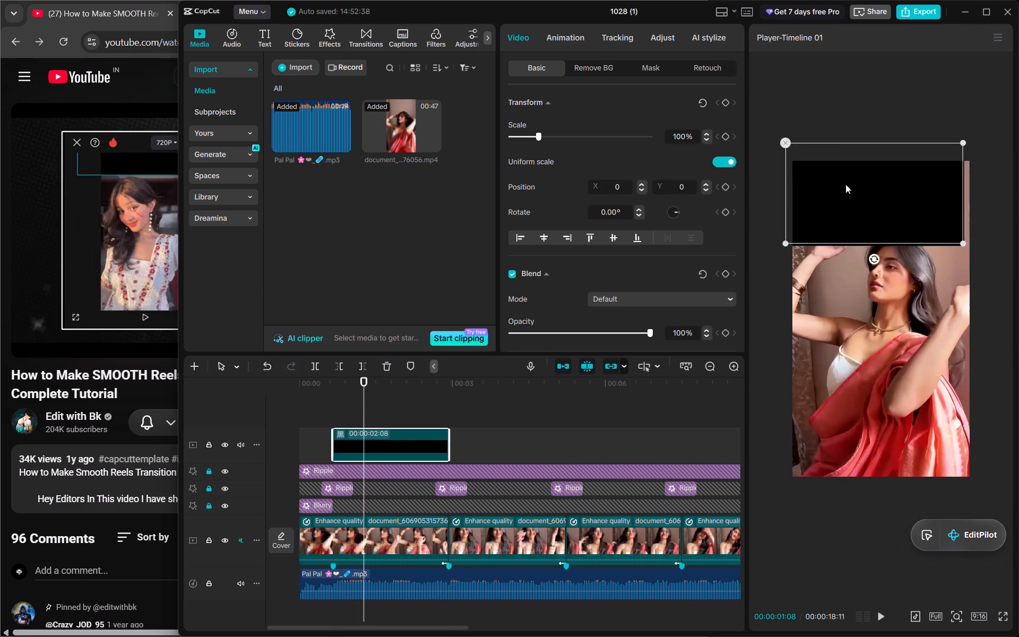
drag(845, 184, 851, 136)
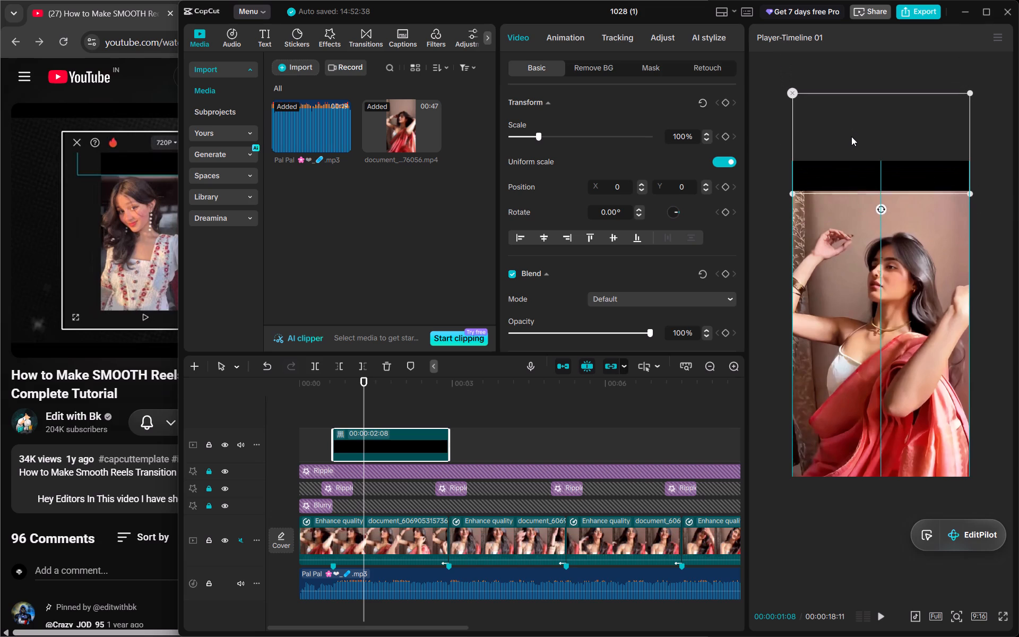
drag(851, 136, 853, 144)
Switch to the YouTube tutorial in Chrome, watch how the second black bar is placed and keyframed, pause it and return to CapCut.
click(152, 395)
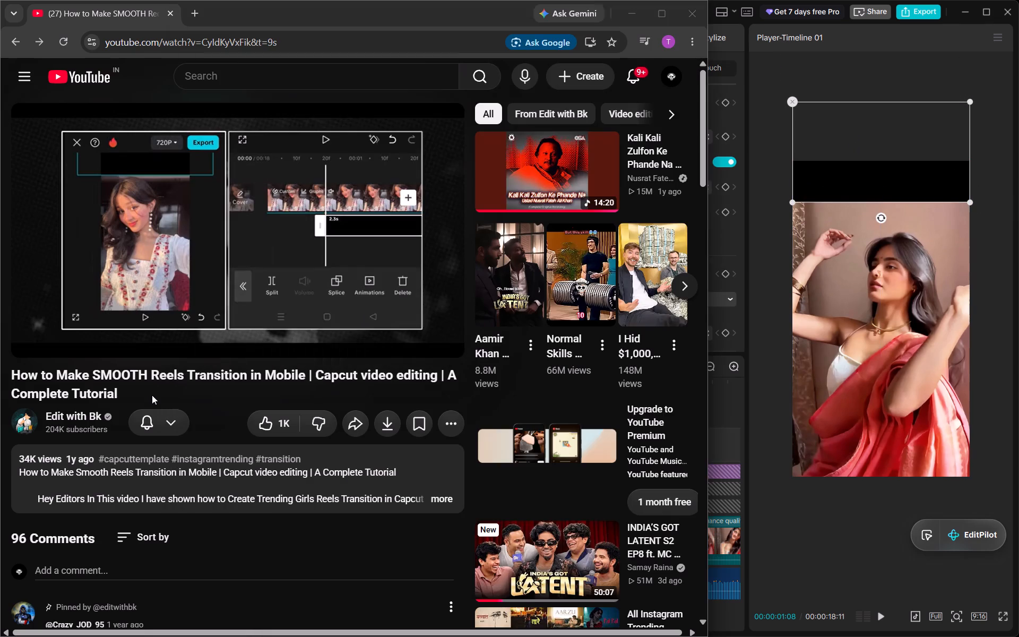
click(210, 227)
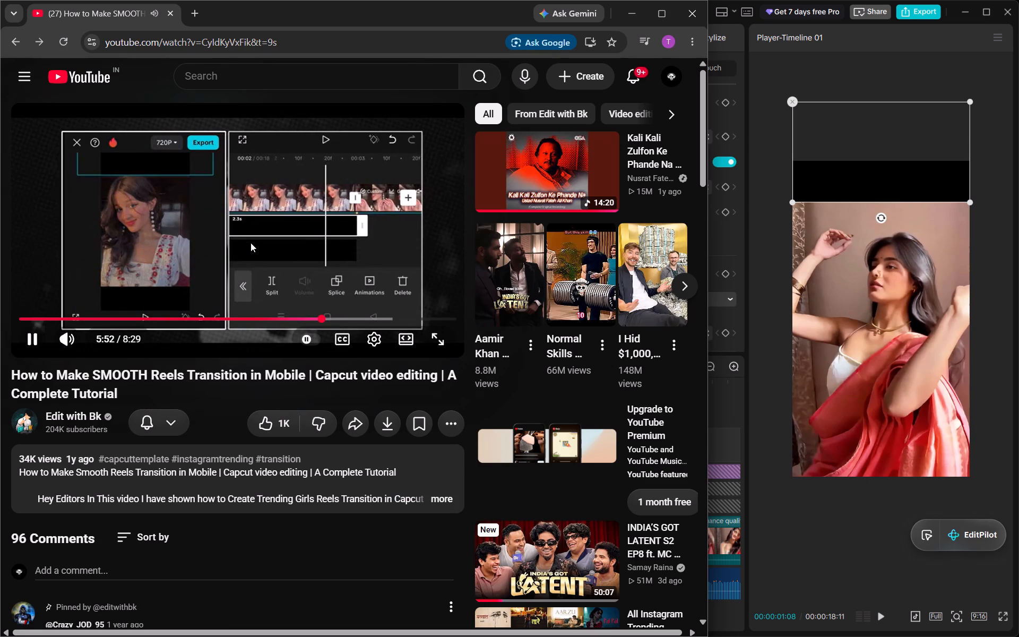
click(278, 265)
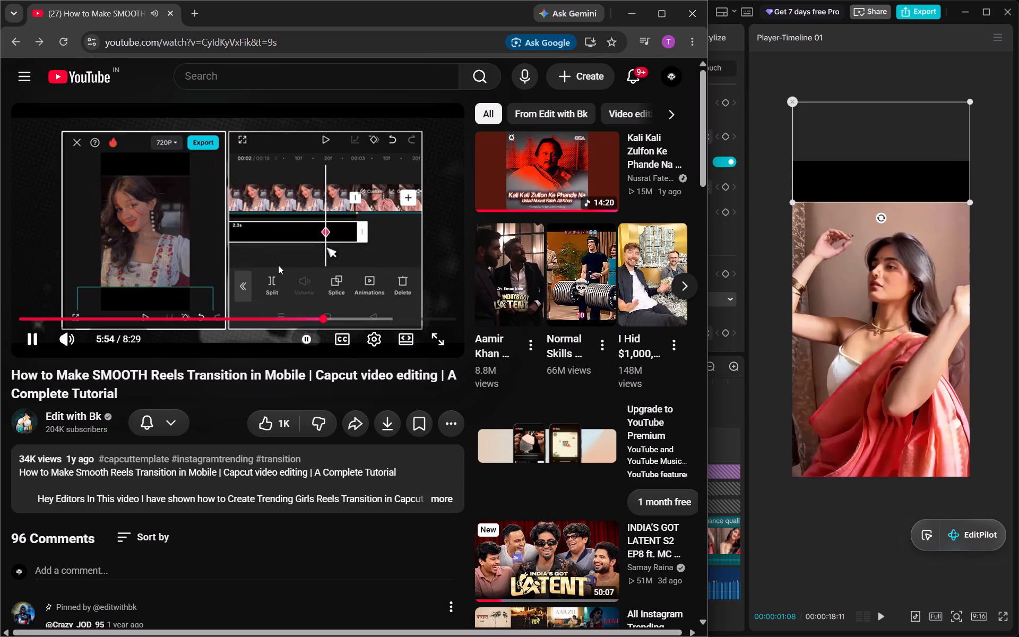
click(801, 543)
Duplicate the black overlay onto a new track above it, aligned with the original's start and end.
click(370, 454)
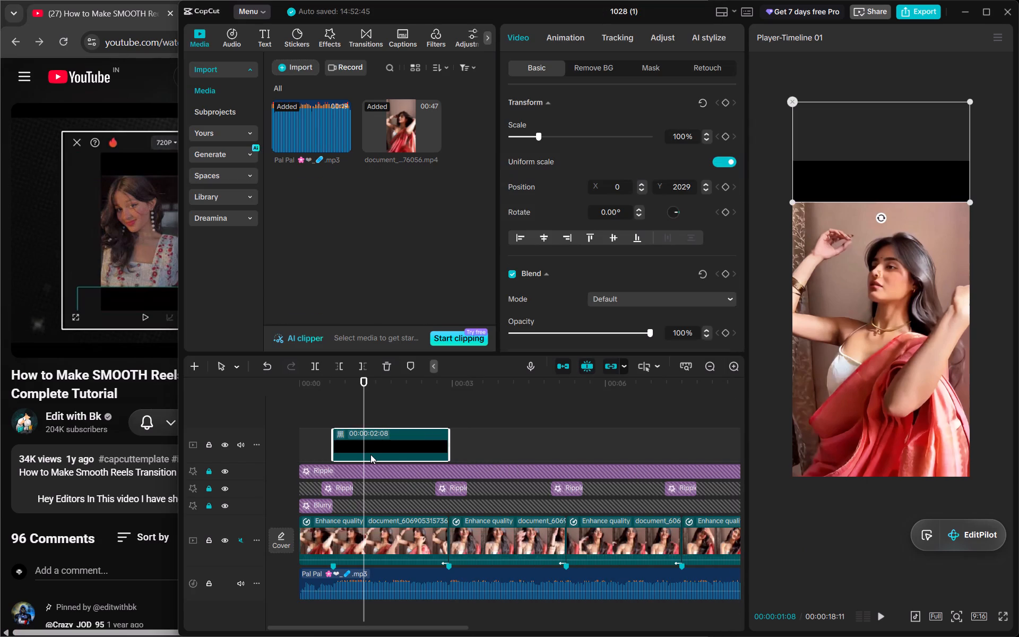
right_click(370, 454)
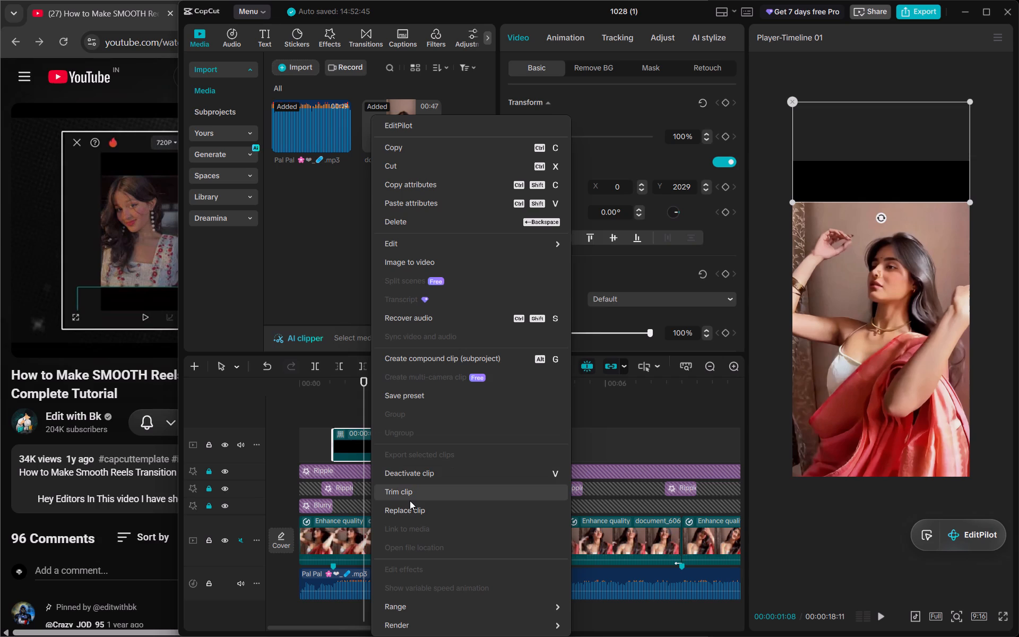
scroll(410, 501, down, 1)
click(330, 406)
click(355, 427)
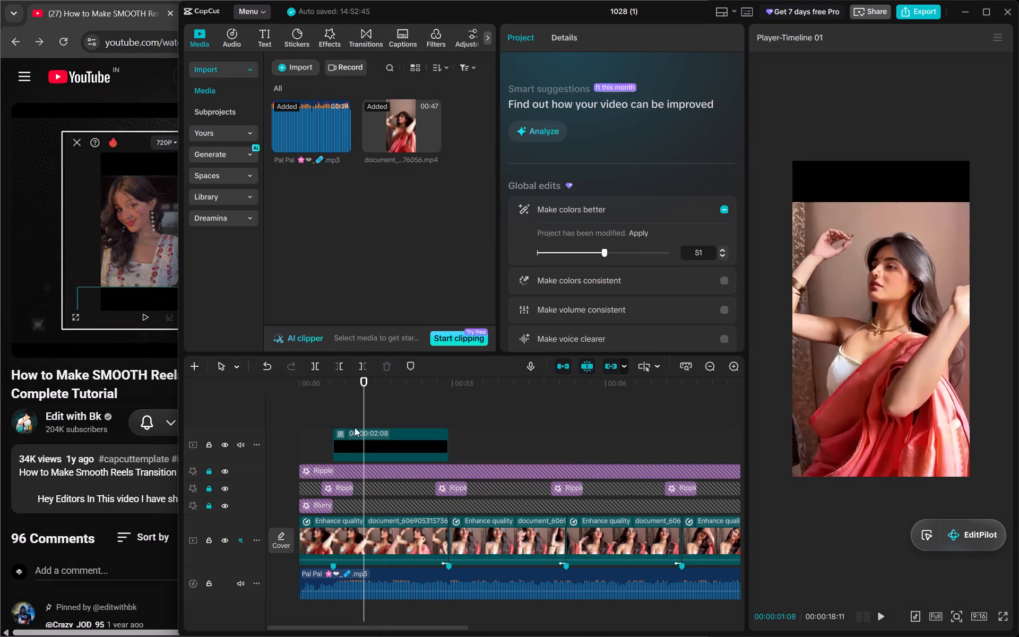
click(362, 438)
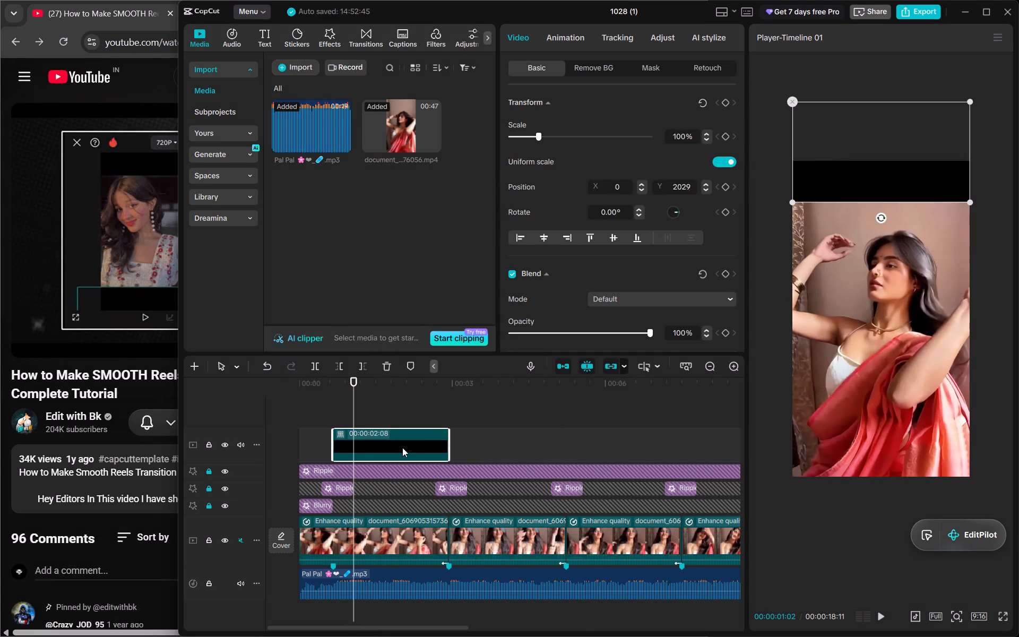
key(ctrl+c)
key(ctrl+v)
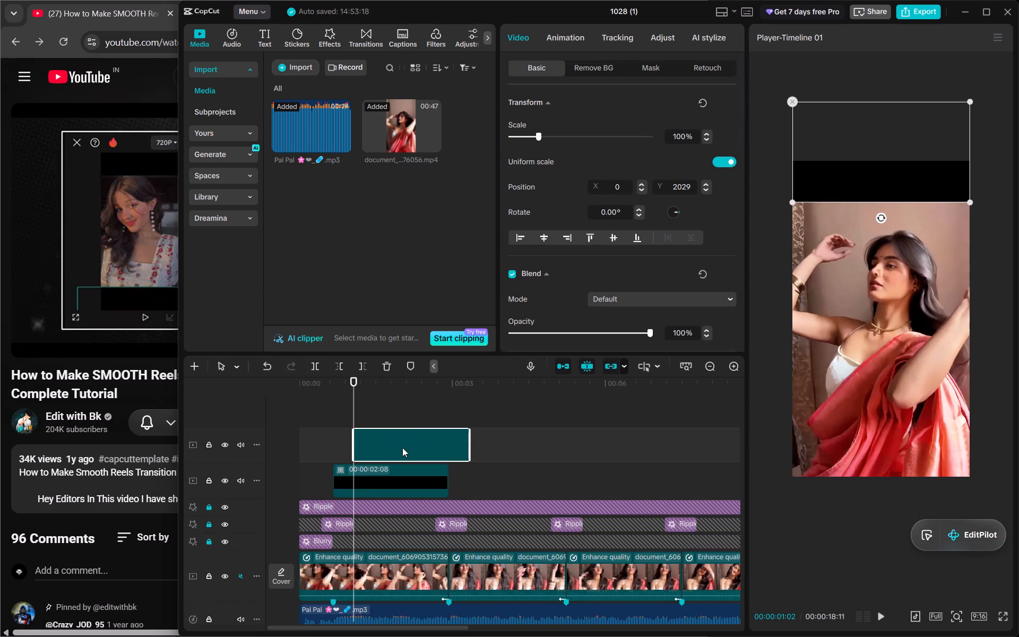
drag(402, 447, 385, 450)
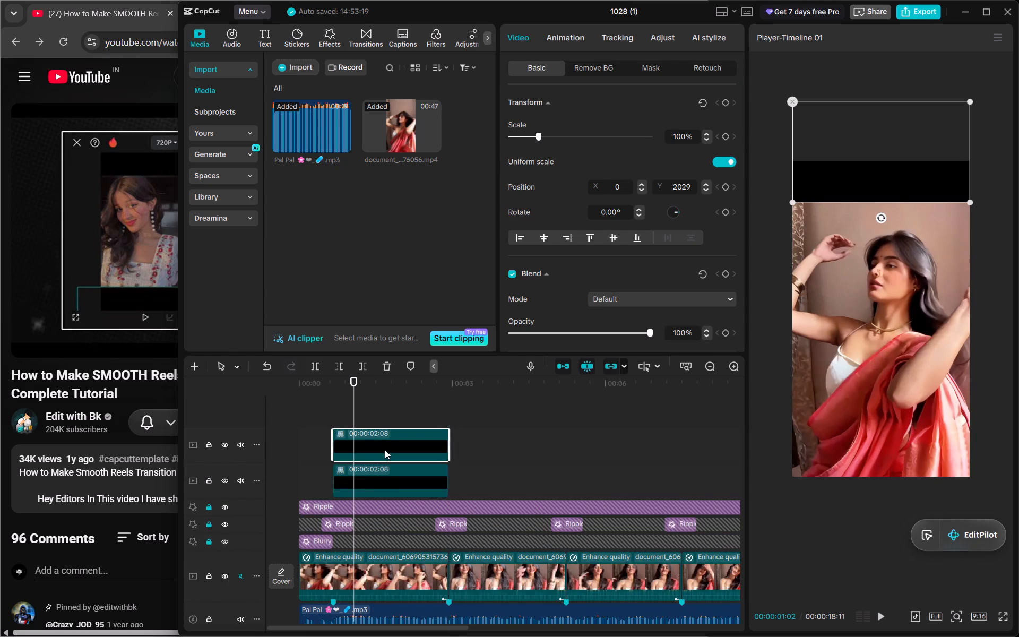
Move the duplicate black overlay to the bottom edge of the frame at position X 0, Y -1972.
double_click(385, 450)
drag(849, 155, 867, 307)
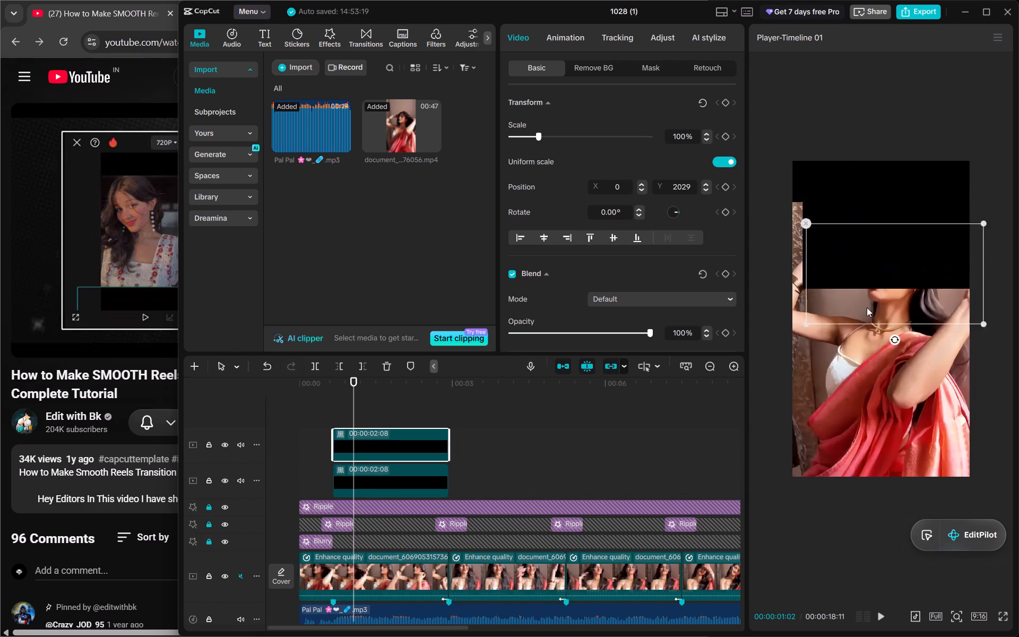
drag(867, 307, 853, 482)
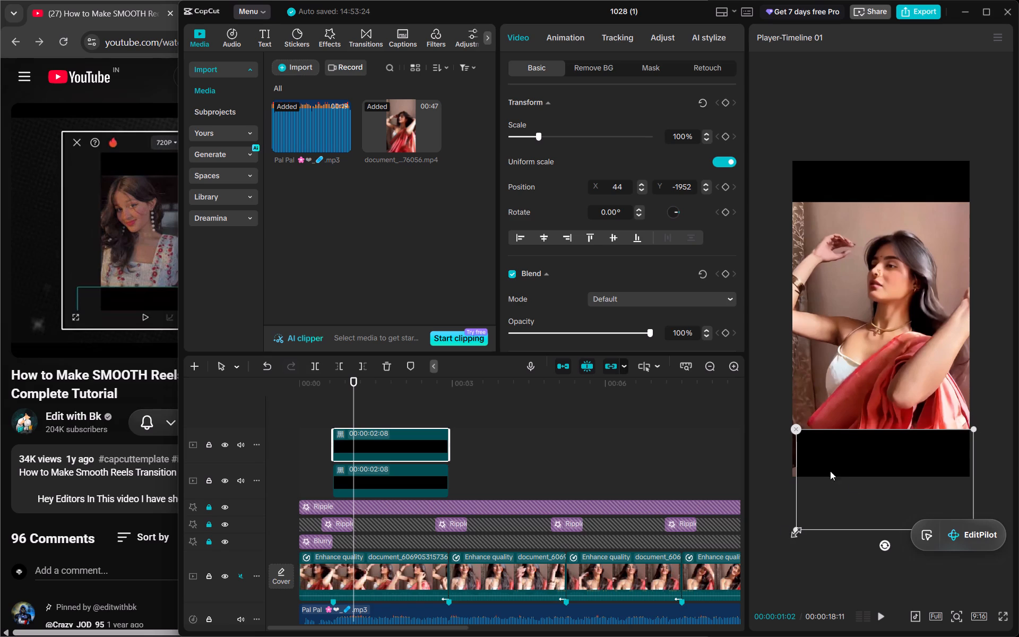
drag(848, 449, 846, 437)
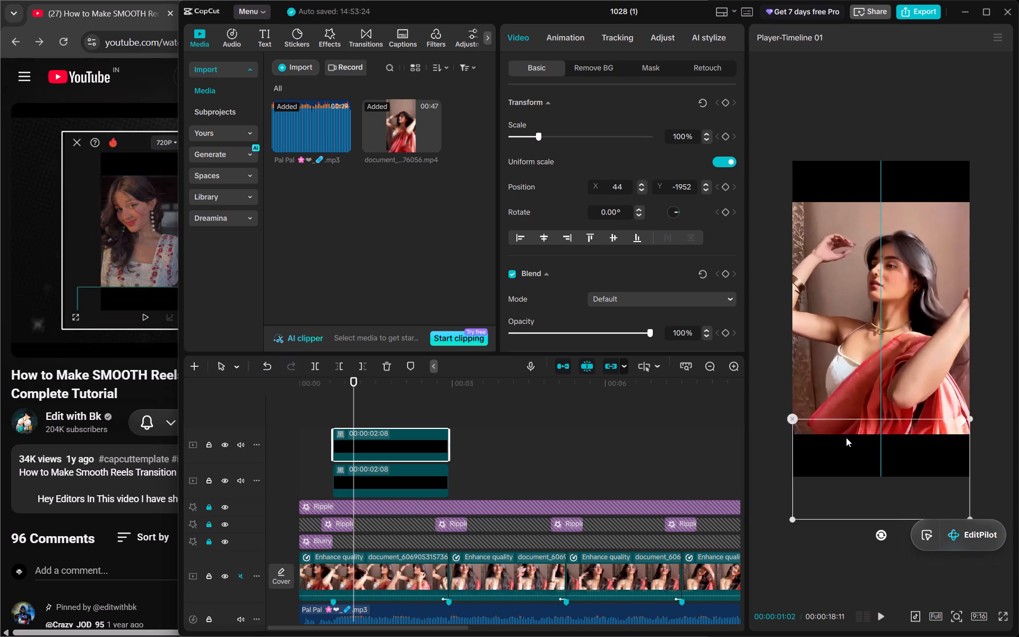
drag(846, 437, 844, 431)
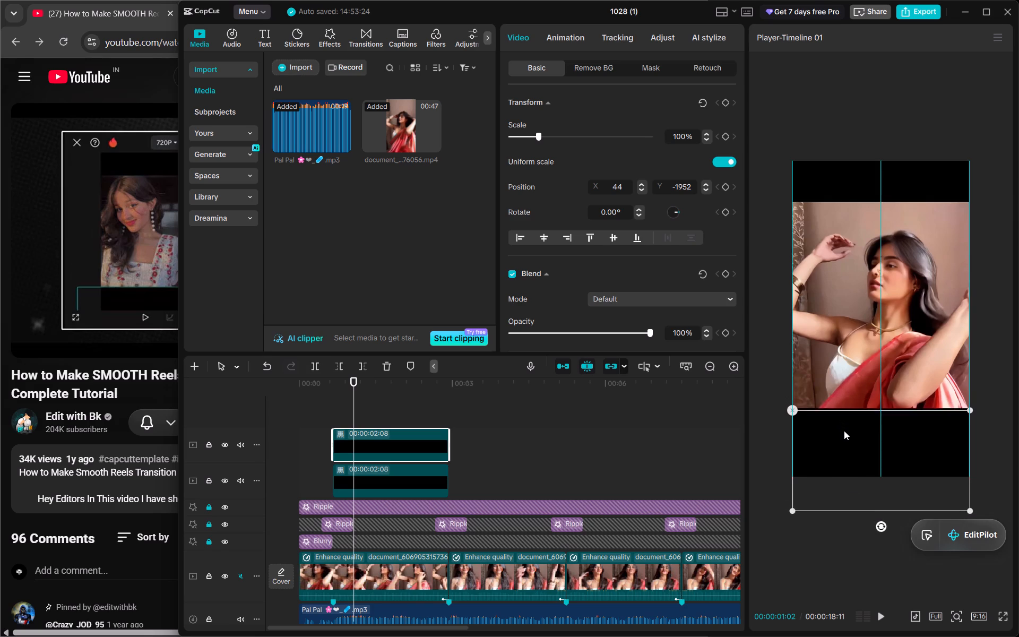
drag(844, 431, 842, 451)
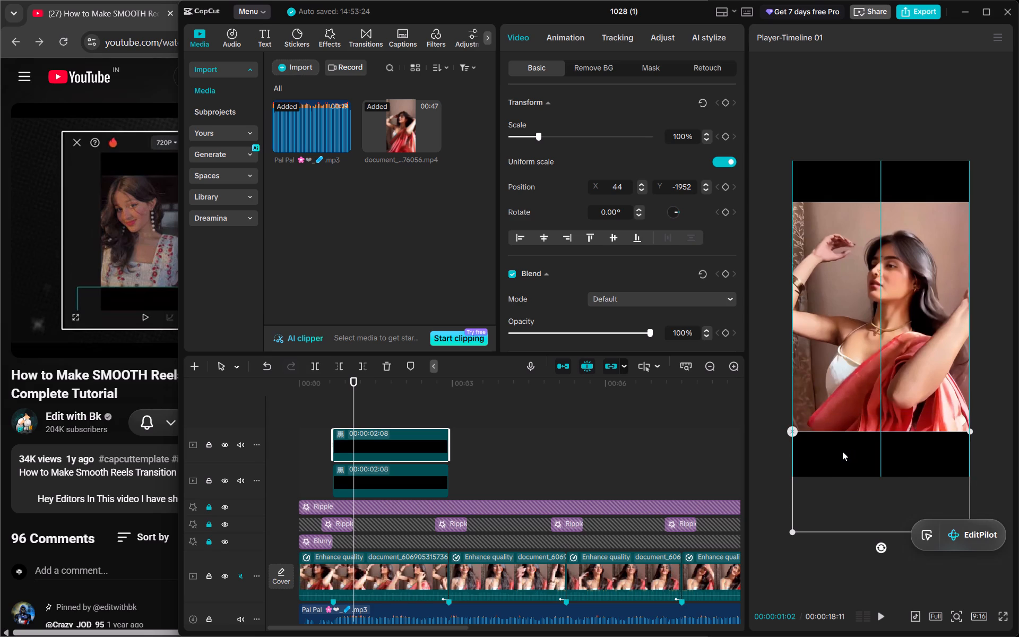
drag(842, 451, 842, 450)
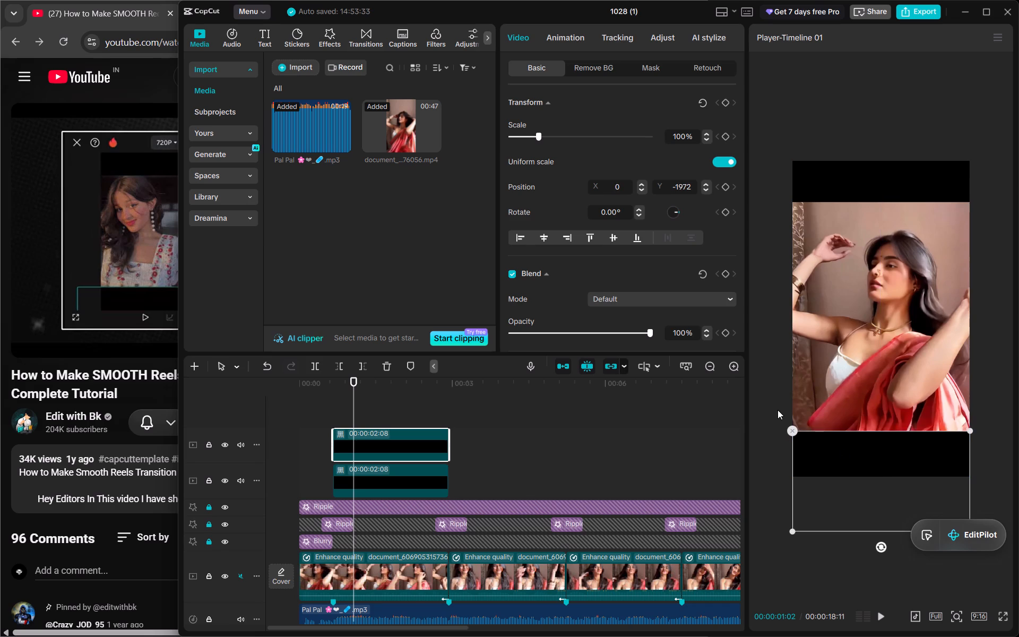
click(778, 410)
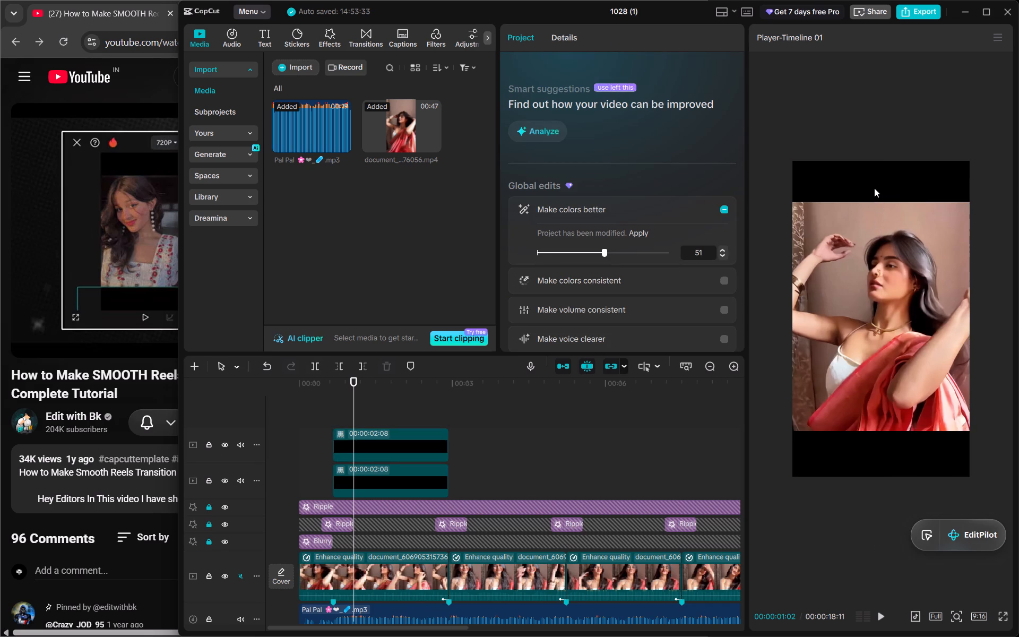
Lower the top black bar slightly to position X 0, Y 1928.
click(874, 188)
drag(874, 188, 876, 196)
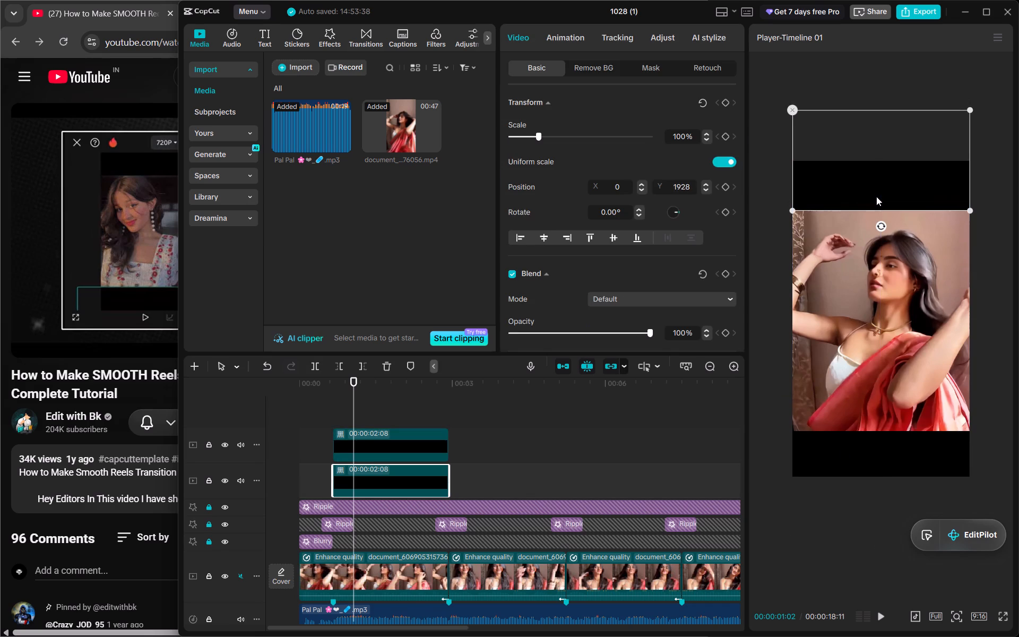
click(781, 294)
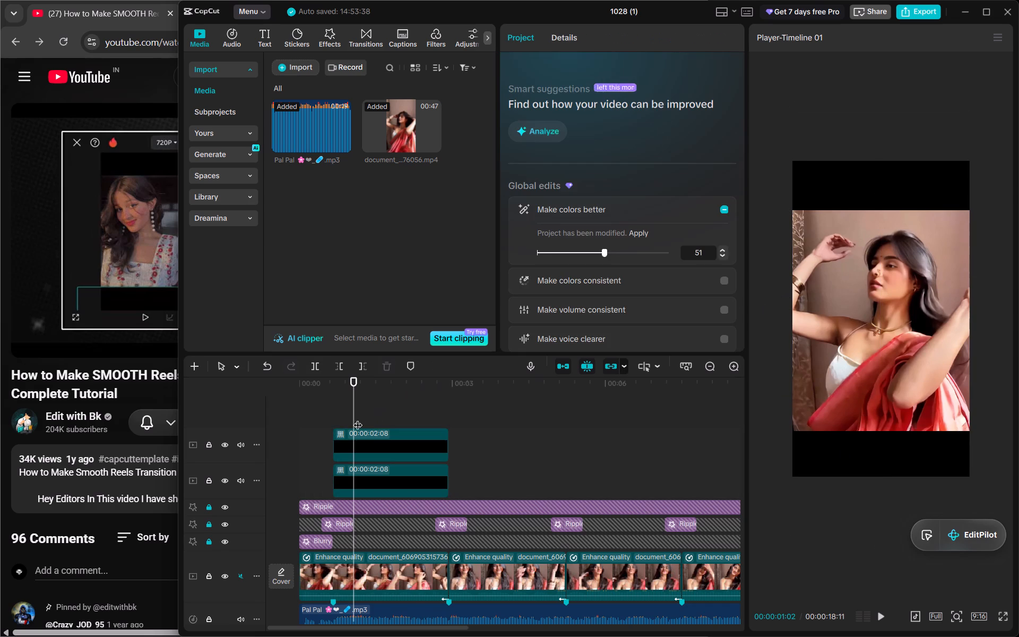
Scrub to 00:00:02:22 near the overlays' end and watch the Chrome tutorial's section on keyframing the black bars, then return to CapCut.
drag(357, 418, 444, 406)
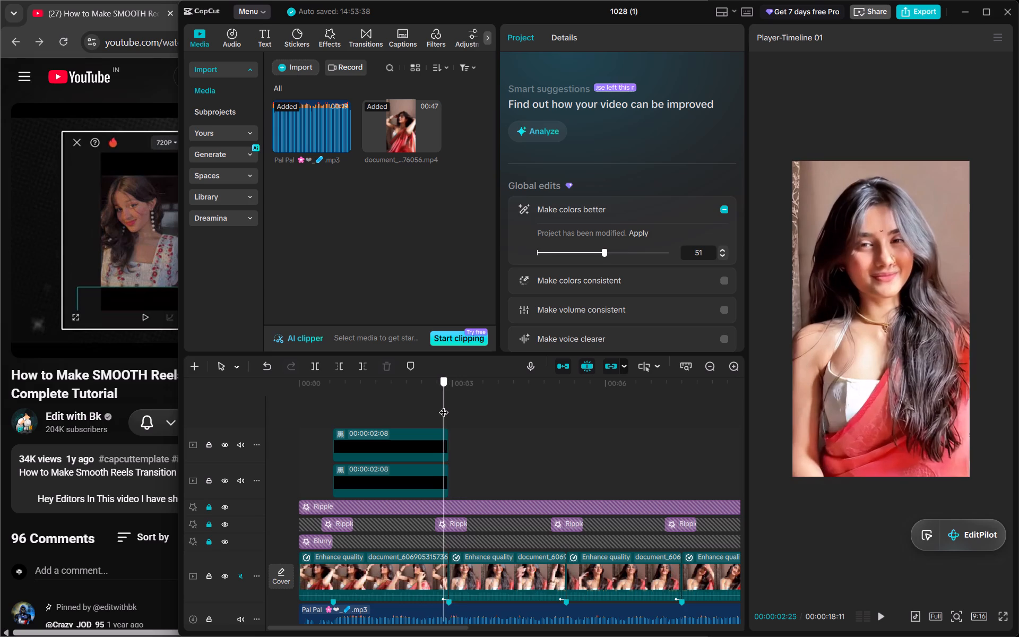
drag(444, 406, 439, 408)
click(140, 384)
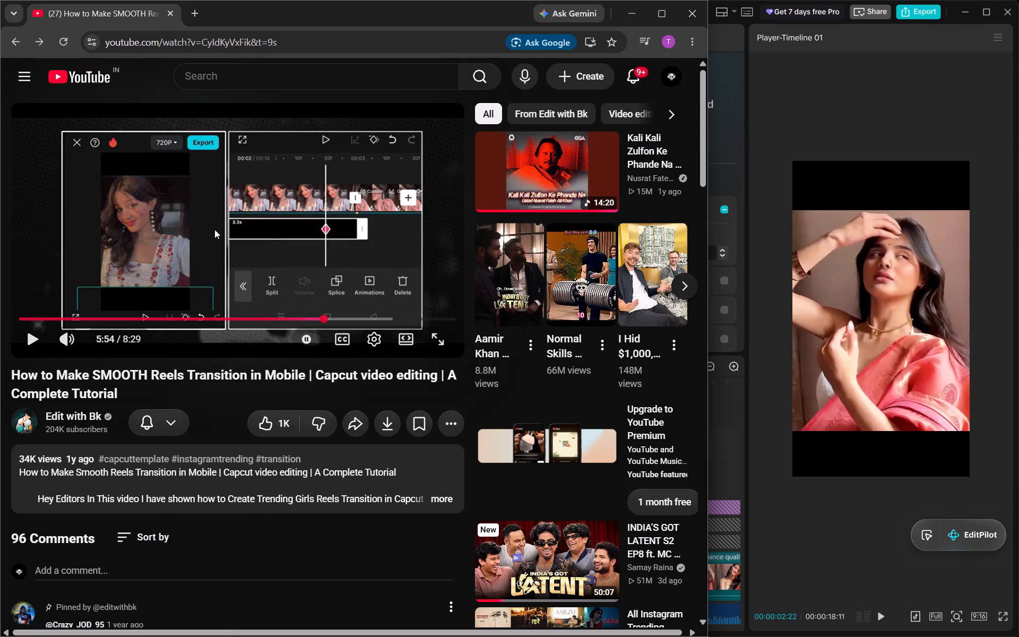
click(214, 229)
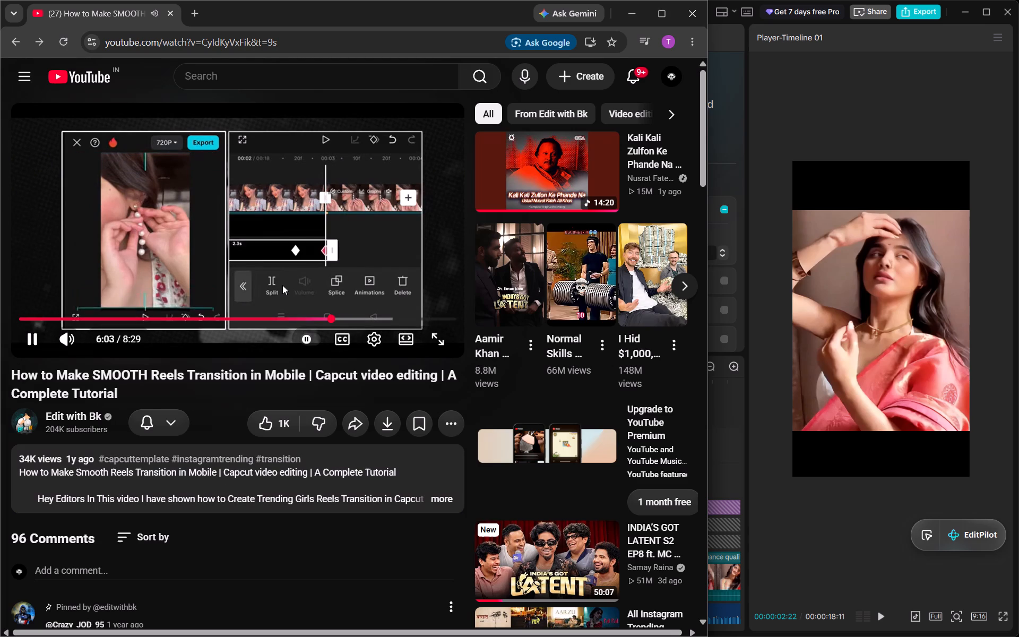
click(304, 252)
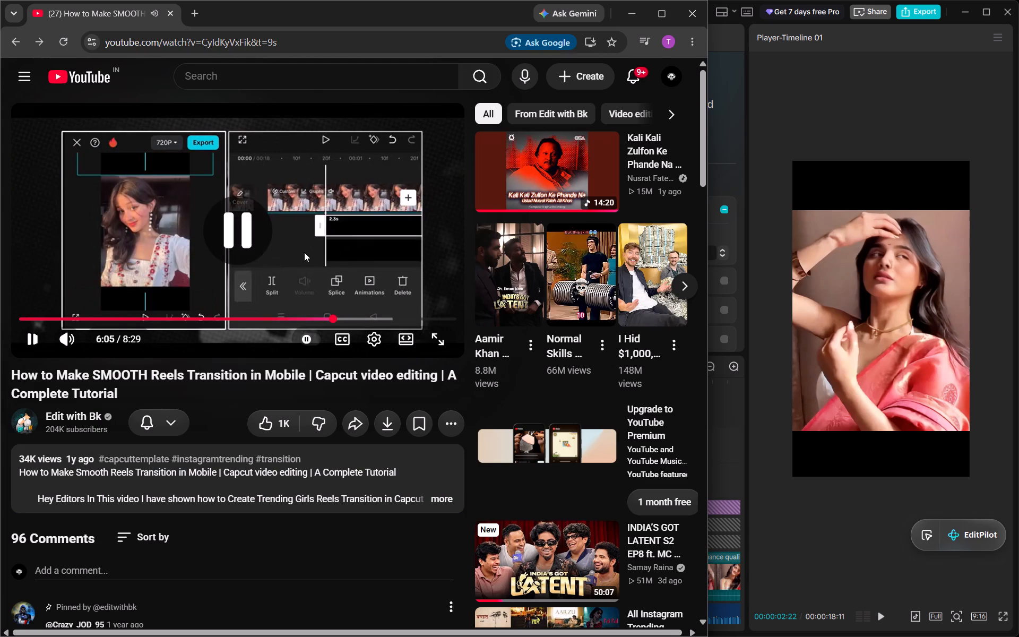
click(797, 139)
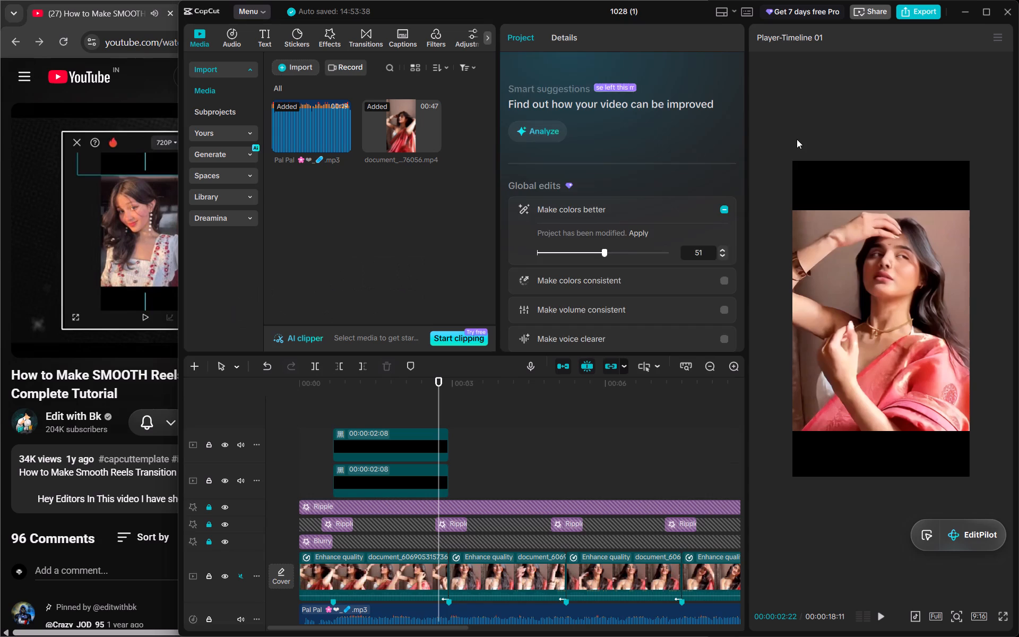
Add Transform keyframes at 00:00:02:27 to both black bars, keeping them at Y -1972 and Y 1928.
drag(437, 410, 445, 411)
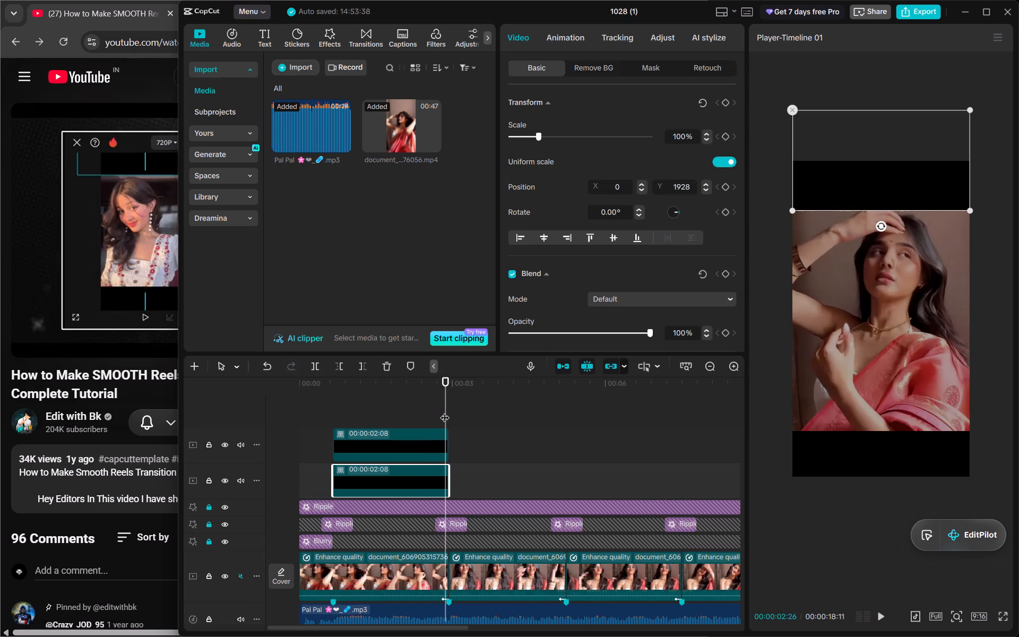
click(451, 489)
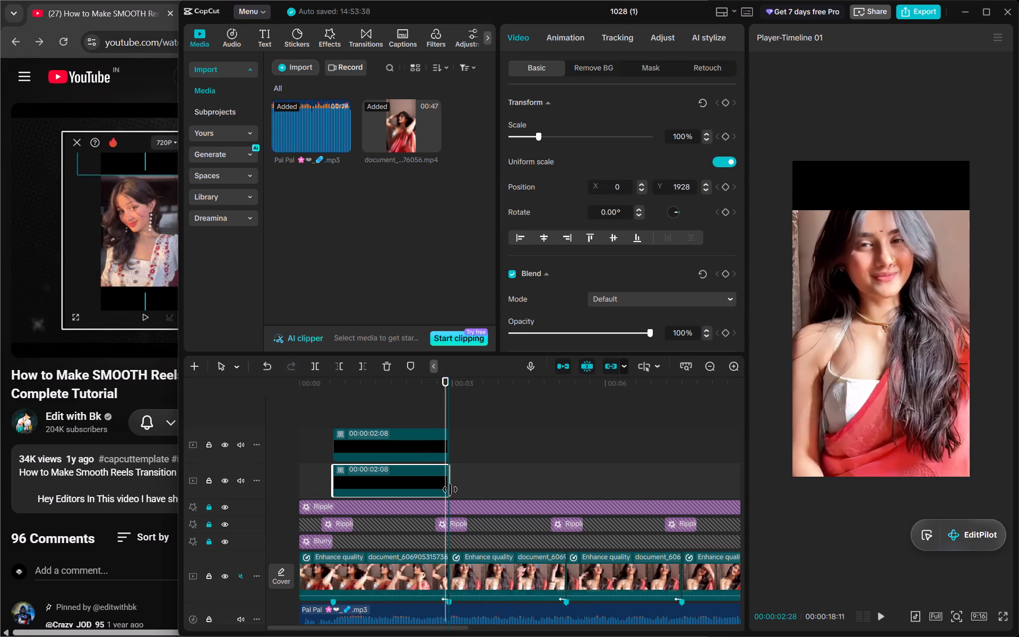
click(448, 449)
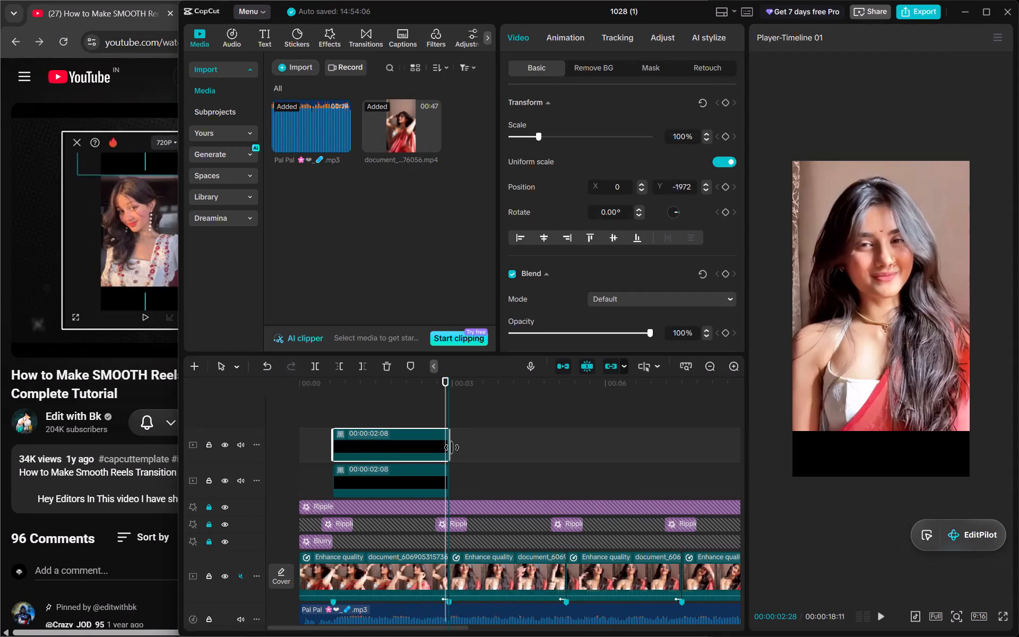
click(429, 448)
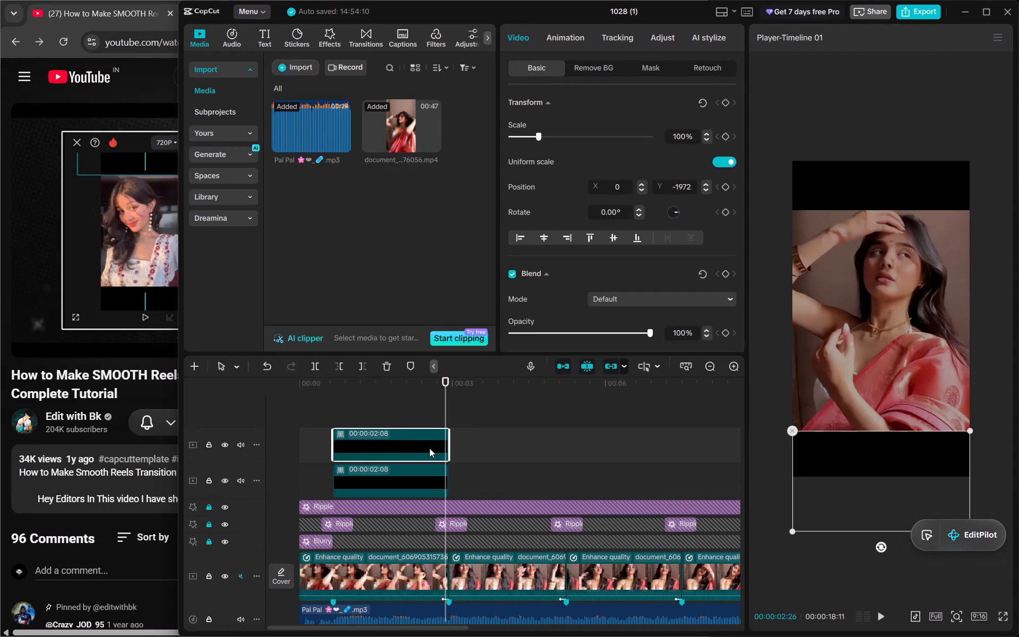
key(Right)
key(Right)
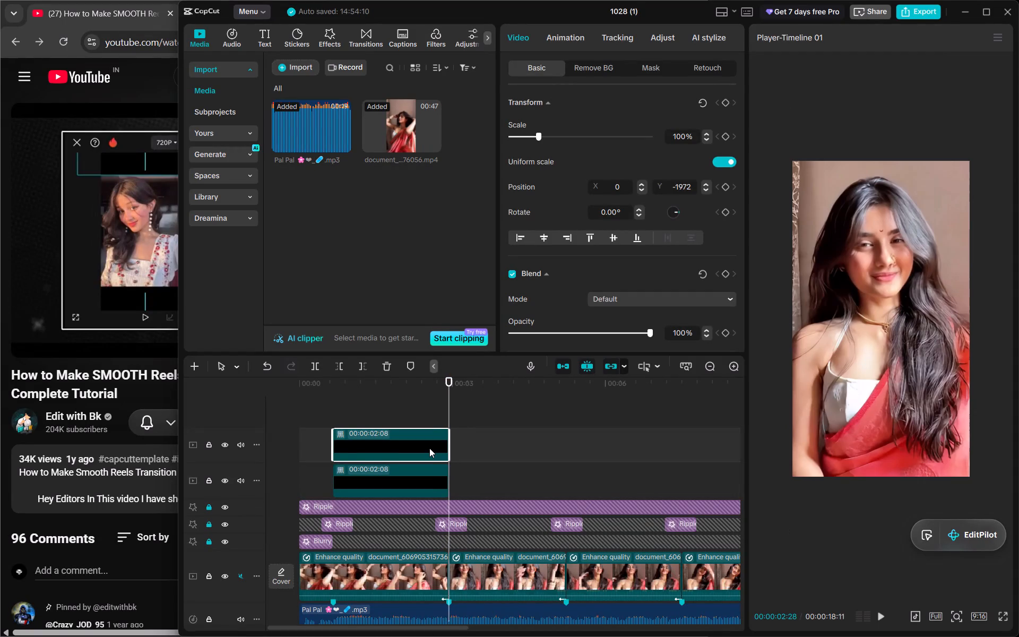
key(Left)
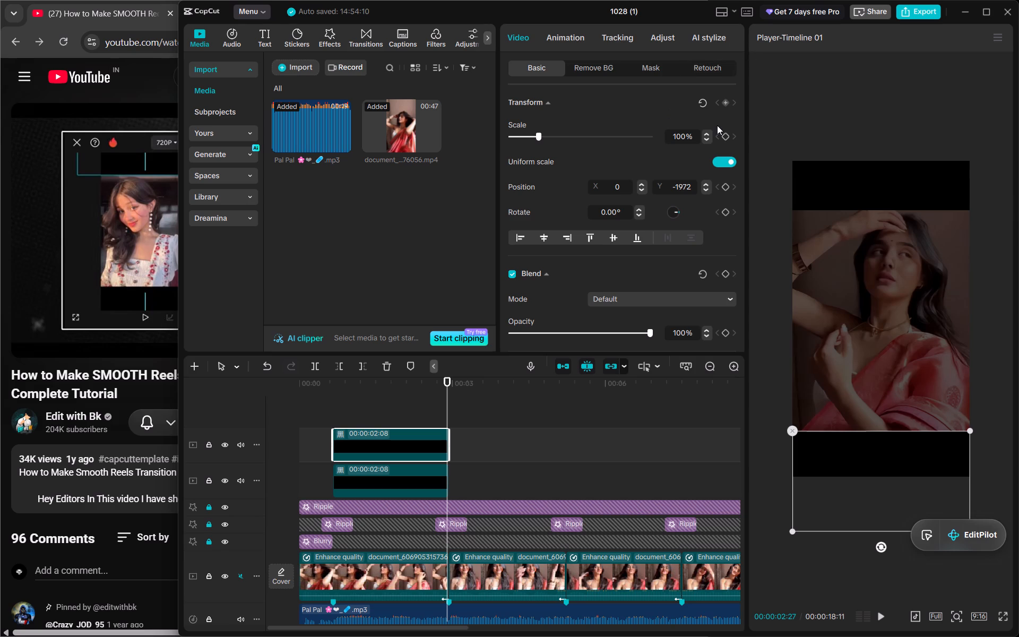
click(724, 103)
click(424, 475)
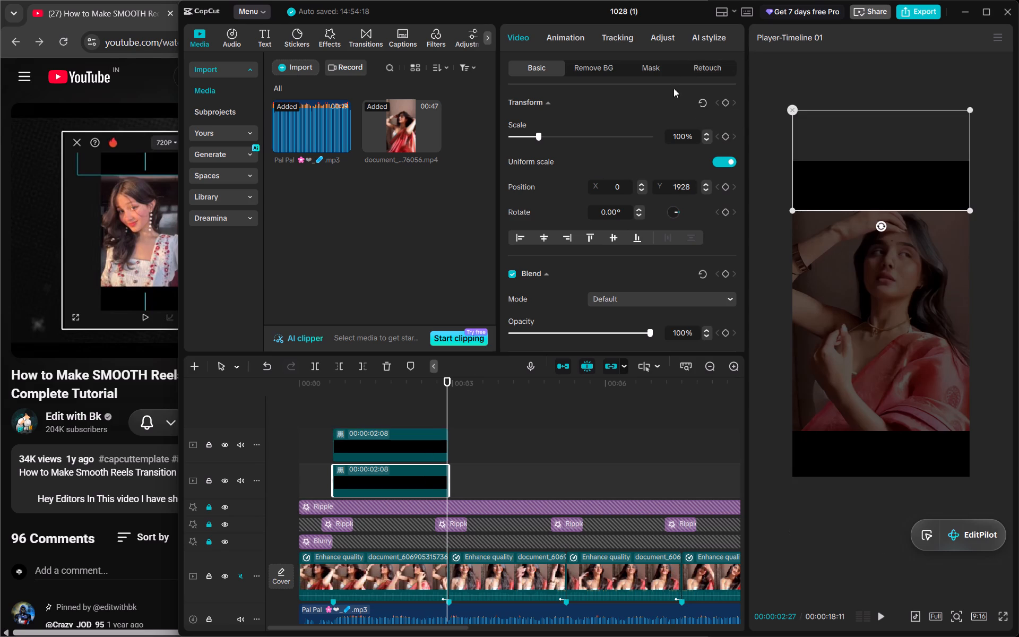
click(728, 102)
Keyframe the bottom black bar at 00:00:02:21 and move it just below the frame to position X 0, Y -2532.
click(425, 449)
key(Left)
key(Left)
key(Left)
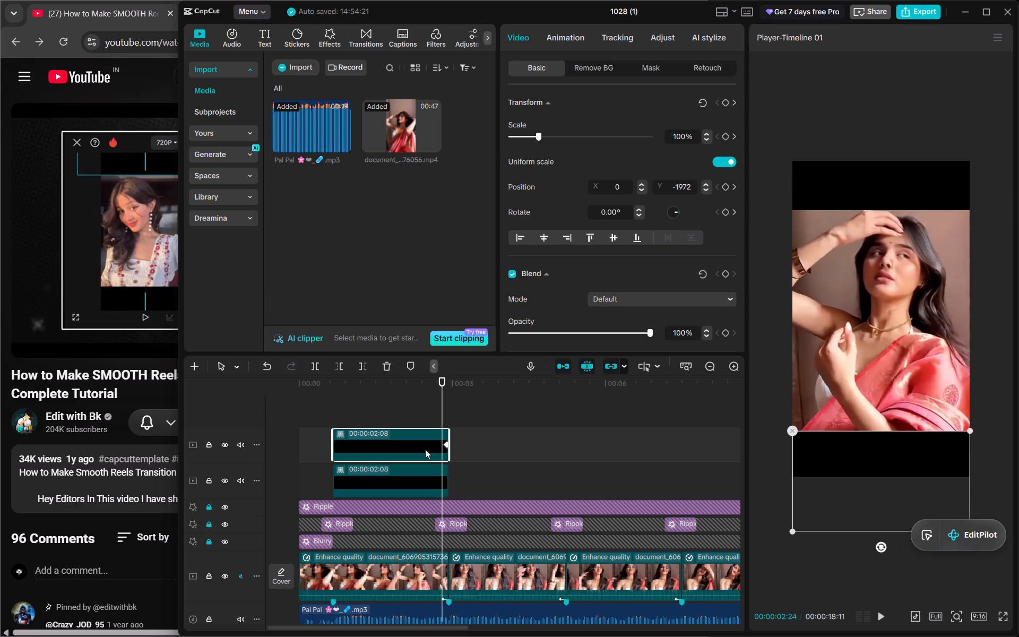
key(Left)
key(Left)
key(Left)
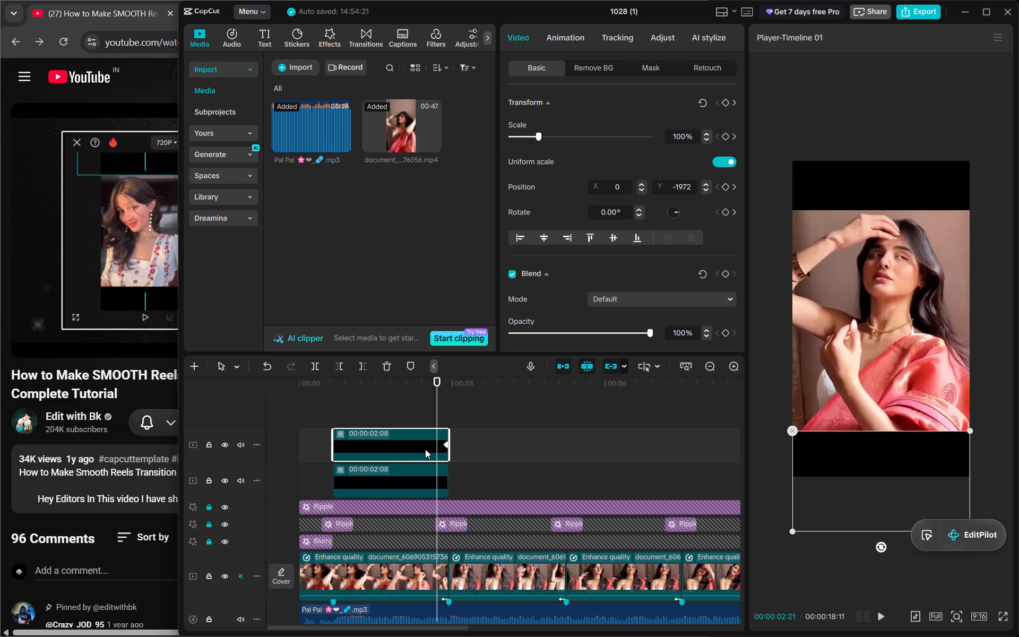
click(722, 101)
click(706, 184)
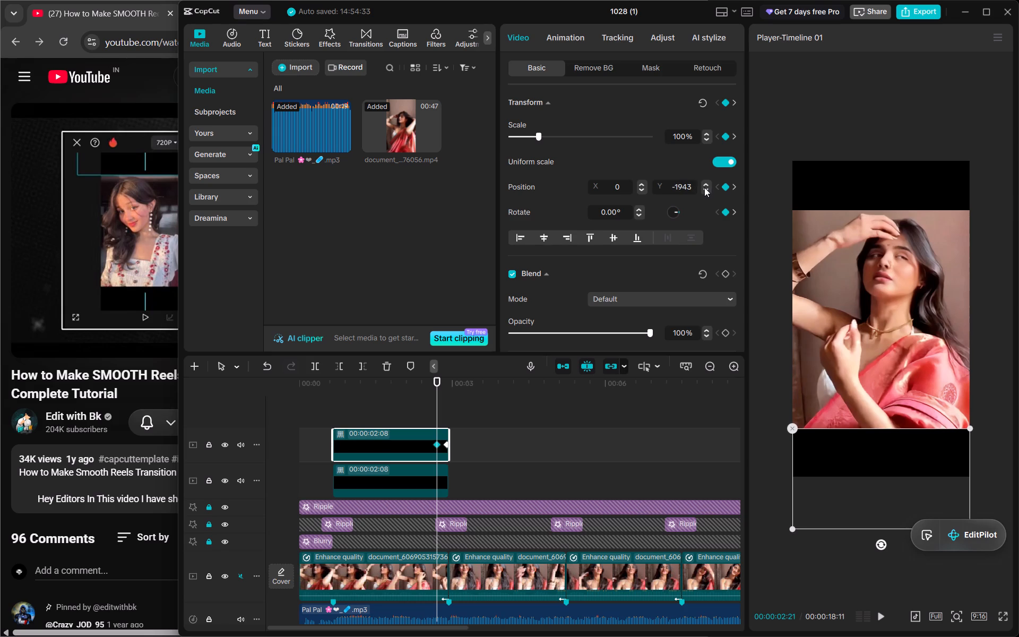
click(704, 187)
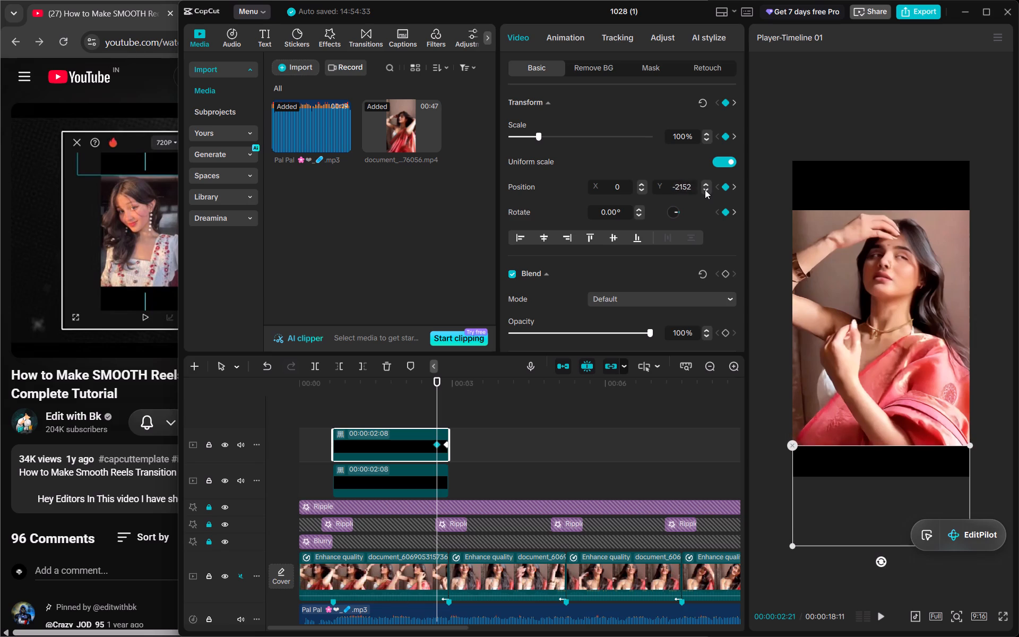
drag(852, 457, 856, 479)
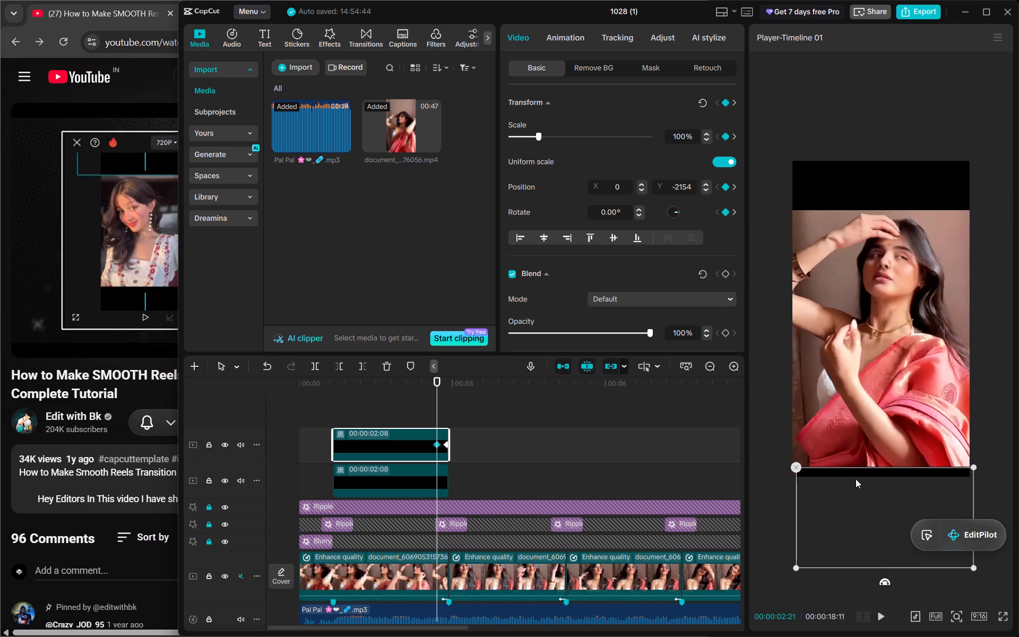
drag(856, 479, 853, 486)
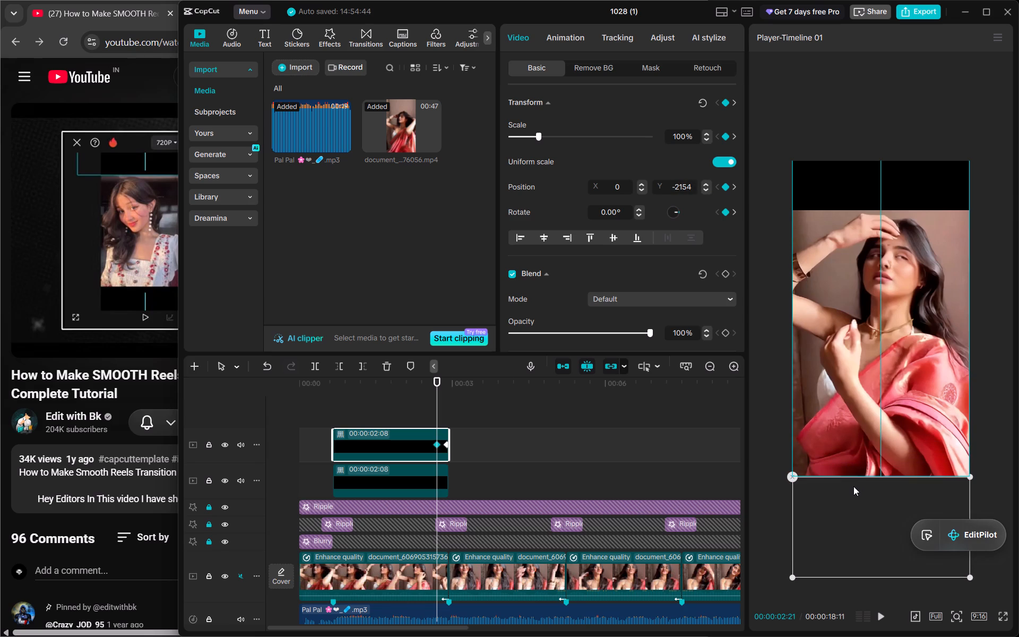
drag(853, 486, 852, 484)
click(852, 484)
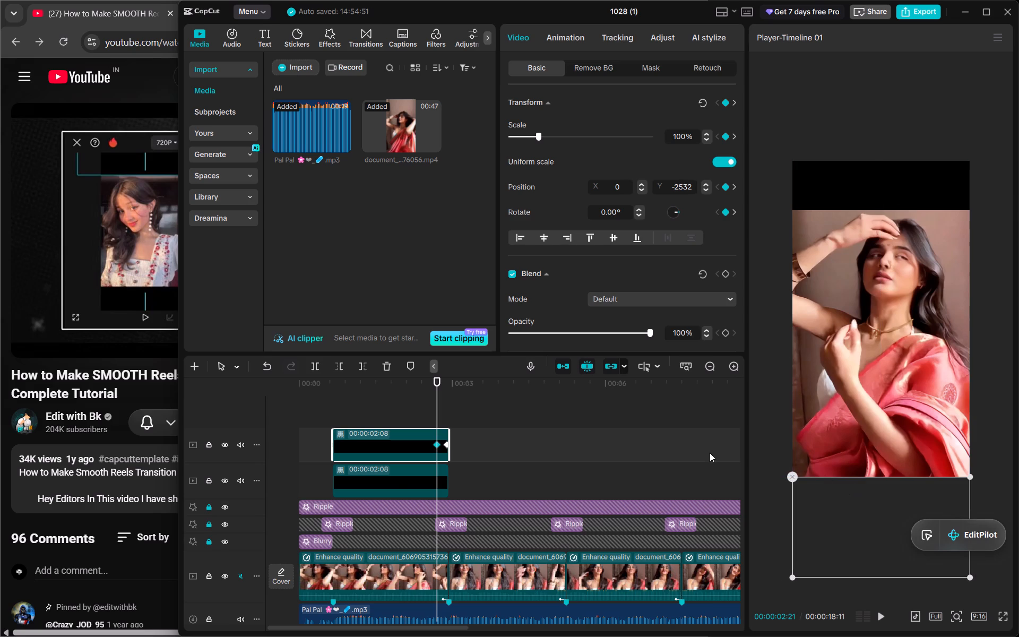
Keyframe the top black bar at 00:00:02:21 and move it just above the frame to position Y 2532.
click(393, 485)
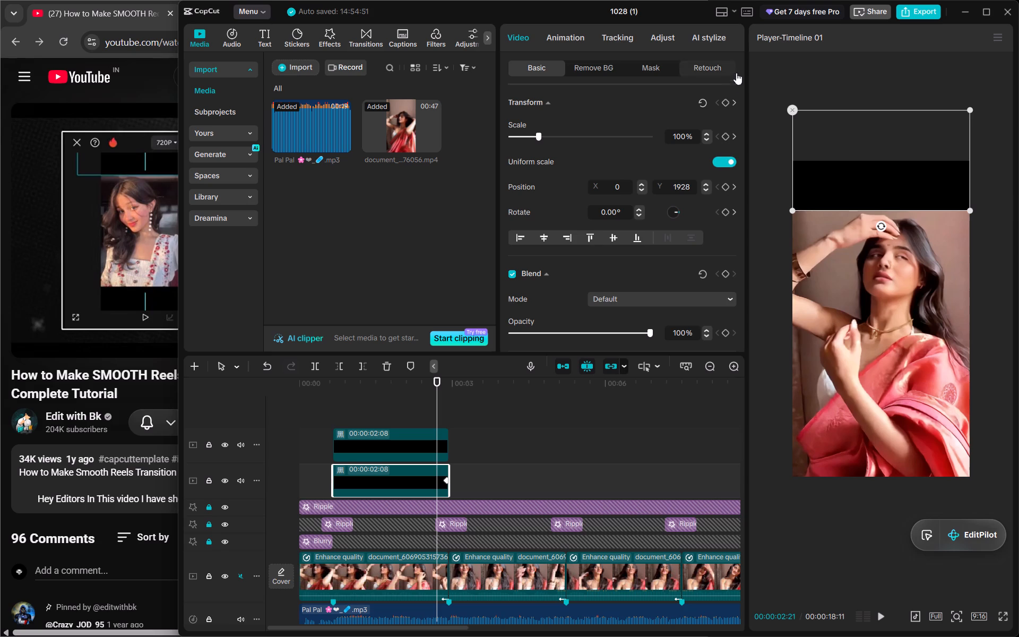
click(726, 101)
drag(851, 158, 851, 137)
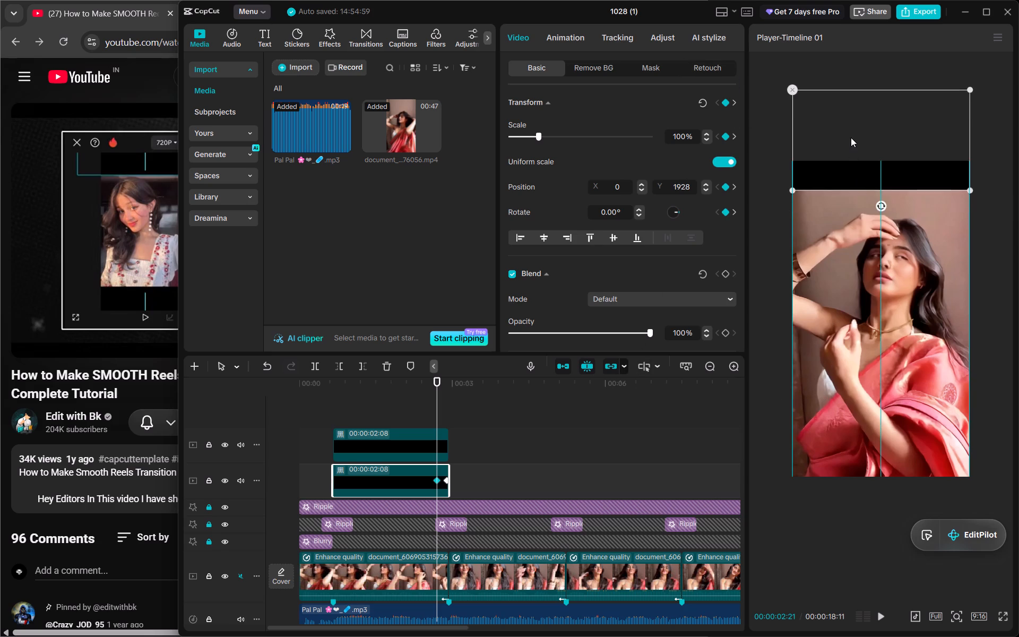
drag(851, 137, 849, 111)
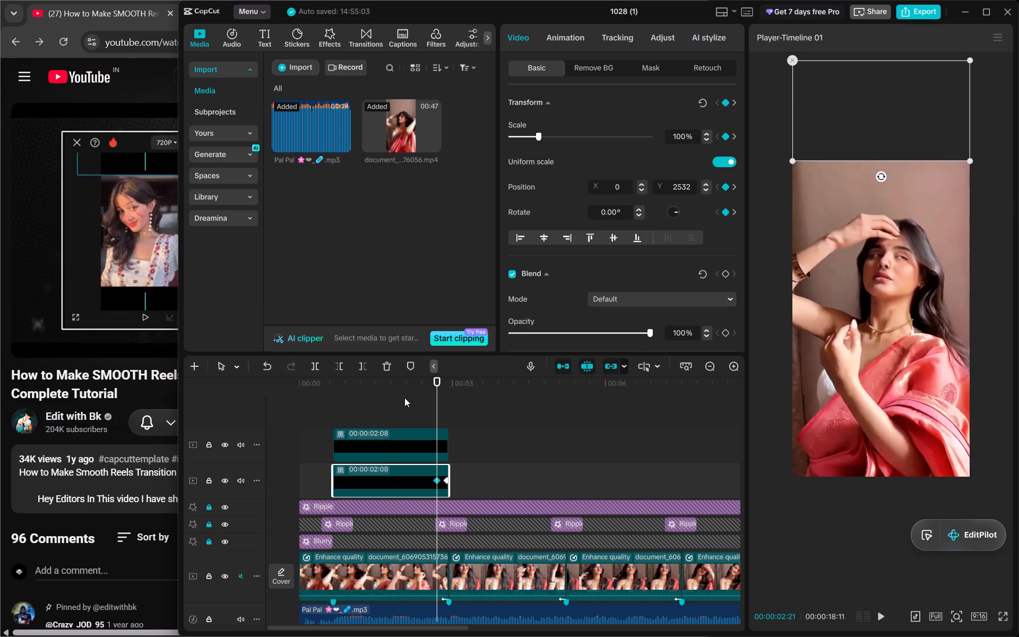
Play and scrub through the first clip to review the black bars' closing animation at the transition.
click(404, 398)
drag(404, 398, 338, 383)
key(space)
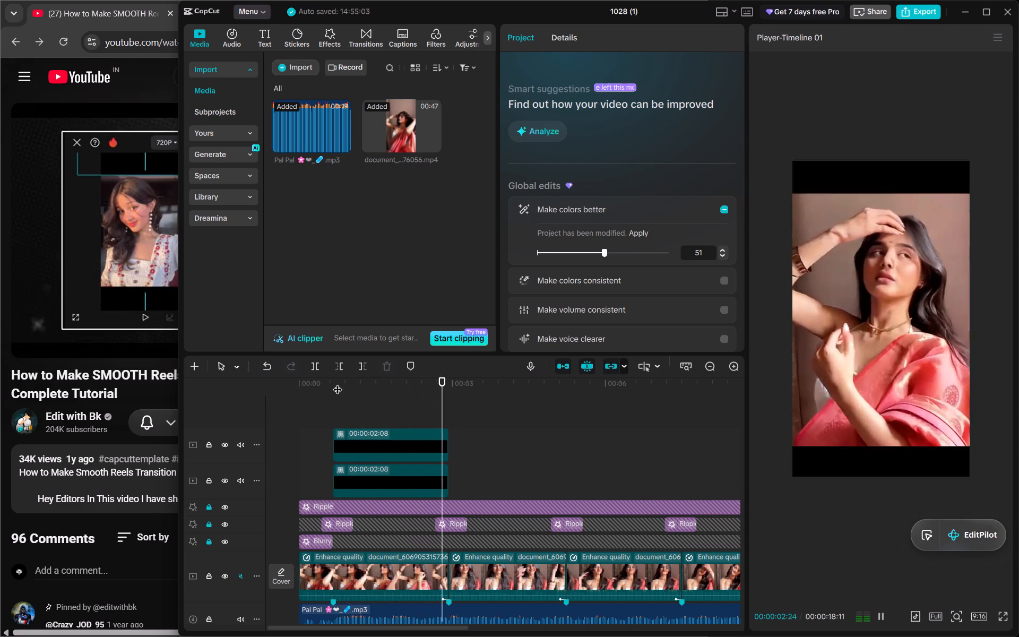
key(space)
drag(362, 388, 364, 388)
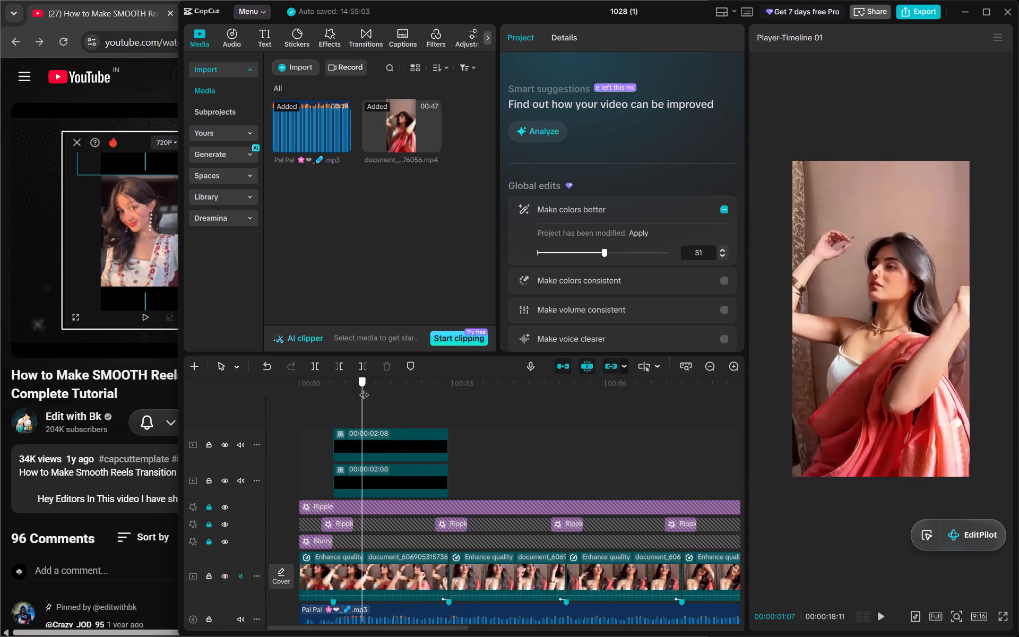
drag(364, 388, 451, 398)
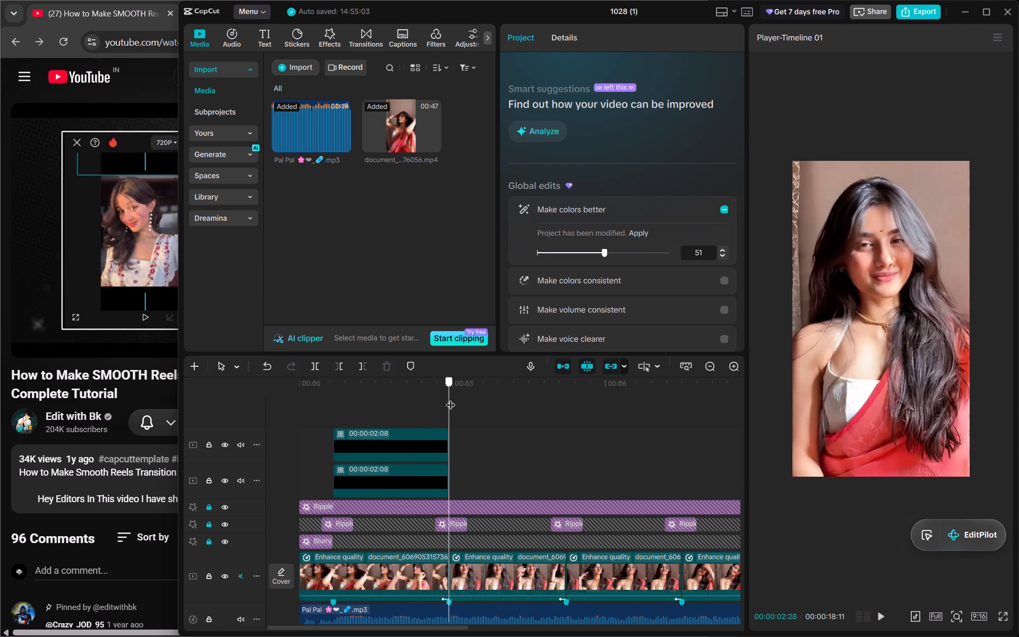
drag(451, 398, 441, 407)
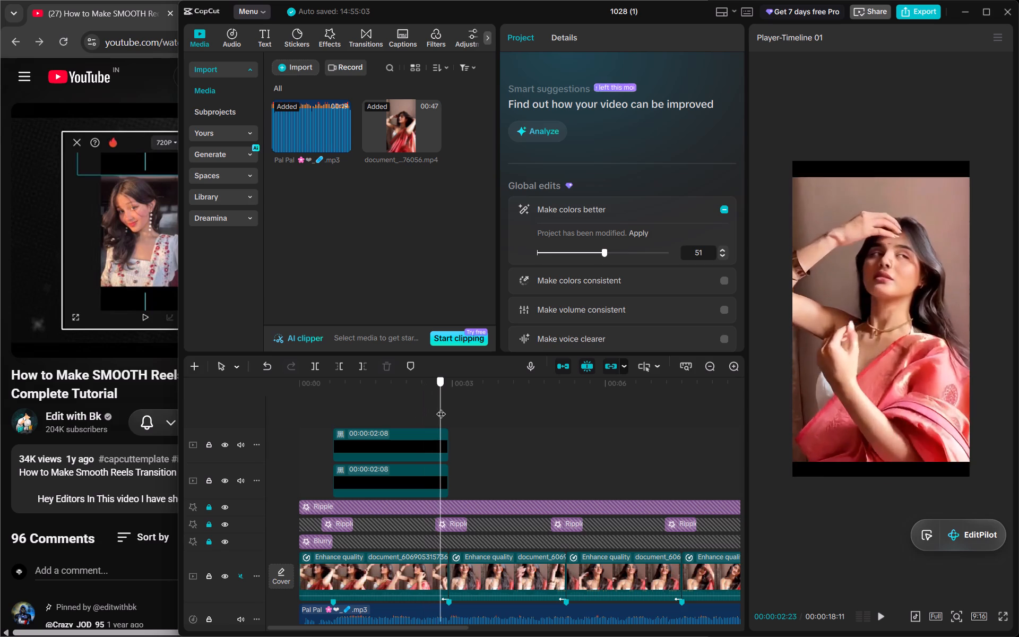
drag(441, 407, 401, 408)
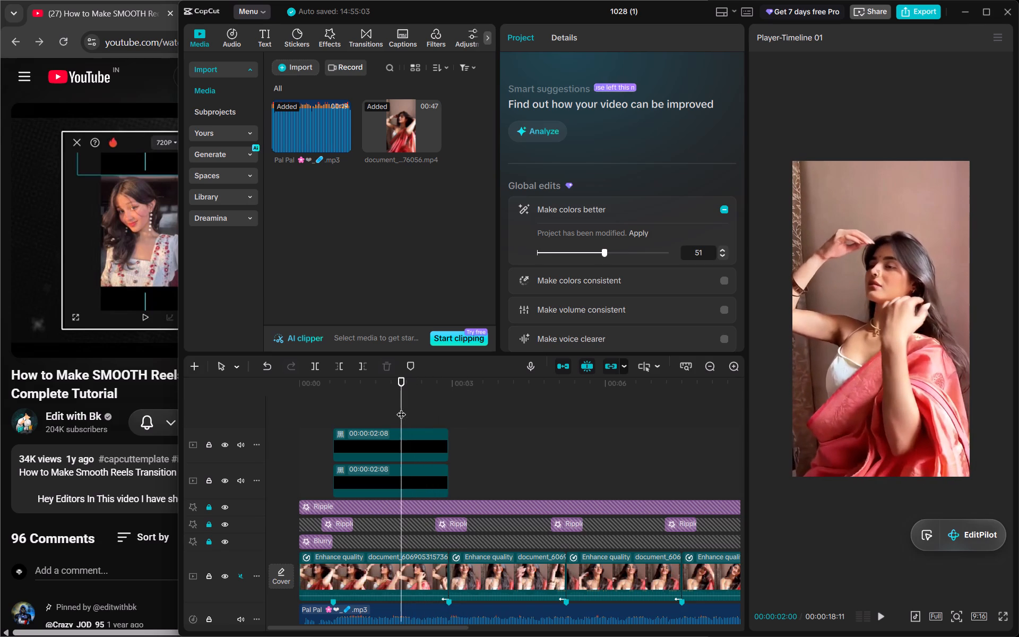
Switch to Chrome and review the tutorial around 6:02 to 6:11 on keyframing the bars at the overlays' start, pausing at about 6:07.
click(154, 400)
click(246, 229)
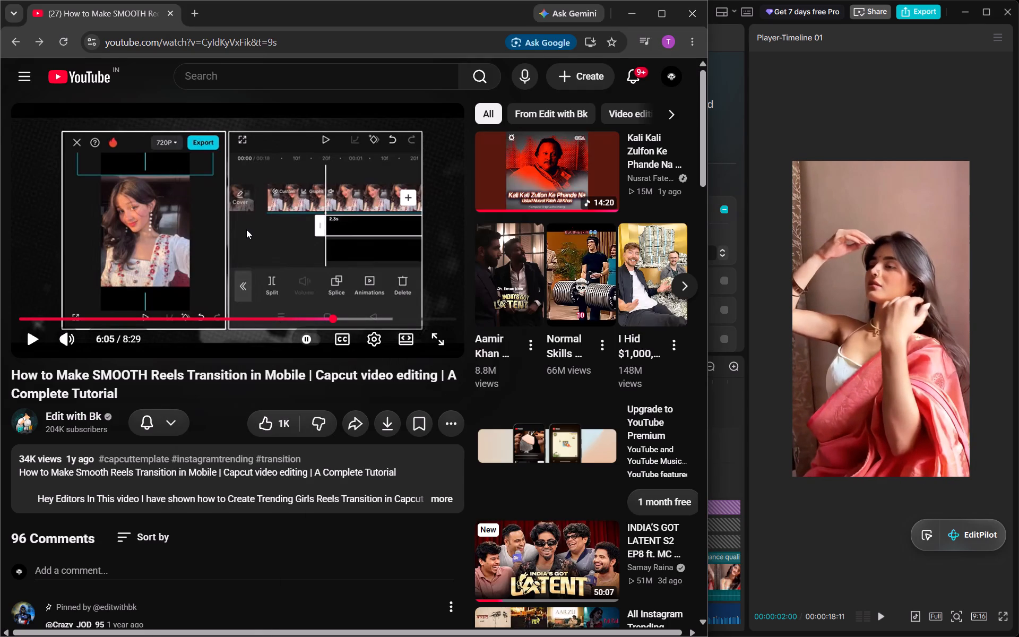
key(Right)
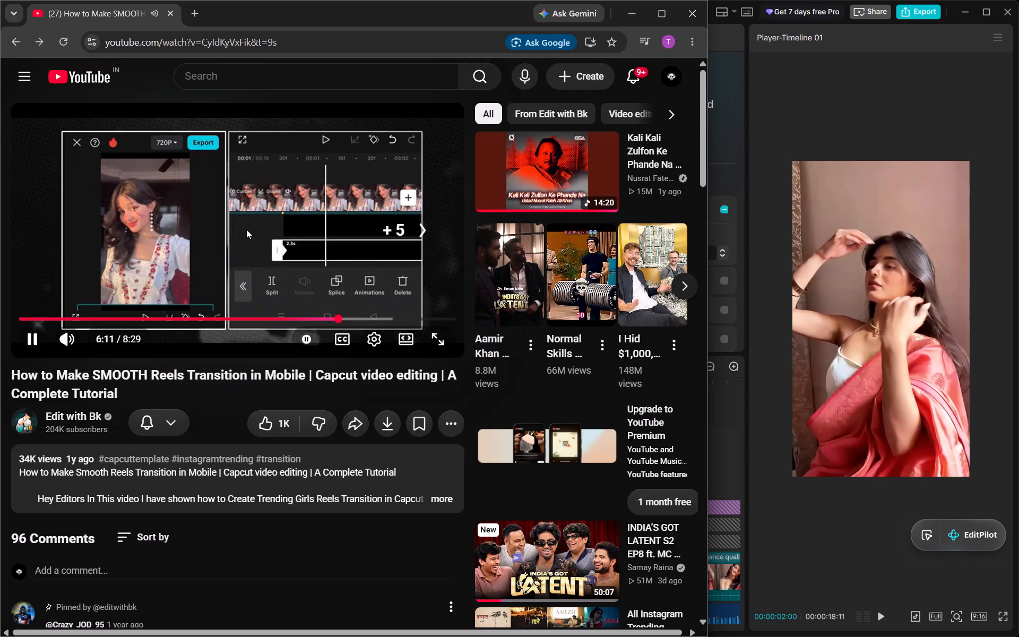
key(Right)
key(Left)
key(Left)
key(Left)
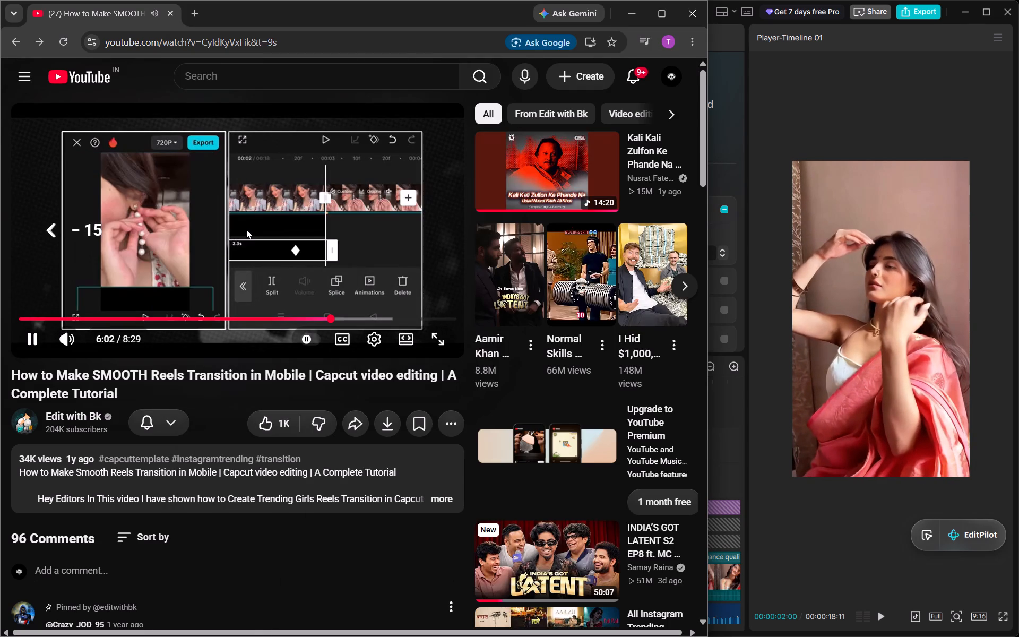
key(Left)
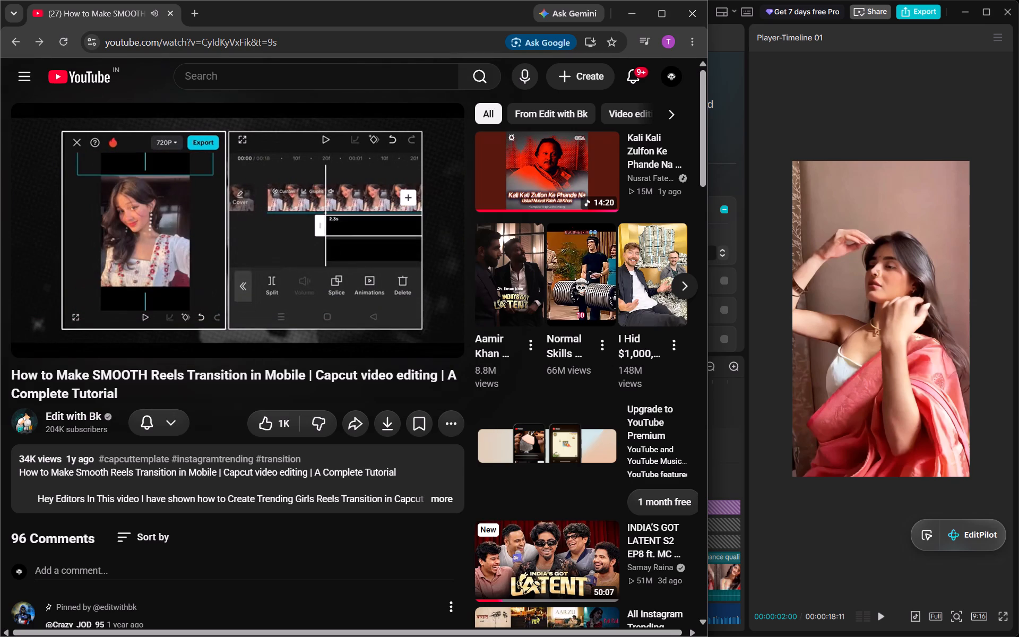
click(304, 248)
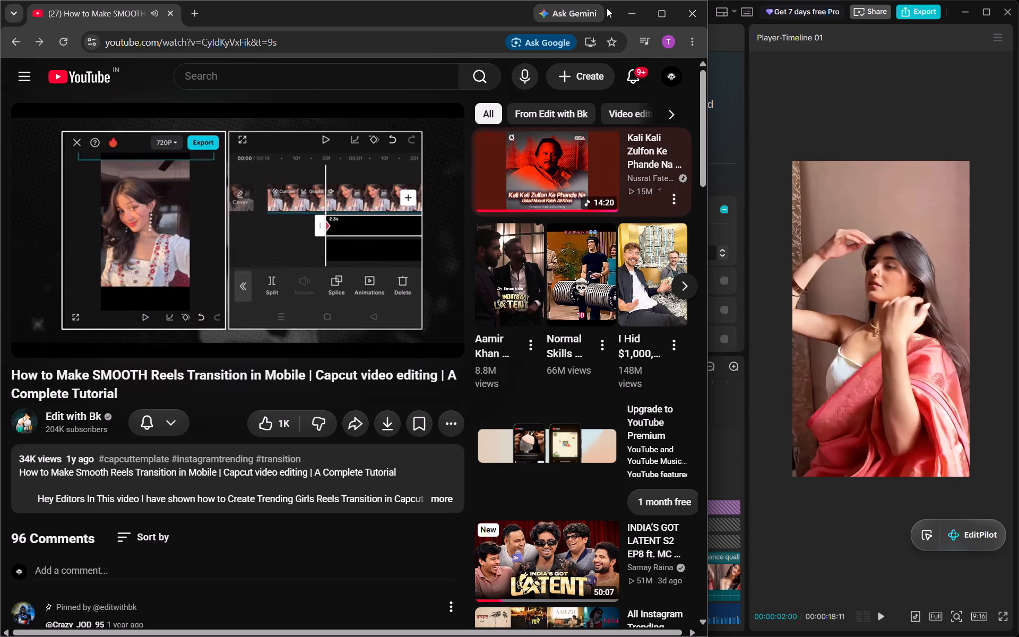
Maximize the Chrome window, look over the tutorial page's comments, and open a new tab.
click(662, 19)
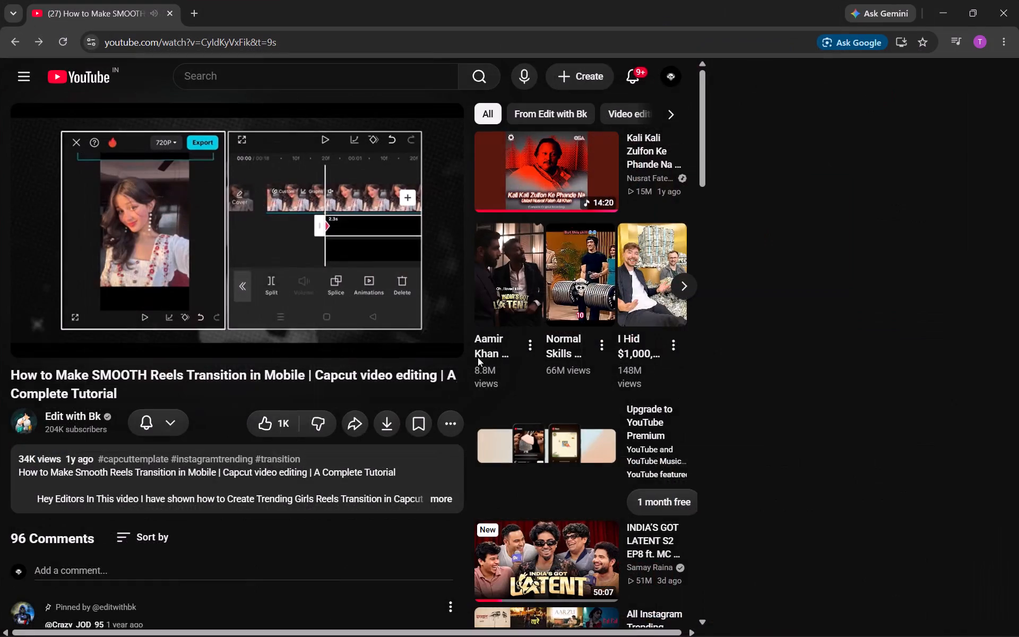
scroll(456, 381, down, 4)
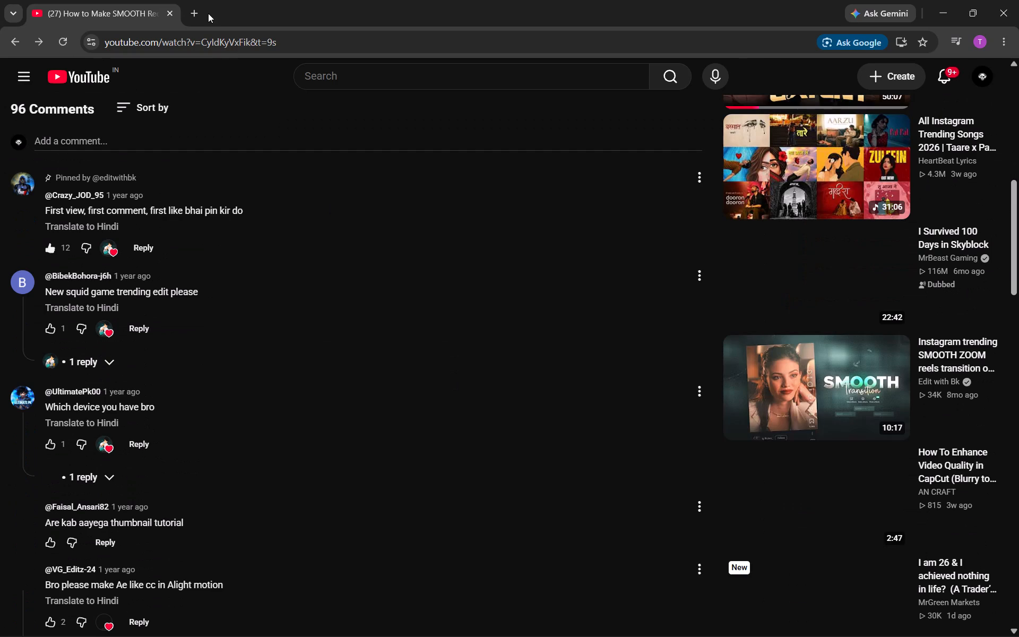
click(197, 10)
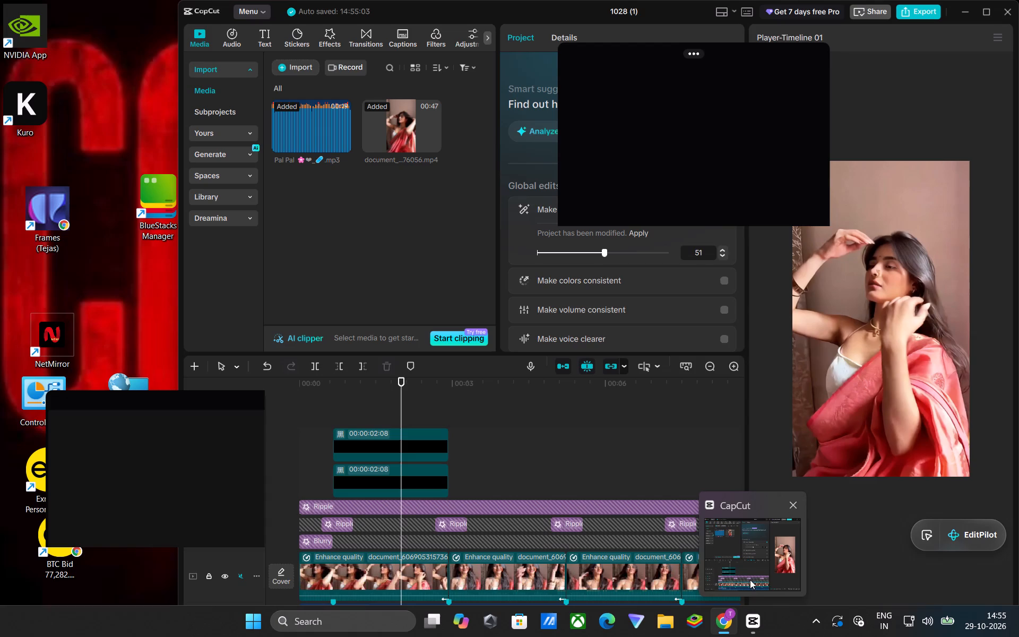
Close the empty new tab, return to the video at the start of the tutorial page, and switch to CapCut.
double_click(702, 630)
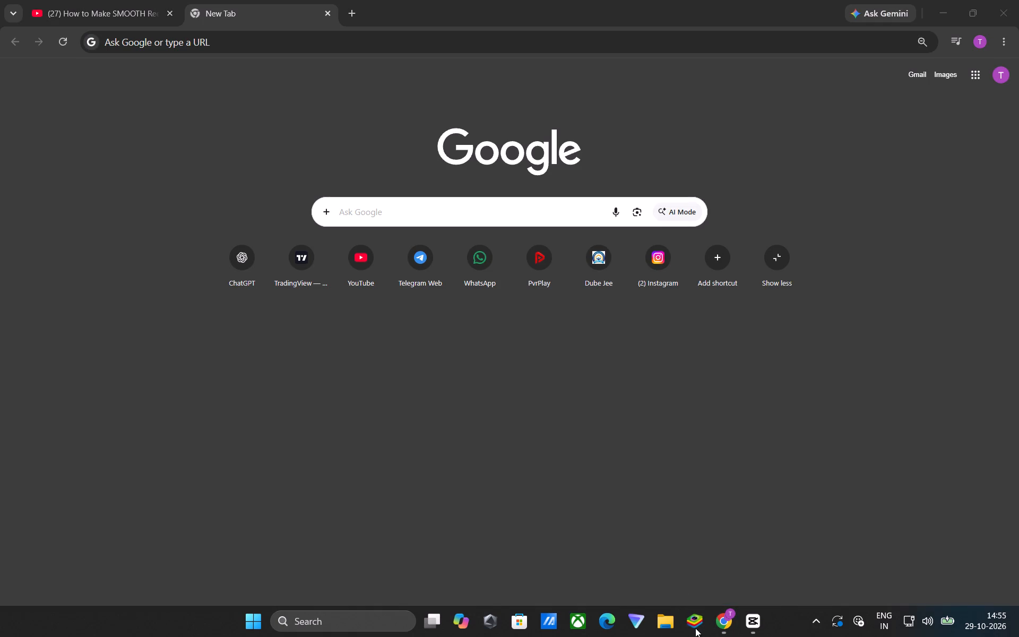
click(618, 484)
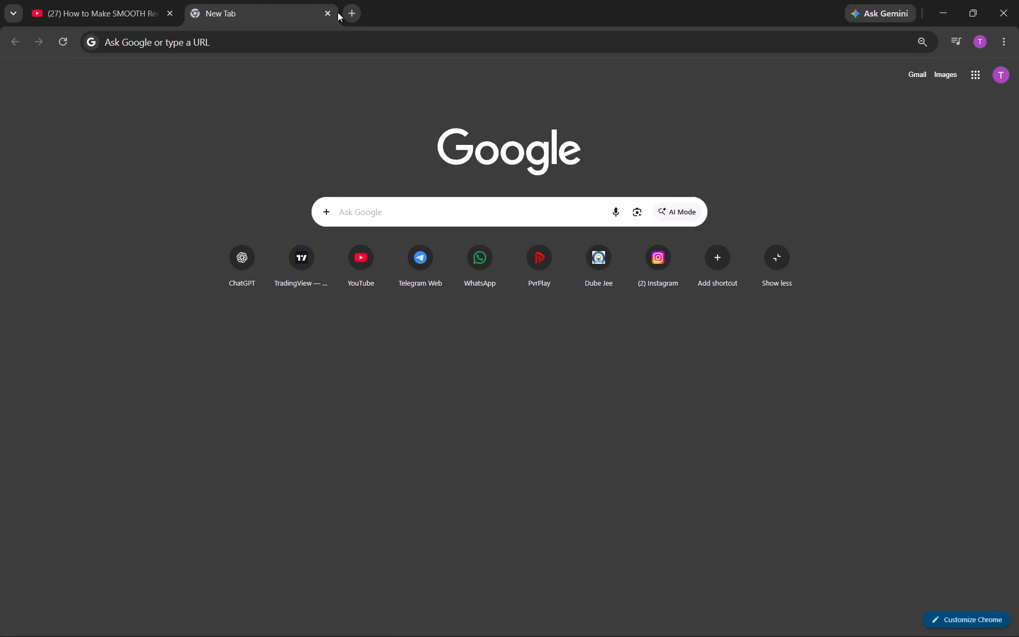
click(323, 15)
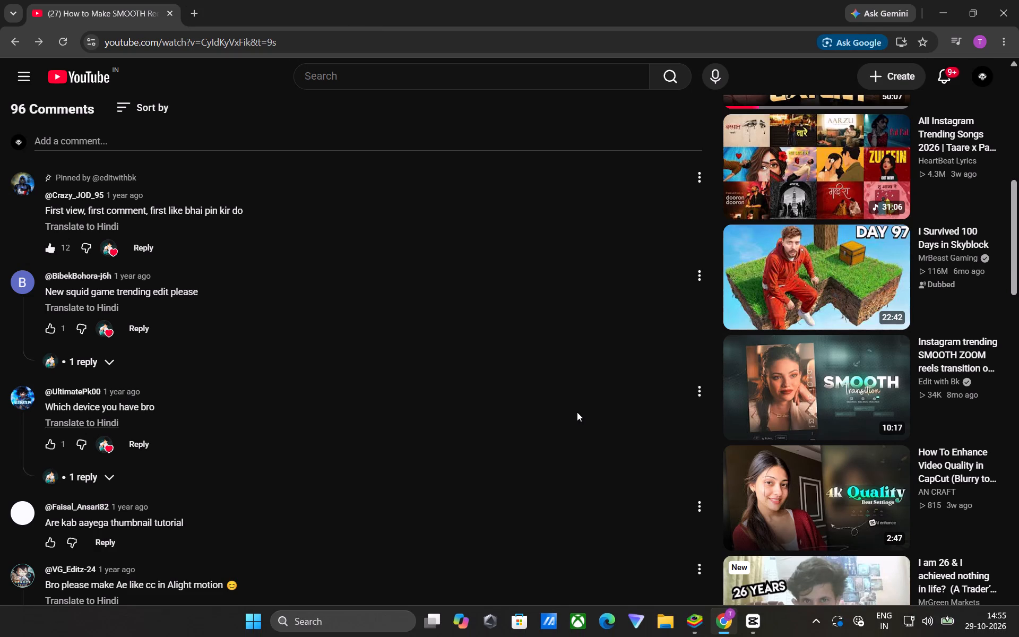
scroll(577, 412, up, 6)
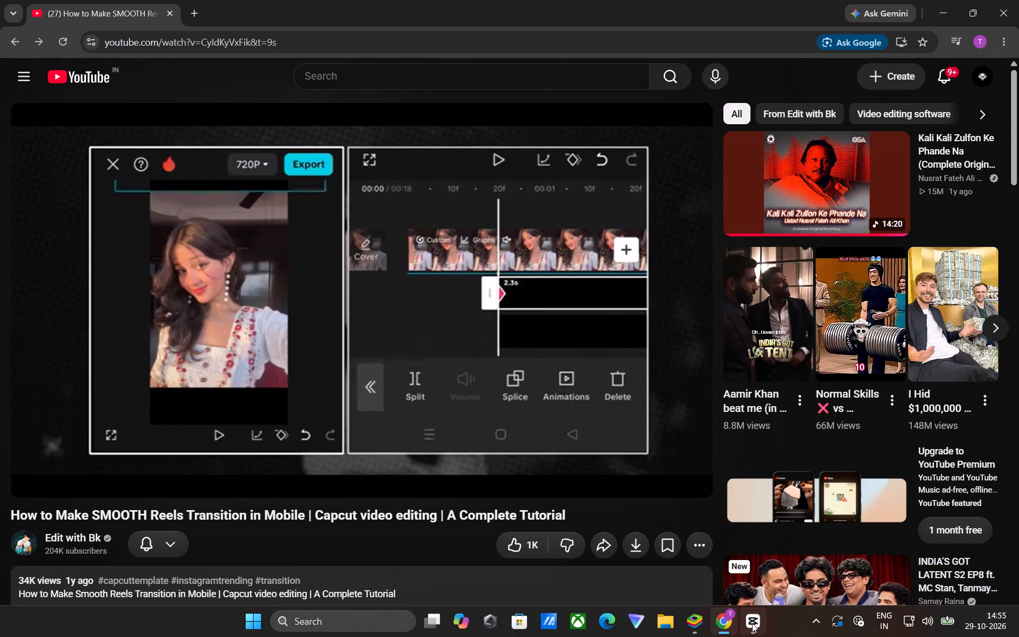
click(752, 623)
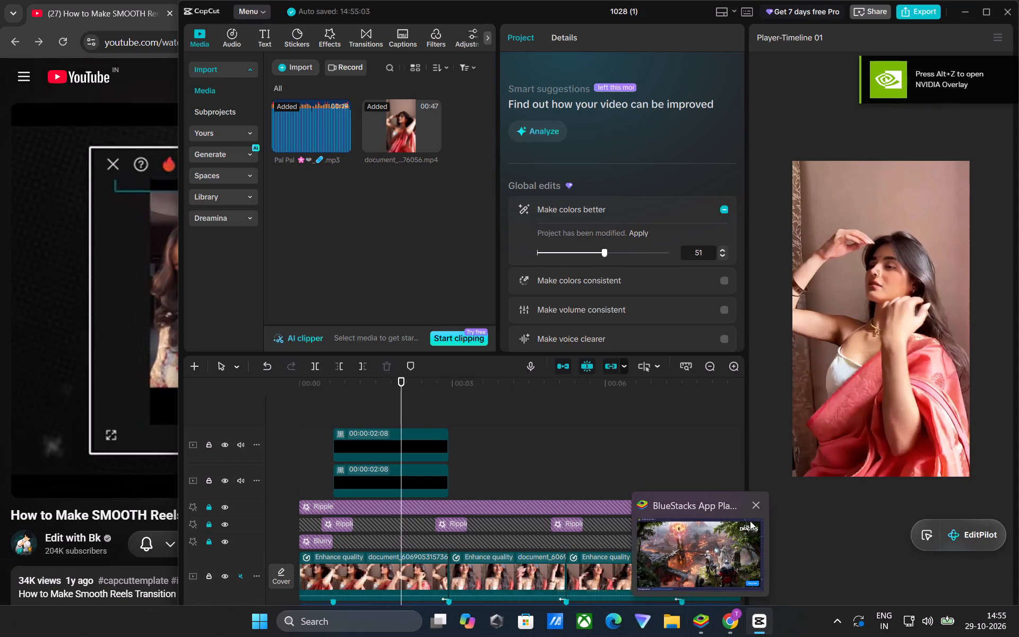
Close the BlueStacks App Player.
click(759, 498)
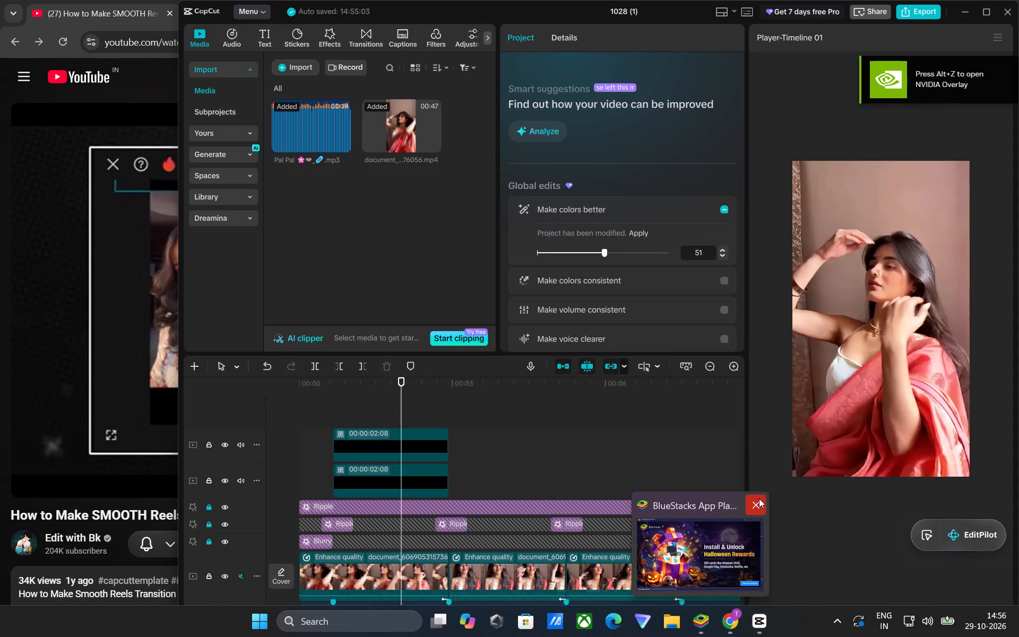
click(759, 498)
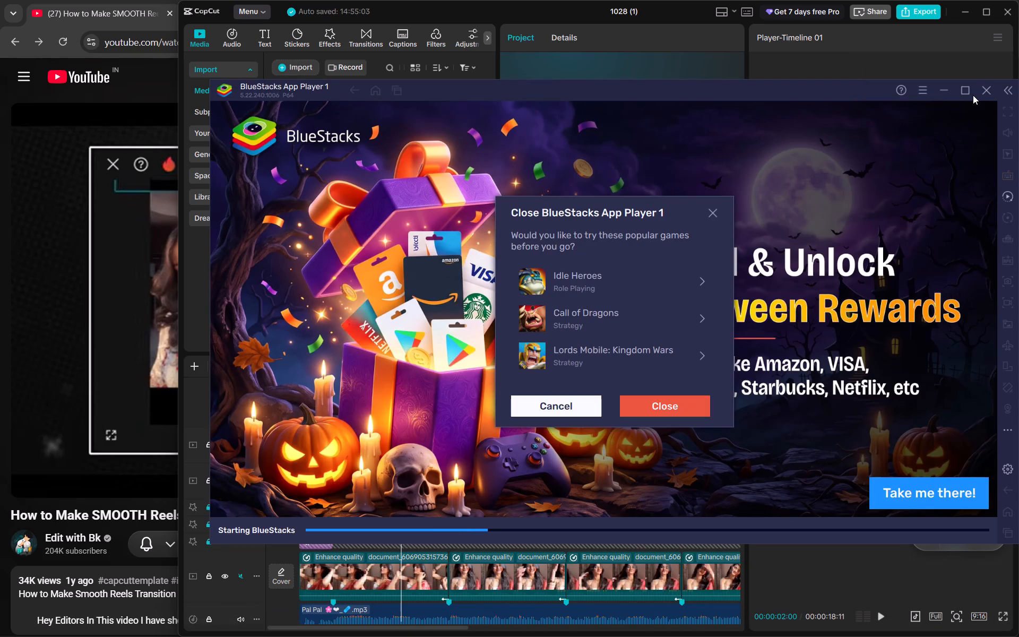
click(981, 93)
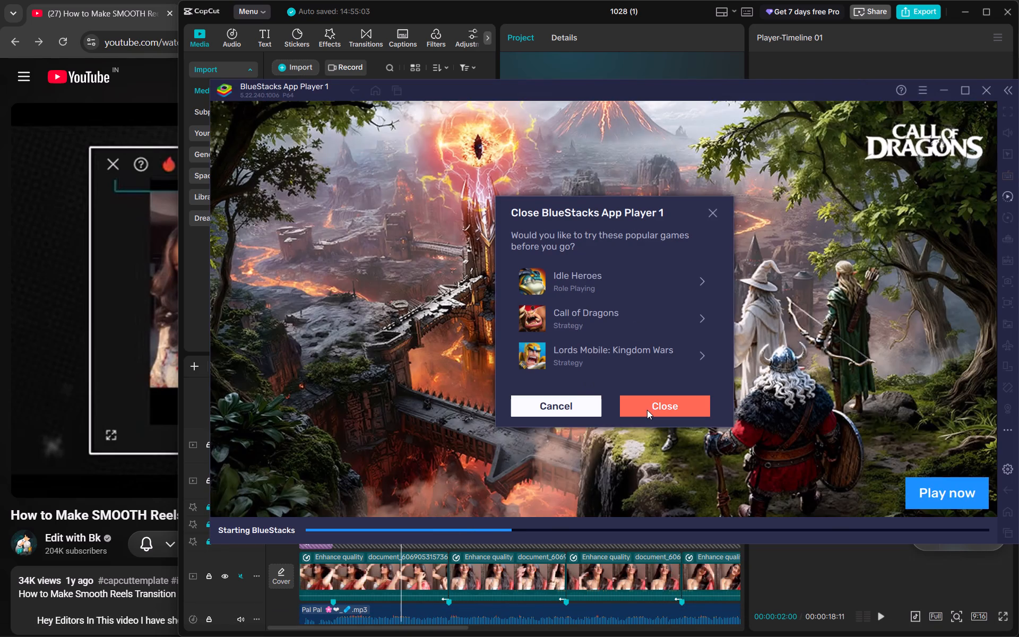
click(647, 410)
At the bottom black bar's 00:00:02:21 keyframe, raise the bar into the frame to position Y -2048.
drag(400, 403, 377, 406)
click(390, 446)
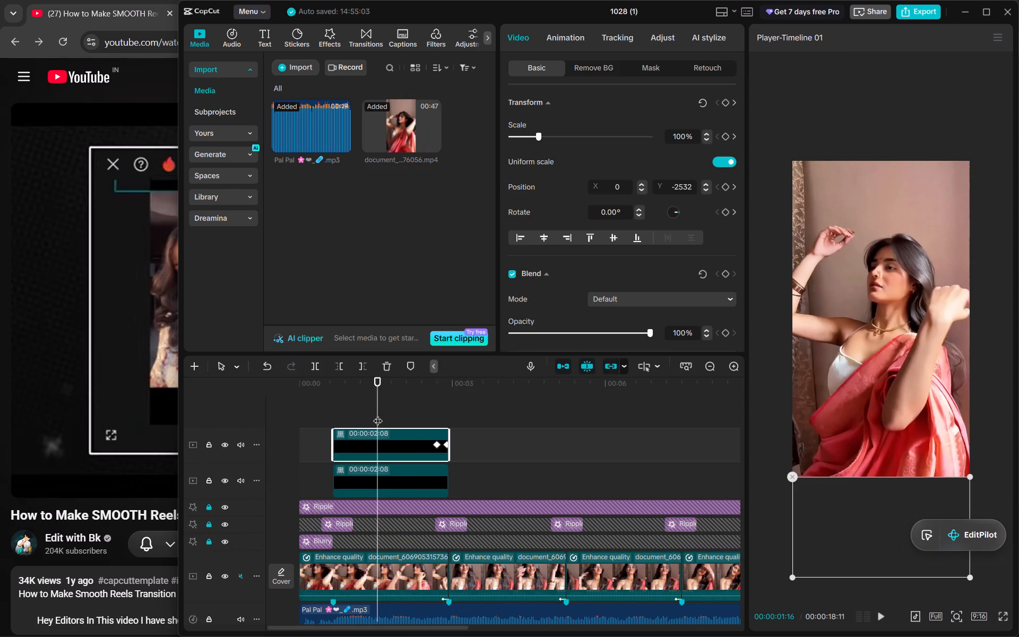
drag(378, 414, 330, 407)
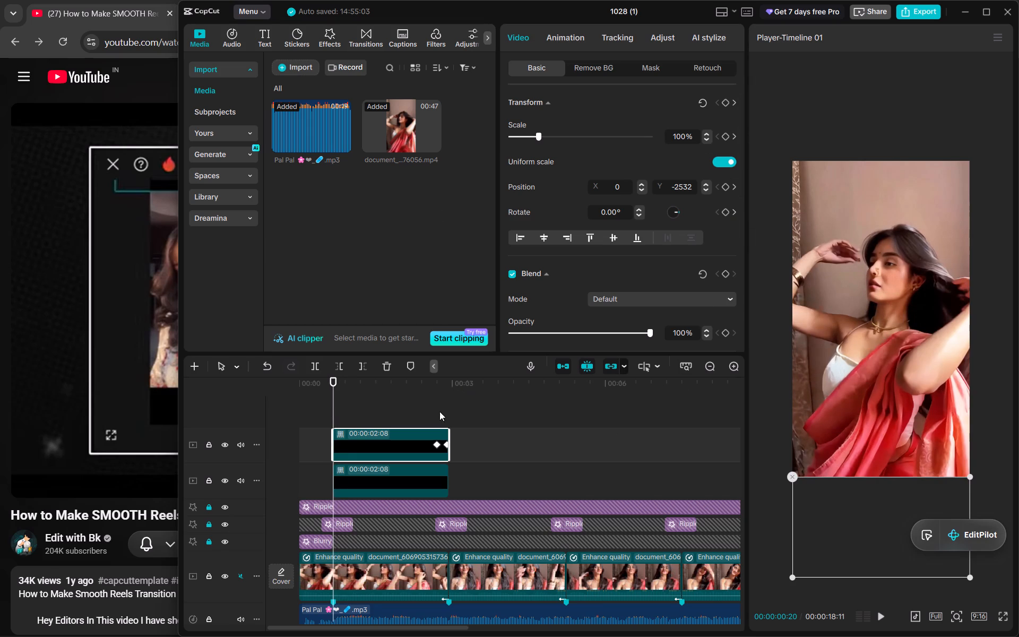
click(434, 383)
drag(434, 383, 439, 384)
click(435, 445)
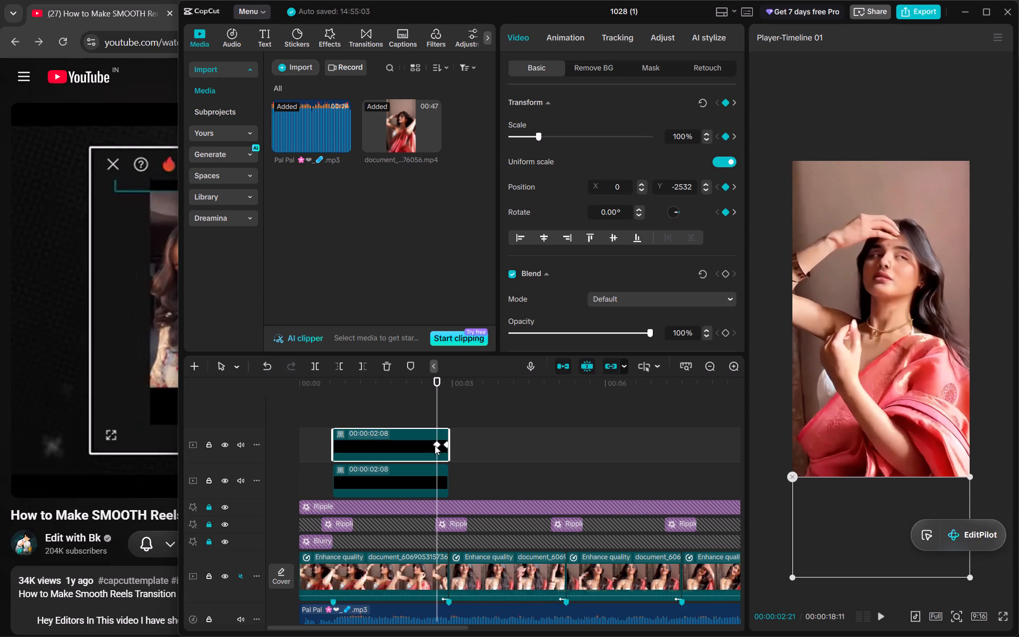
drag(818, 501, 818, 498)
drag(818, 498, 816, 479)
drag(821, 487, 818, 469)
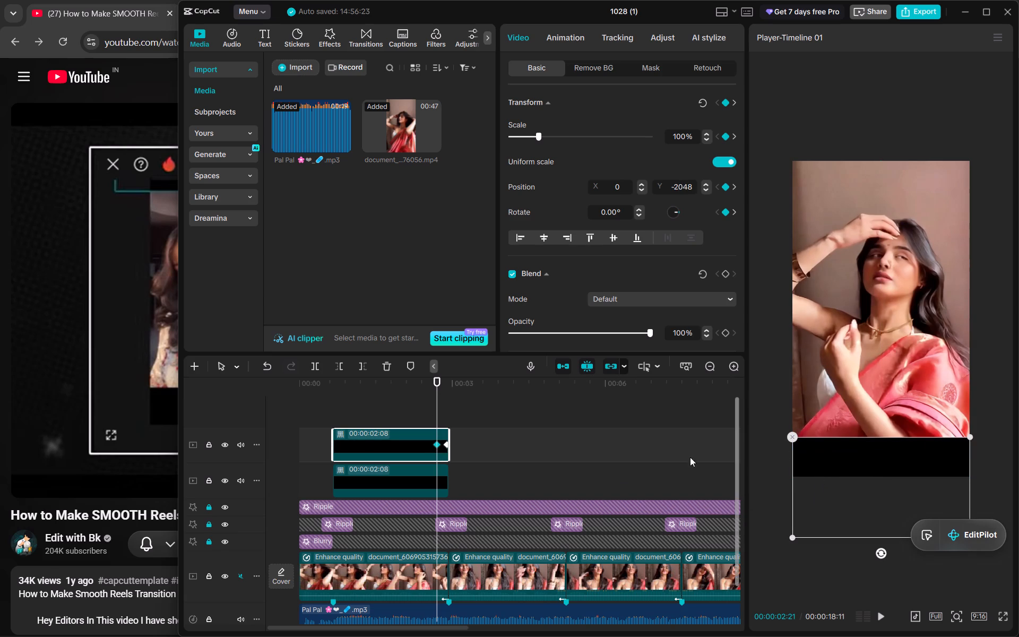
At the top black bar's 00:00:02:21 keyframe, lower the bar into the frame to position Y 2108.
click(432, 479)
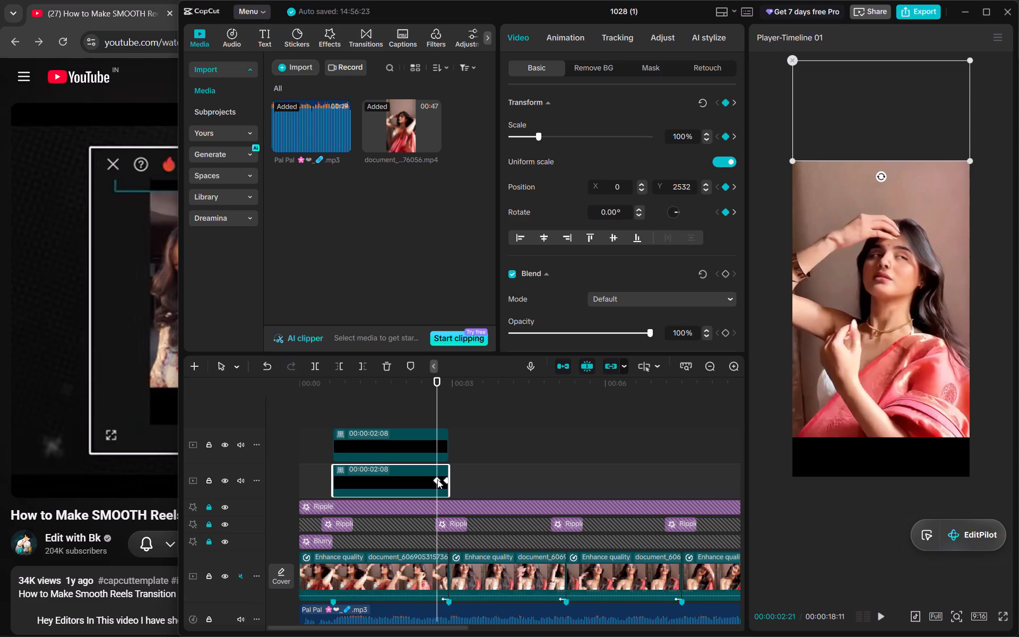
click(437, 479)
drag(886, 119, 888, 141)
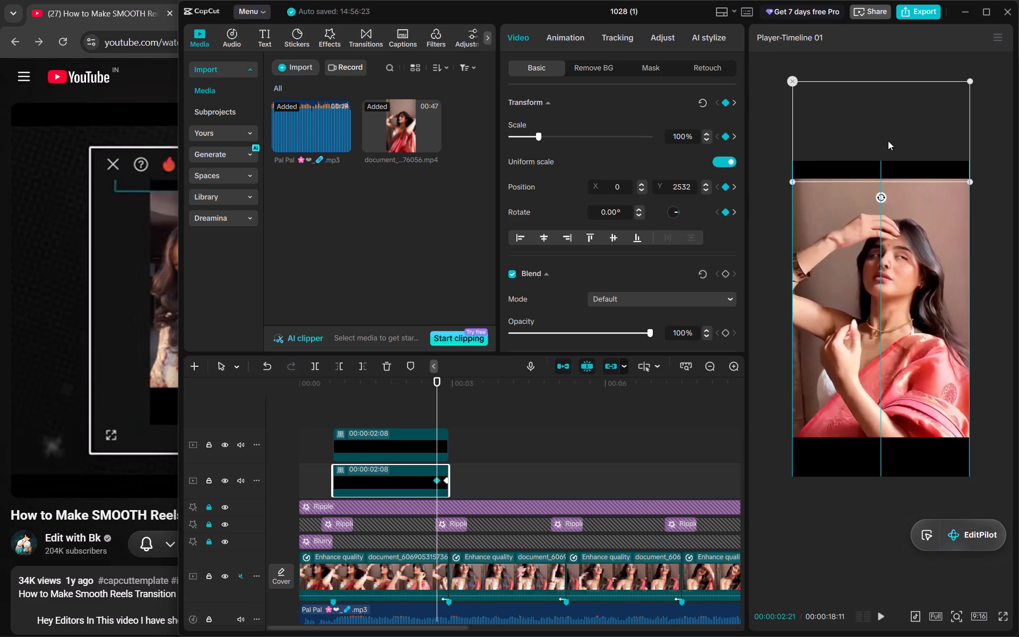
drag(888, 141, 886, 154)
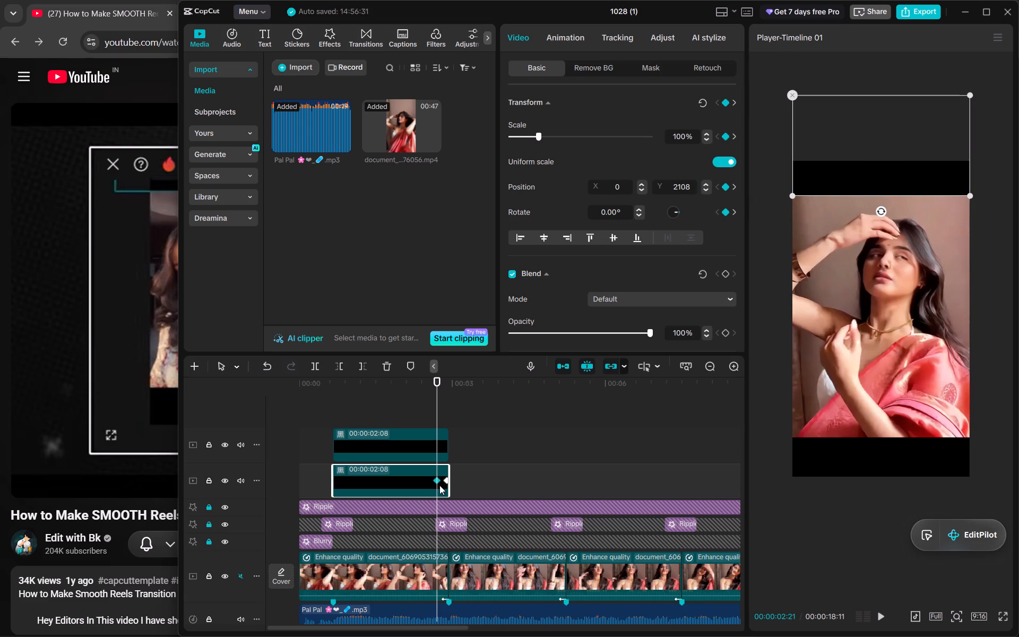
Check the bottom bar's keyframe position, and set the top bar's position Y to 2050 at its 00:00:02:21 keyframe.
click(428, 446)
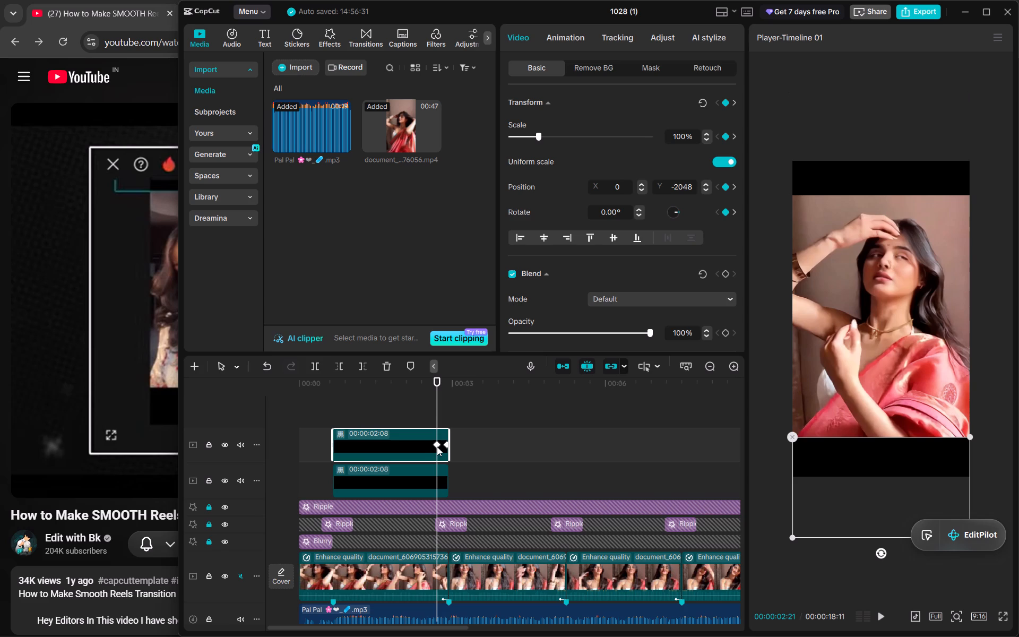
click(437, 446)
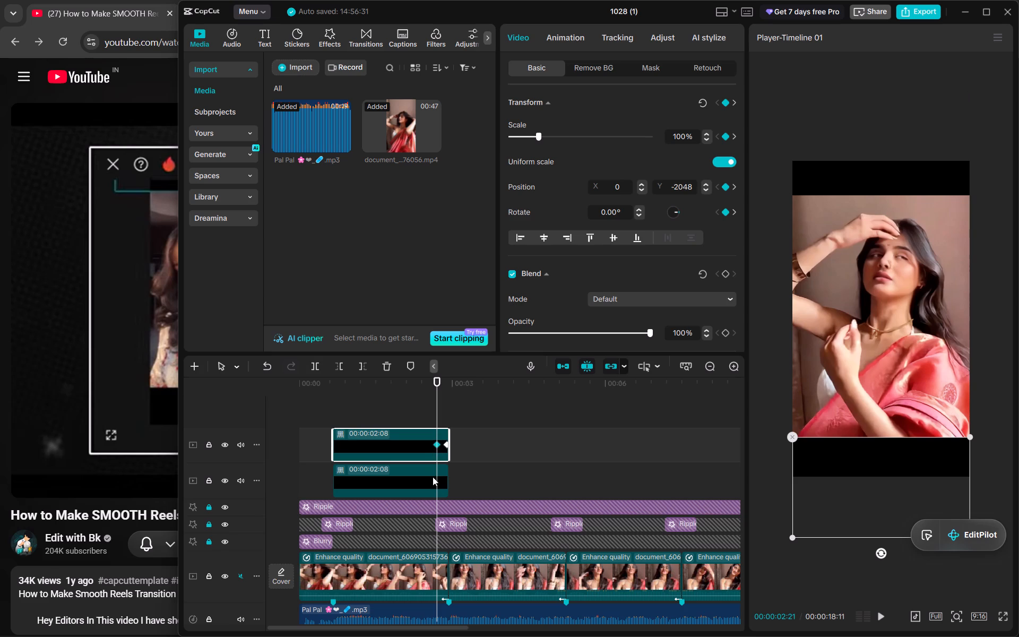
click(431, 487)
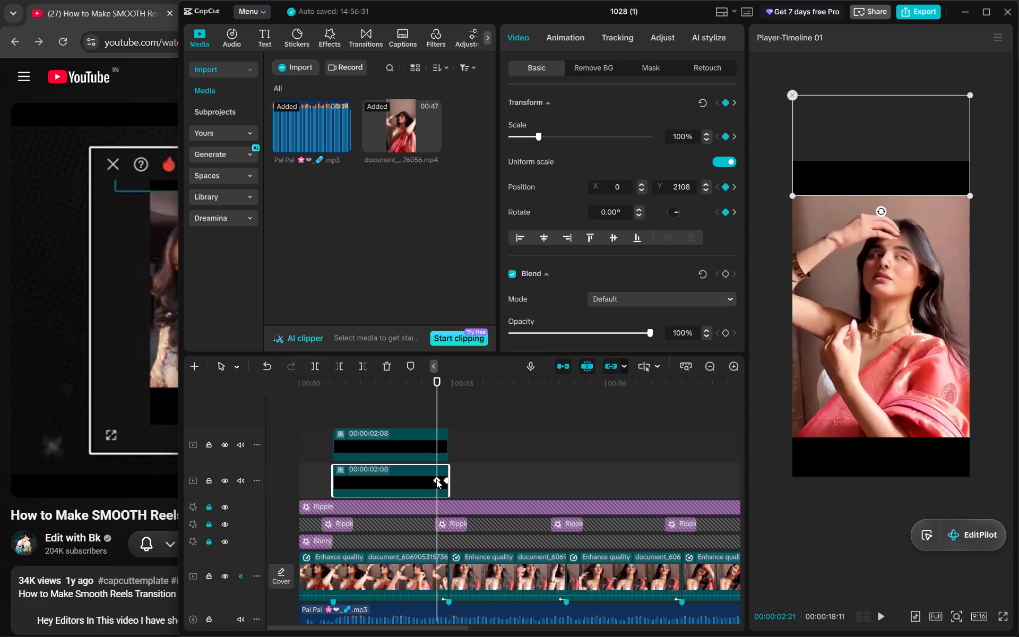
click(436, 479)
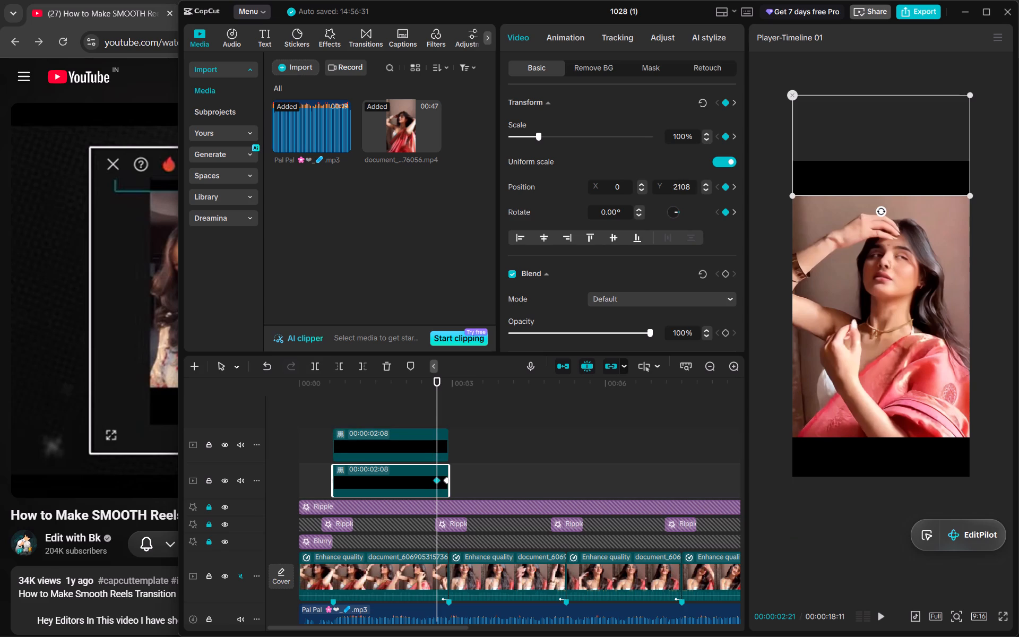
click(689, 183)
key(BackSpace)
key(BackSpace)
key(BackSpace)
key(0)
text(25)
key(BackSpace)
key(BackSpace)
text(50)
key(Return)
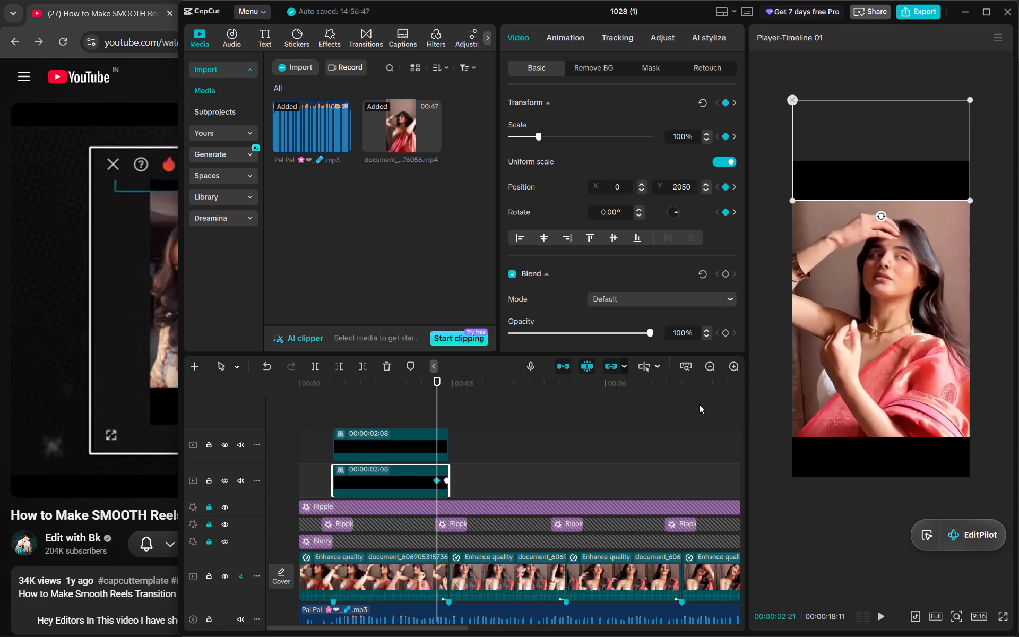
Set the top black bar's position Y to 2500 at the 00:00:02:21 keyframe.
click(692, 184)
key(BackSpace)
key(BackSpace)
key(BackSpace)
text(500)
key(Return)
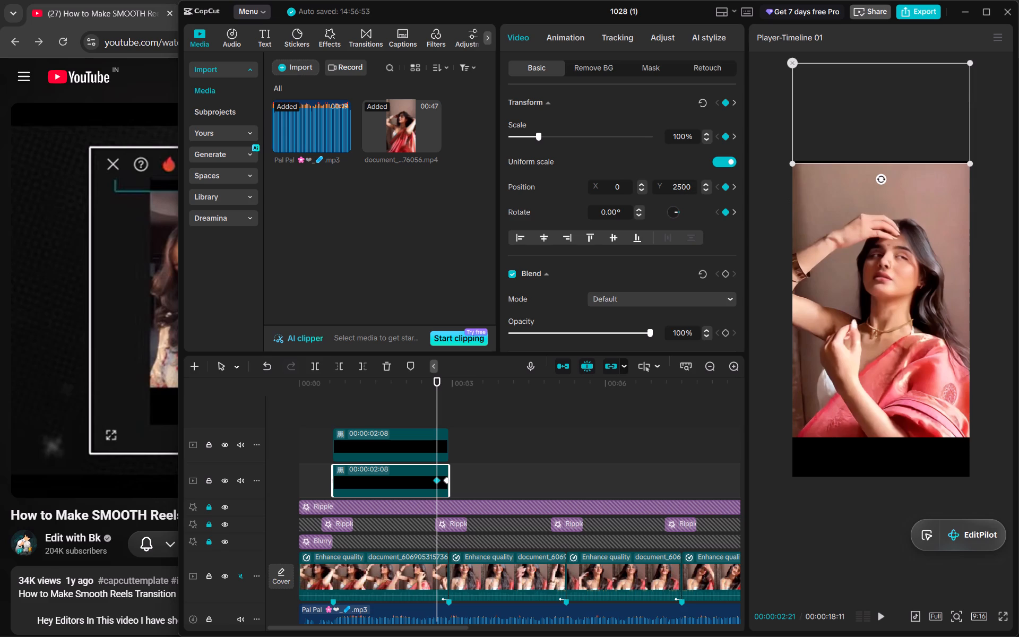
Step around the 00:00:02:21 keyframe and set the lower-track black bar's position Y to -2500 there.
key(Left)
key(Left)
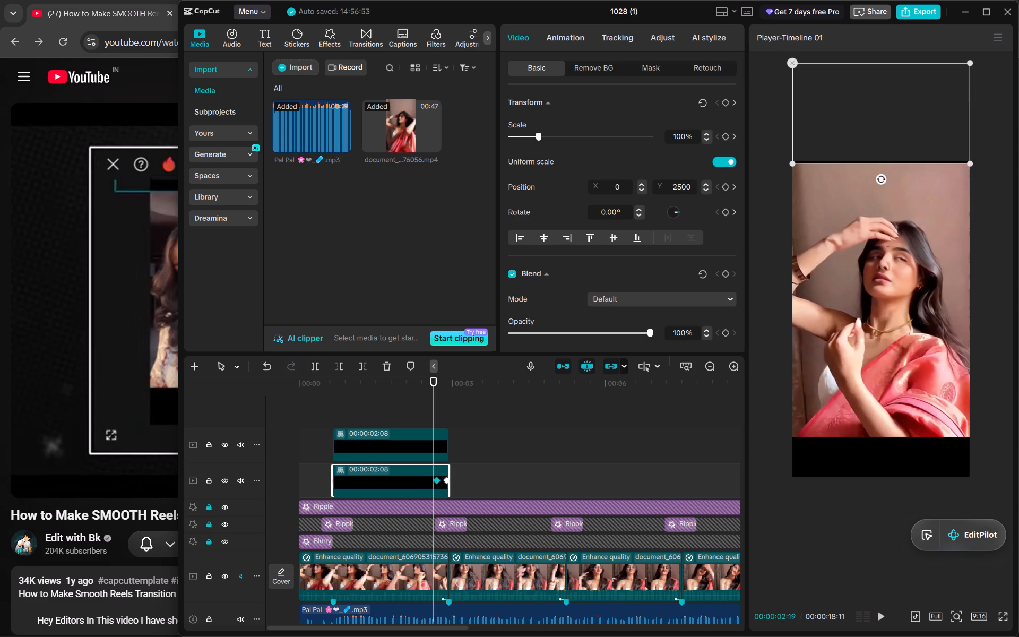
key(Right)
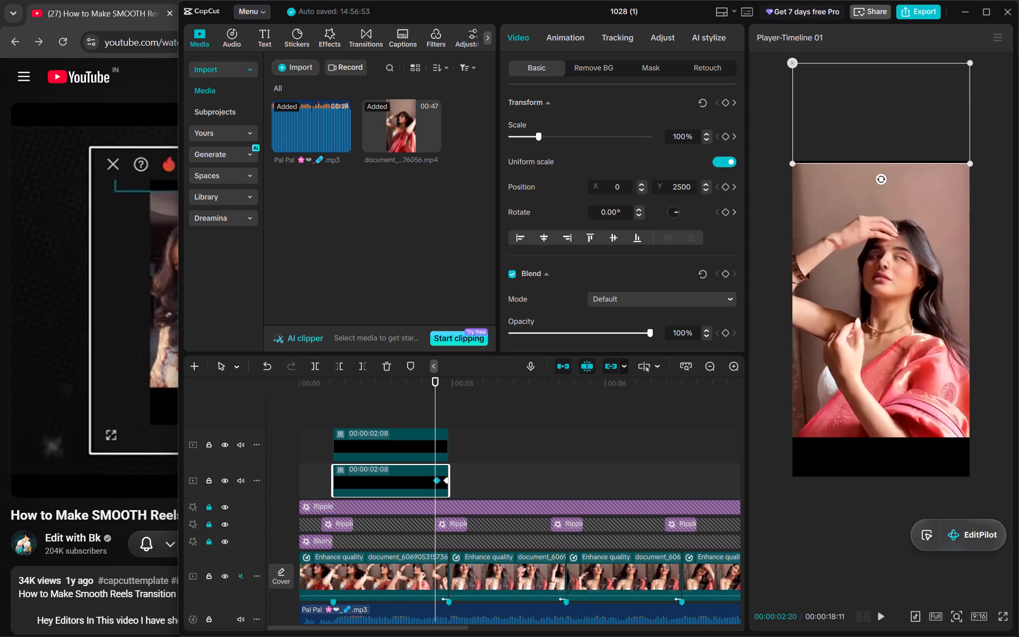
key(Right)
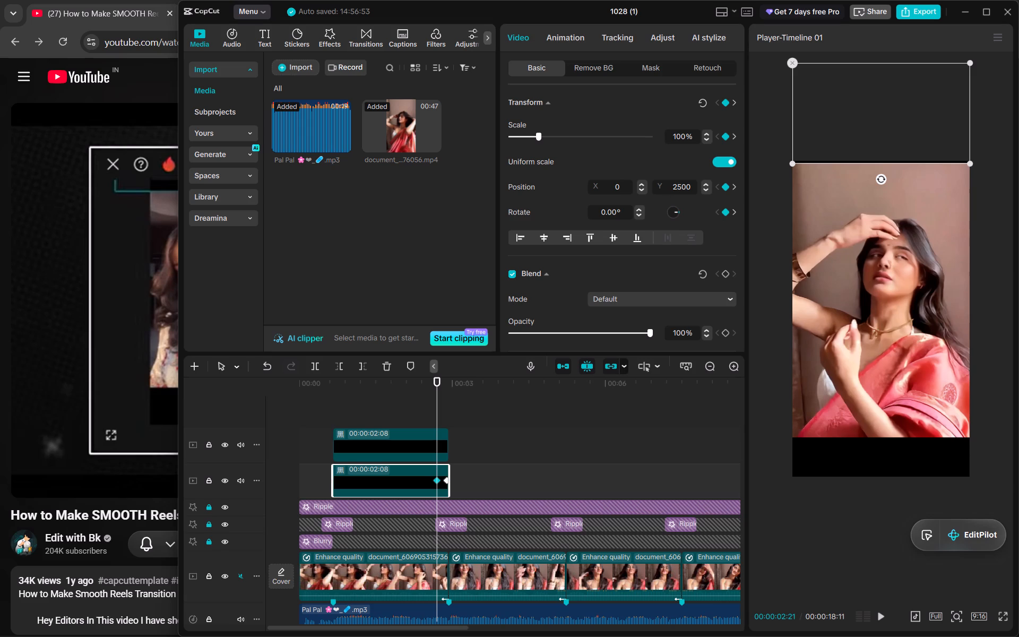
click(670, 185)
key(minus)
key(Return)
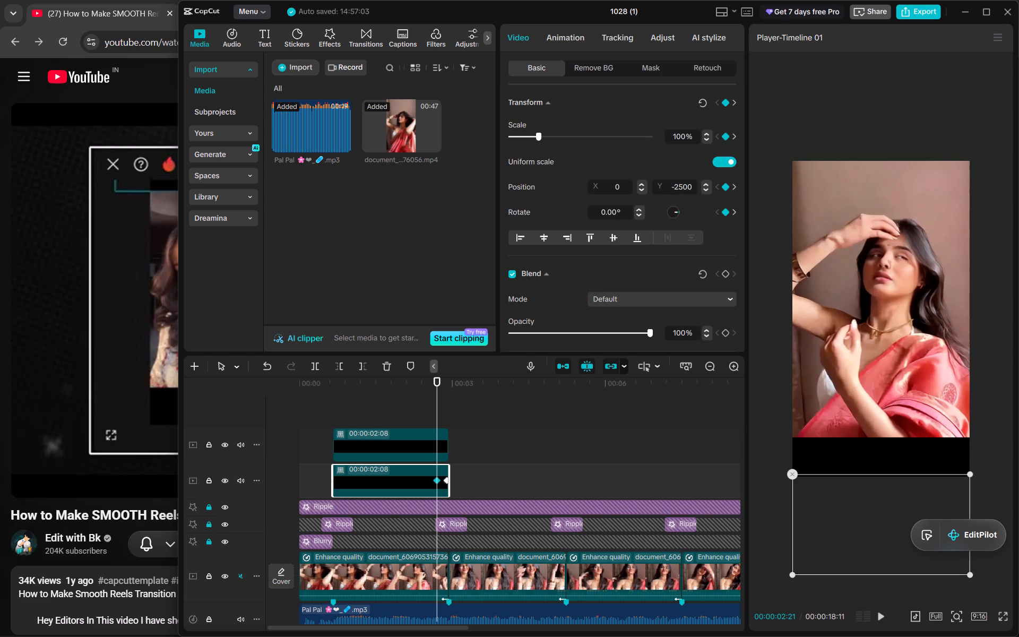
Set the lower-track black bar's position Y to -2050 at the 00:00:02:21 keyframe.
click(692, 187)
key(BackSpace)
key(BackSpace)
key(BackSpace)
text(050)
key(Return)
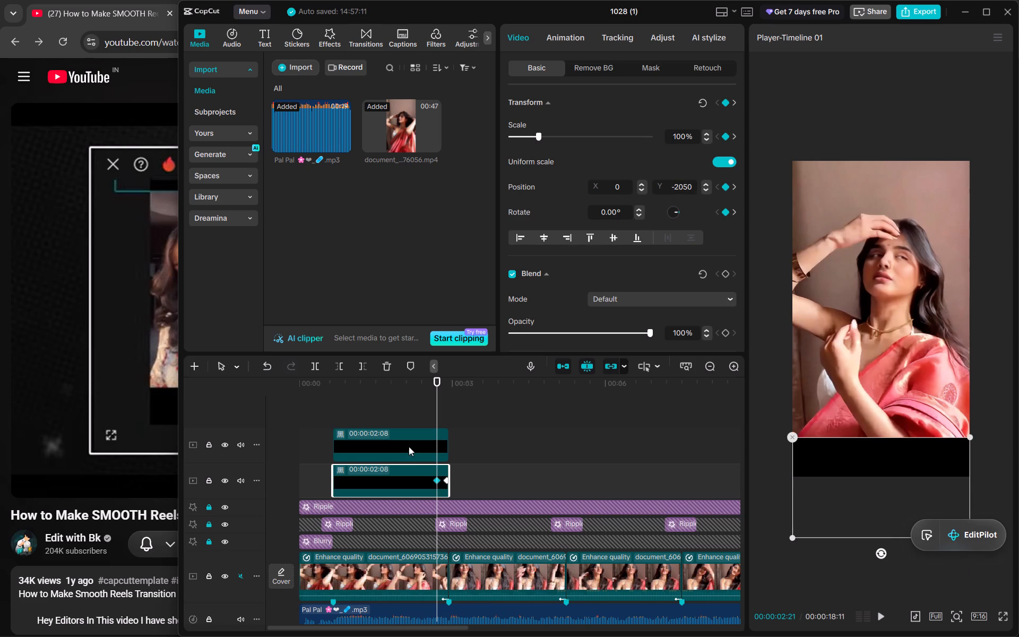
Select the upper-track black bar and adjust its position Y to -2050 at the 00:00:02:21 keyframe.
click(395, 457)
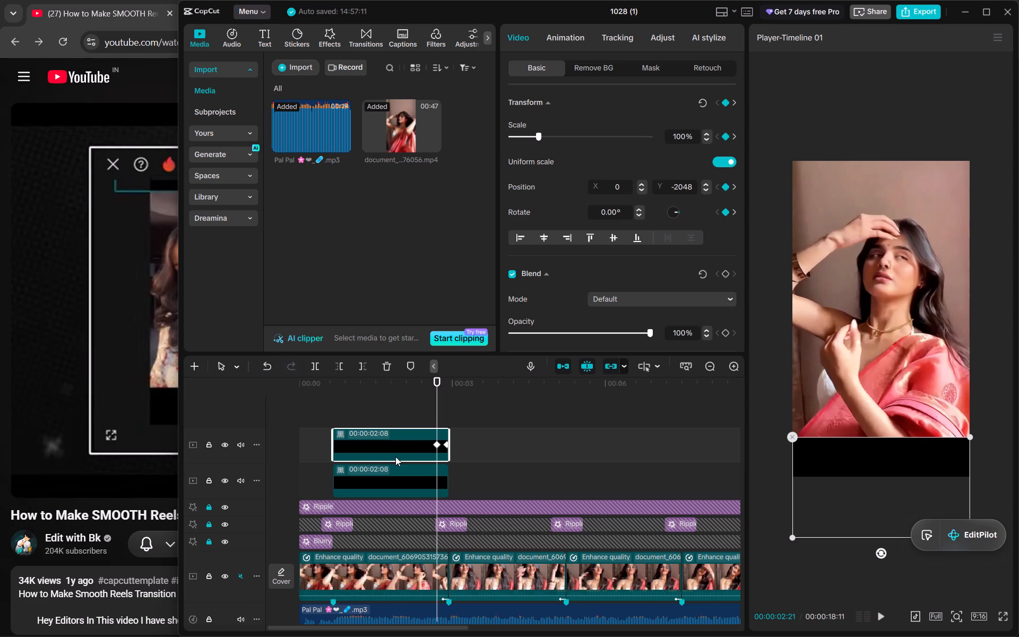
click(706, 186)
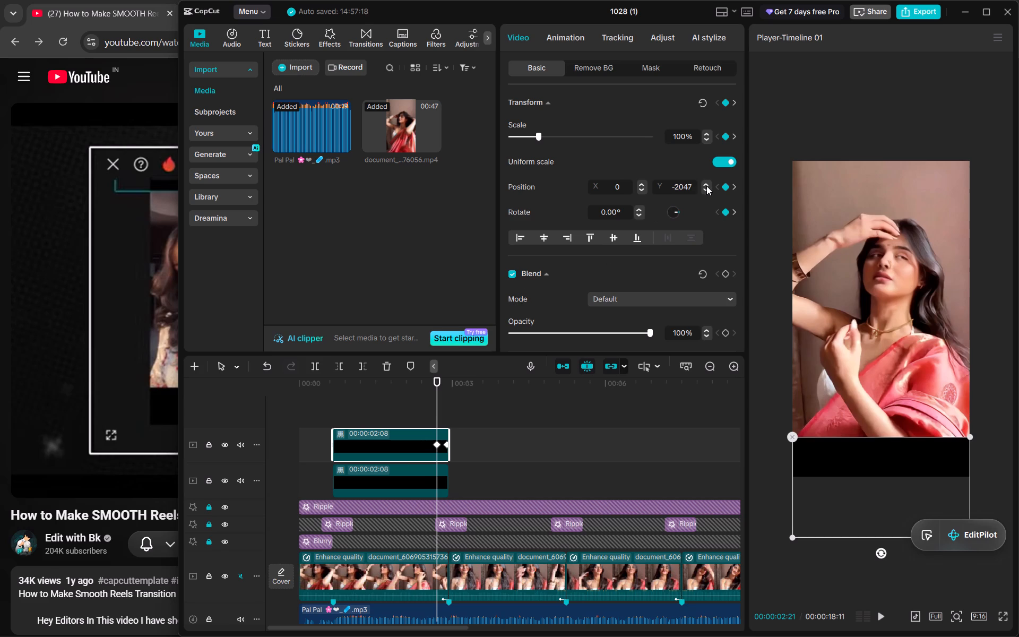
click(706, 186)
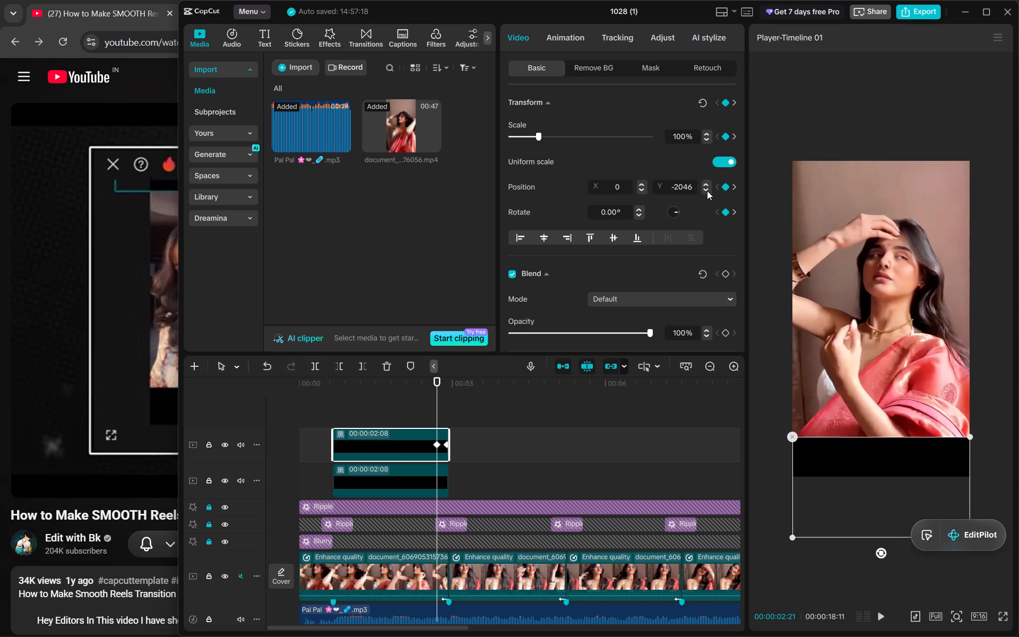
click(707, 191)
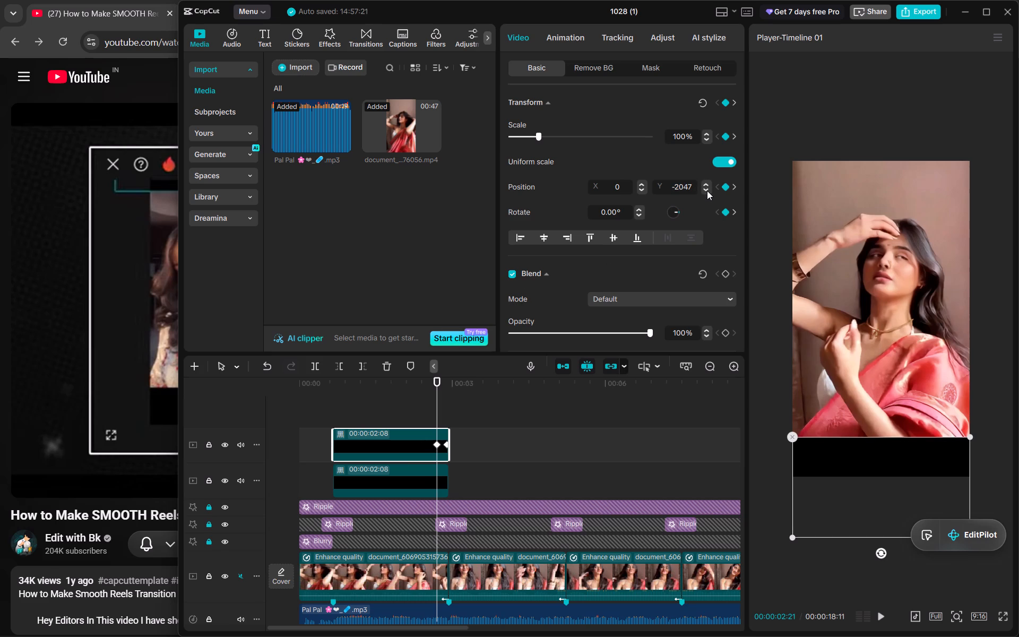
triple_click(706, 182)
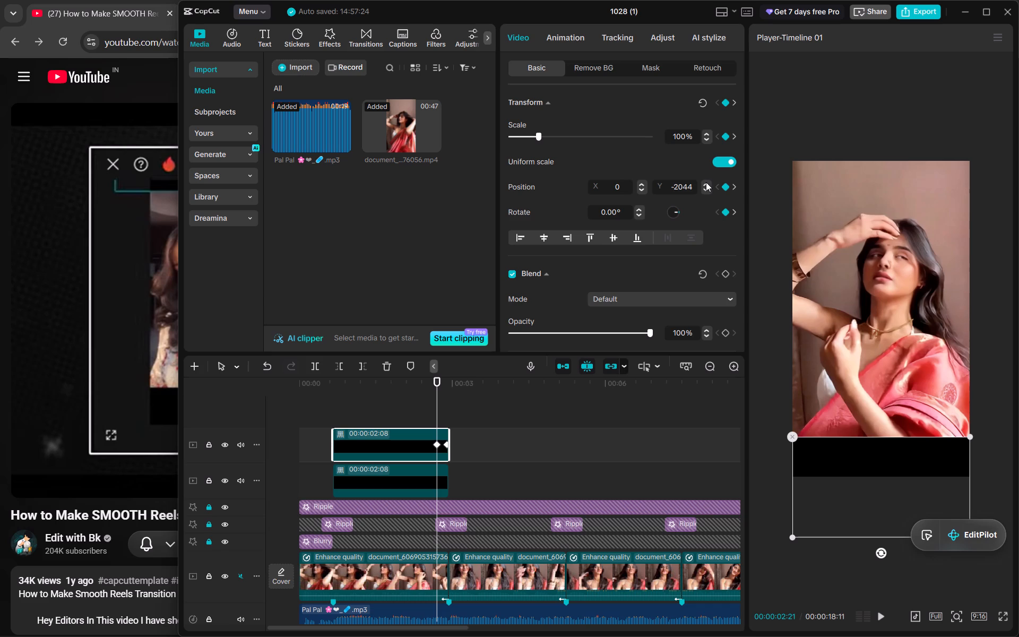
click(706, 182)
click(706, 182)
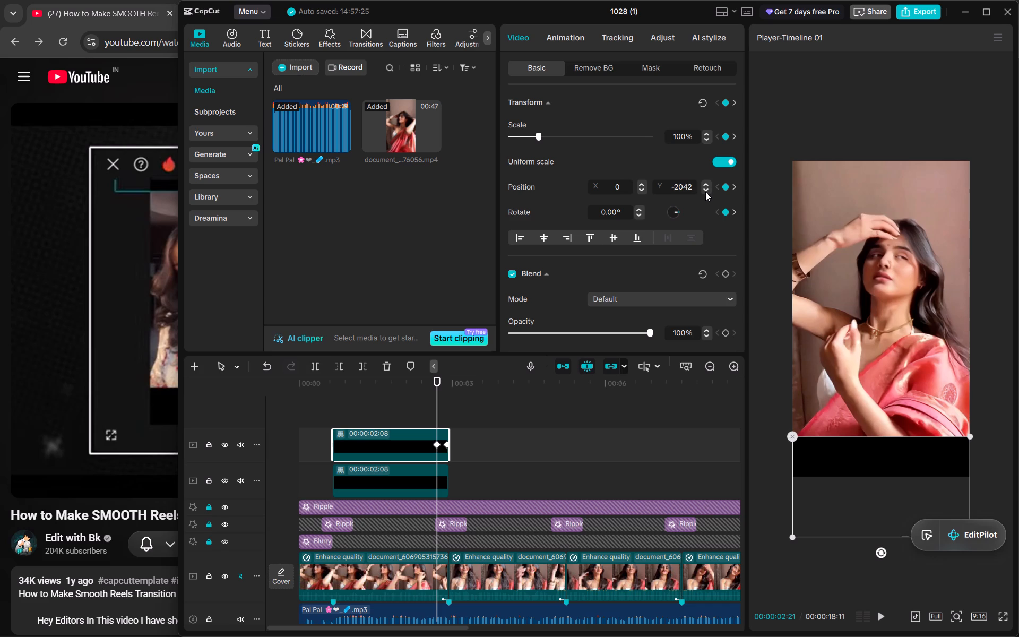
triple_click(705, 192)
double_click(705, 192)
click(705, 192)
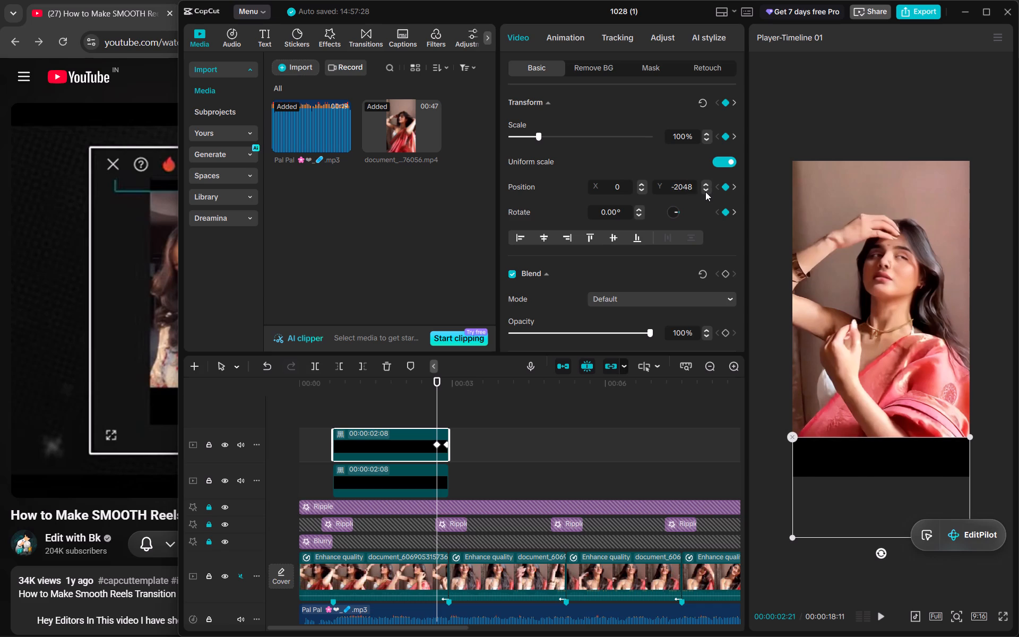
click(705, 192)
click(705, 192)
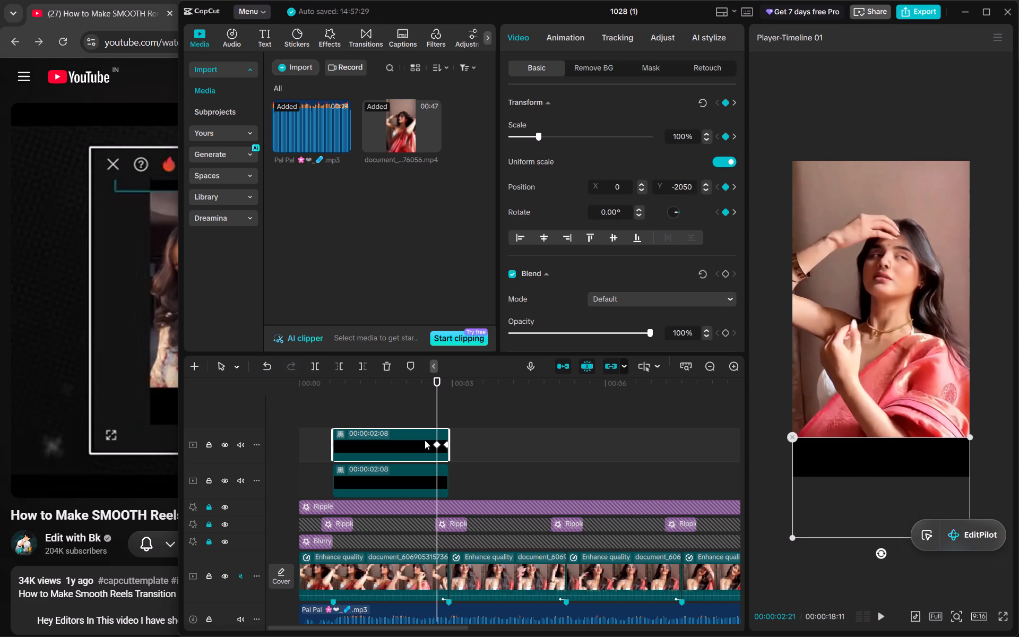
Review both black bars by playing and scrubbing through their clips, returning to the upper-track bar's 00:00:02:21 keyframe.
click(425, 440)
click(435, 442)
drag(441, 397, 357, 421)
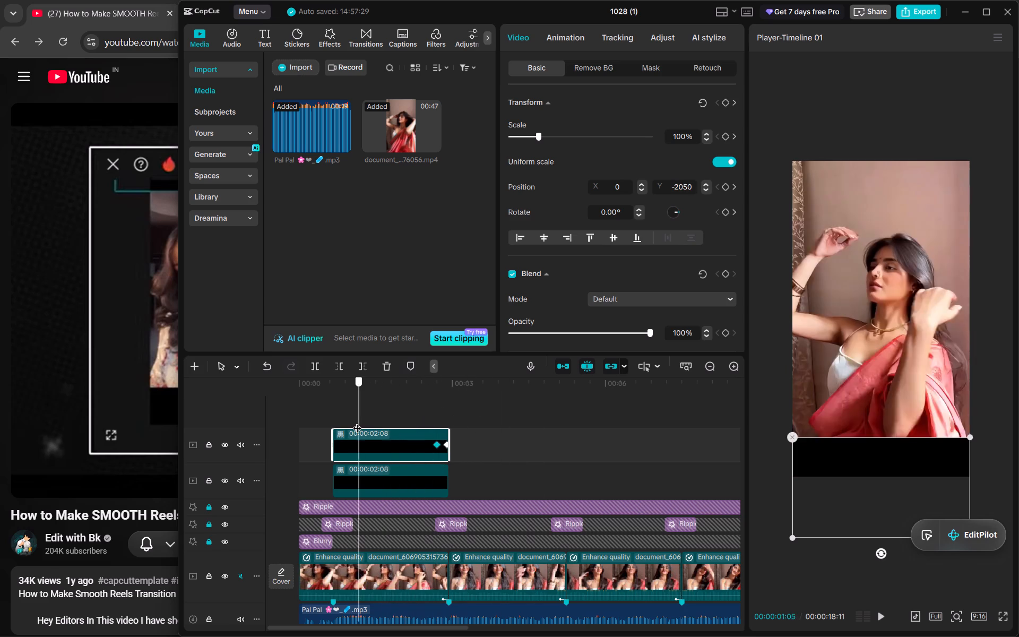
drag(357, 421, 324, 417)
key(space)
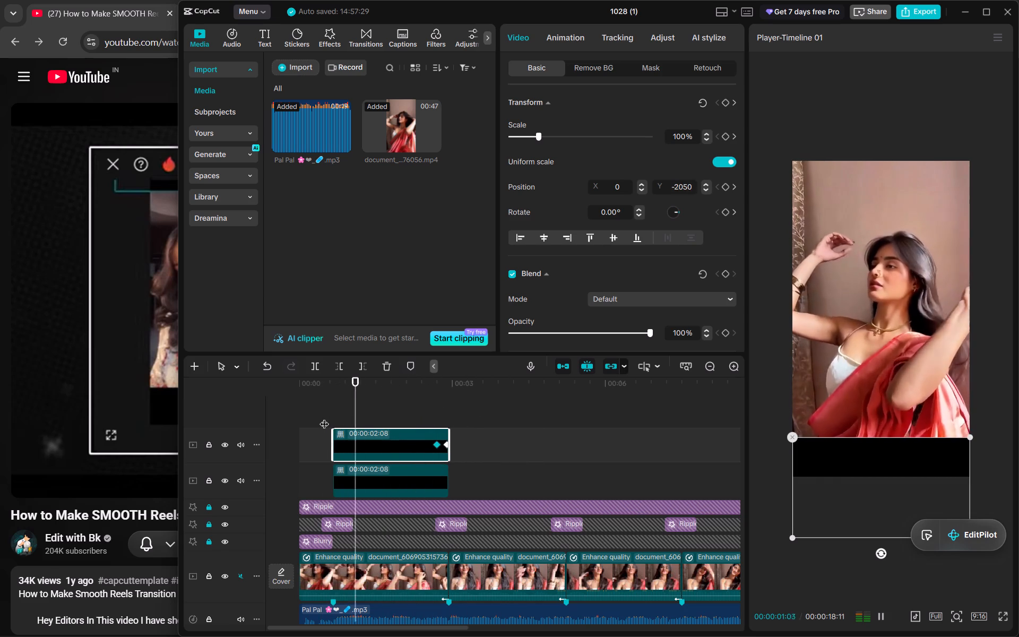
key(space)
click(367, 490)
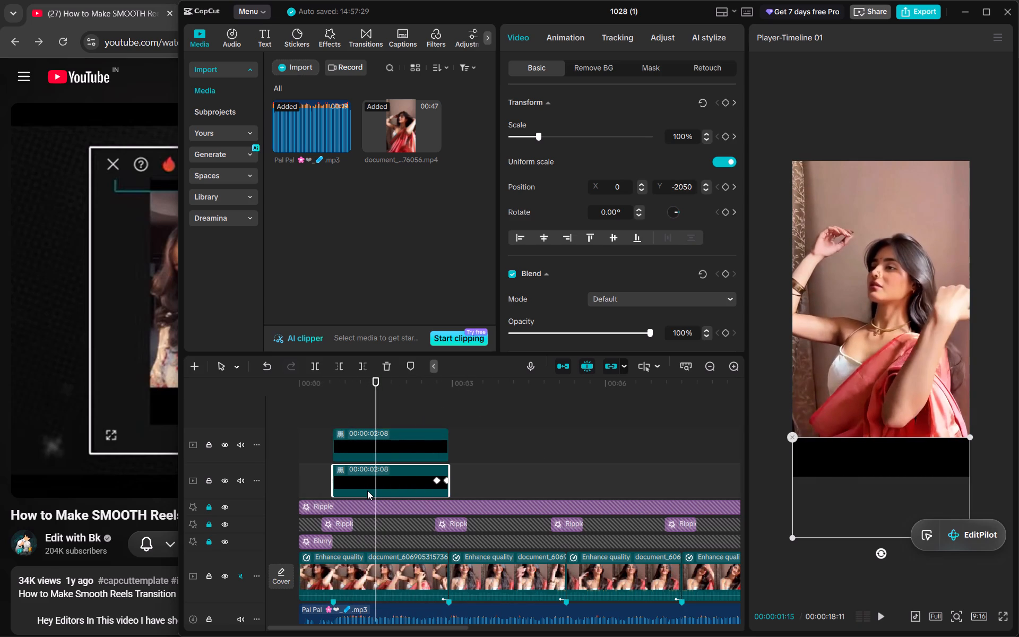
drag(376, 403, 468, 403)
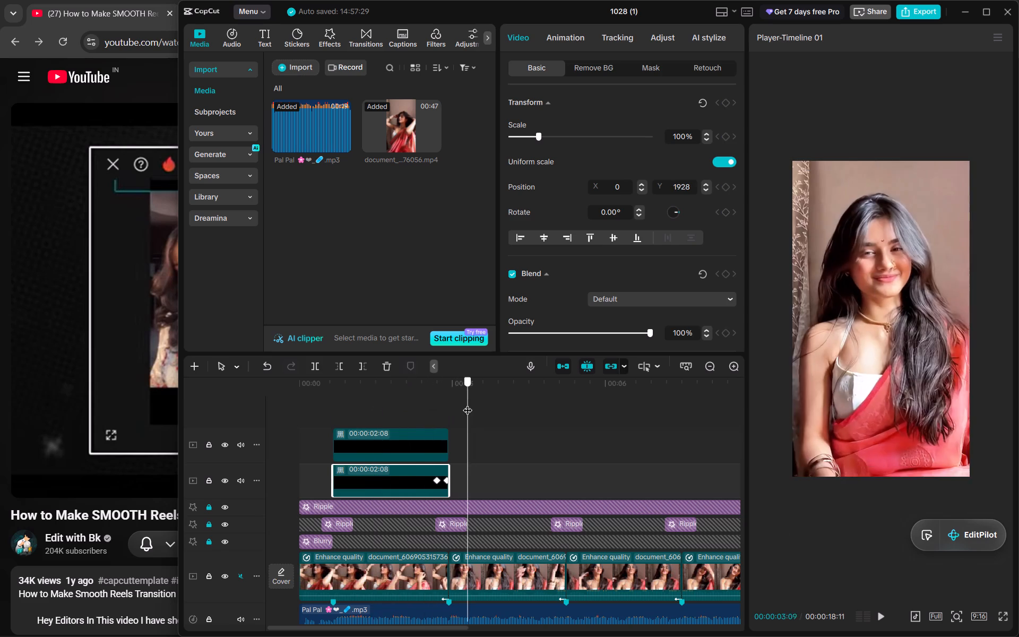
drag(468, 403, 413, 397)
click(413, 445)
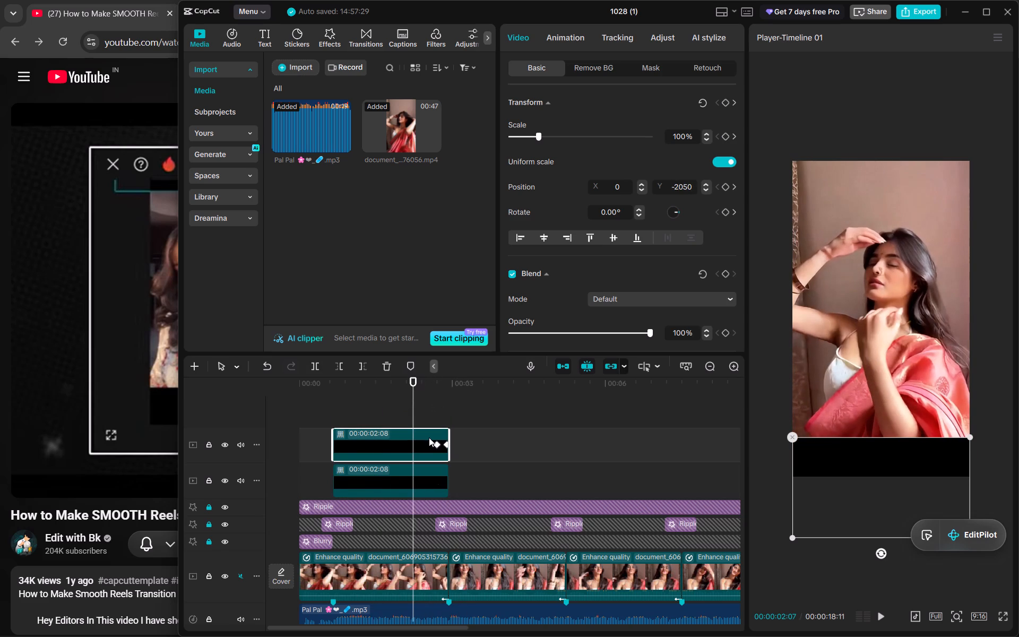
click(435, 441)
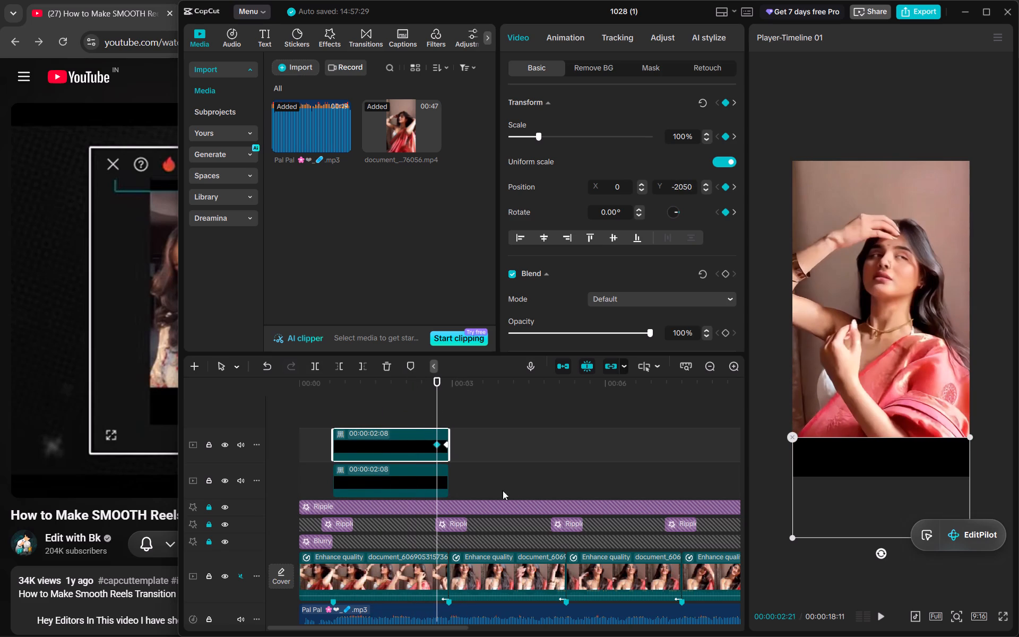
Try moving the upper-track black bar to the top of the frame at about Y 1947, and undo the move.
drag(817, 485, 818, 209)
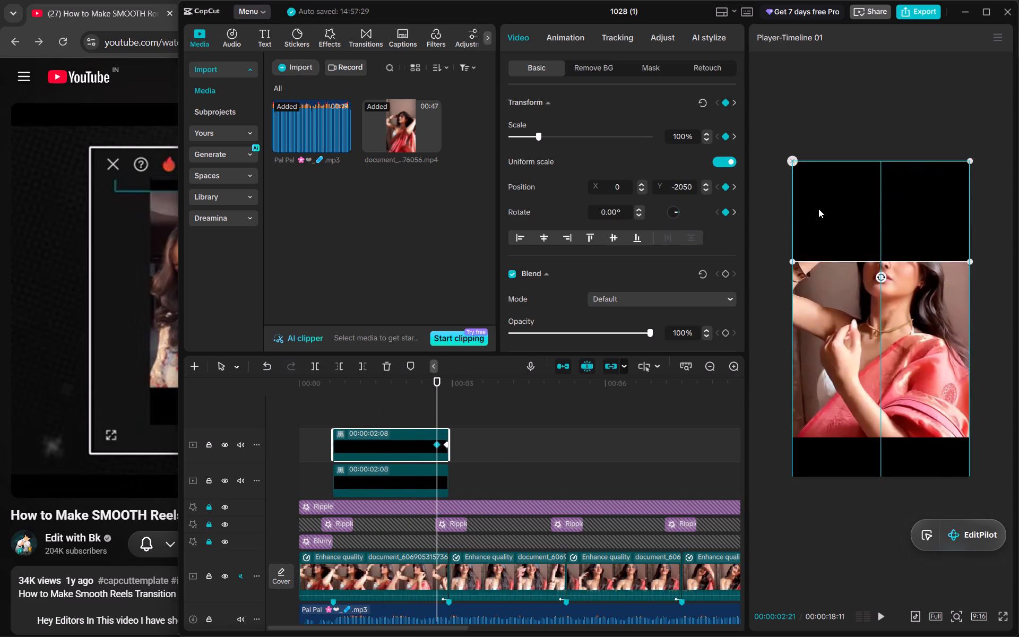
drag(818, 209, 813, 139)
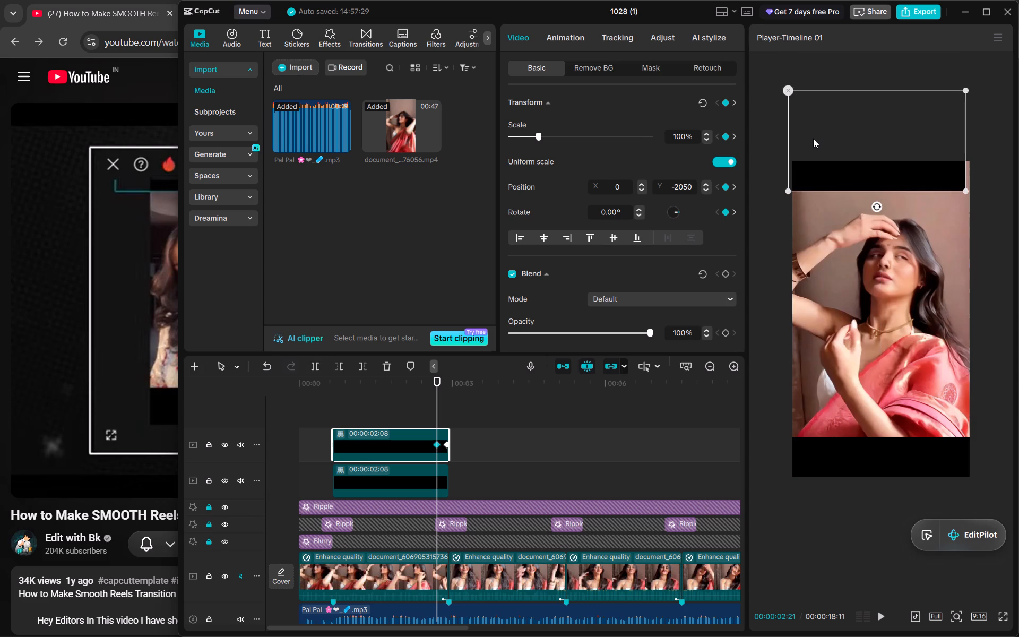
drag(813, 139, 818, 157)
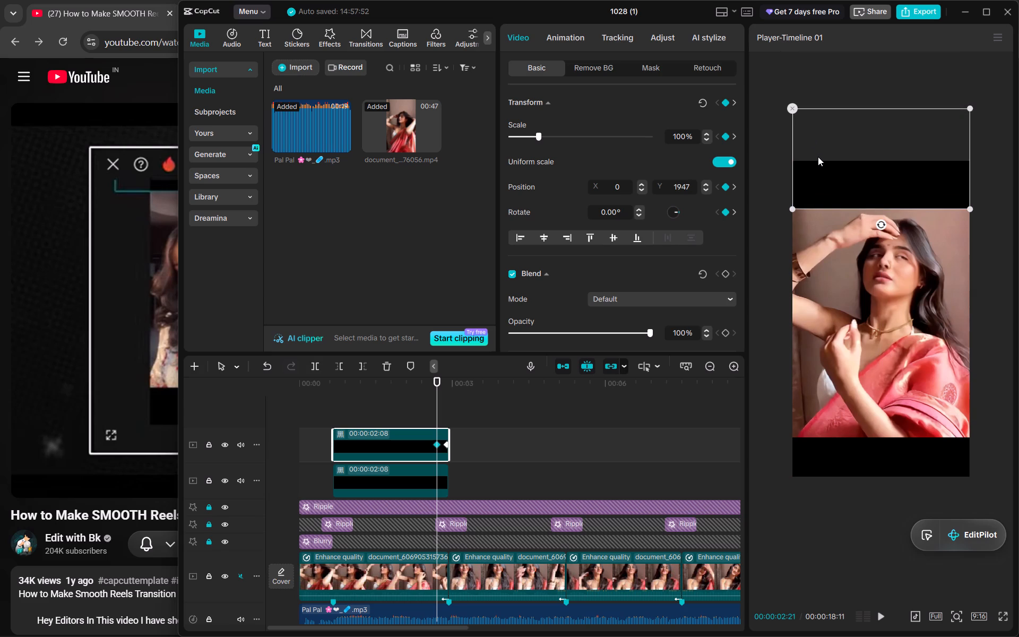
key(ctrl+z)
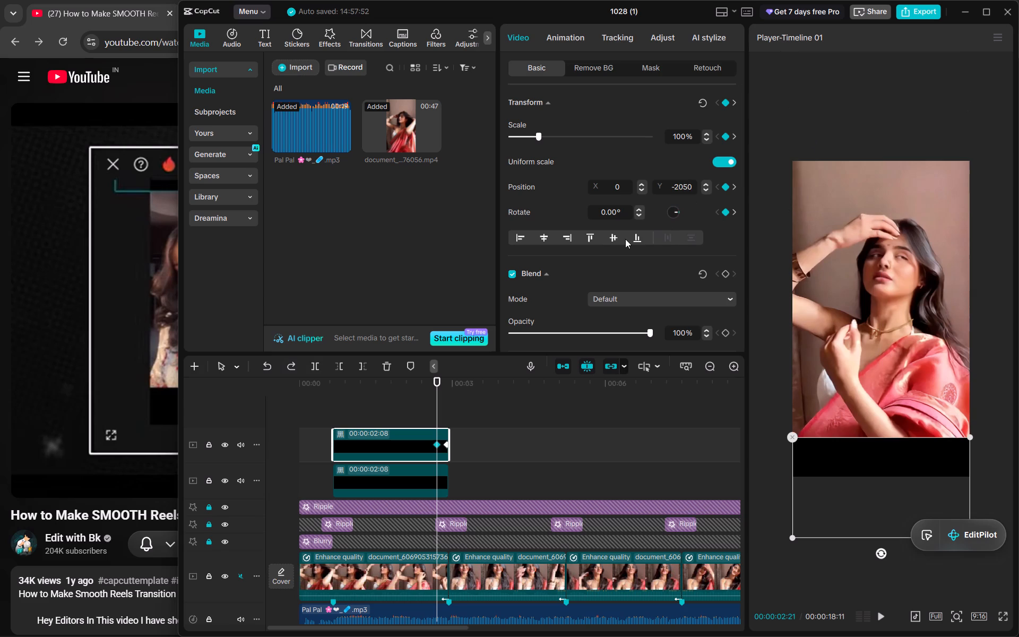
Set the upper-track black bar's position Y to 2050 at the 00:00:02:21 keyframe.
click(675, 188)
key(BackSpace)
key(Return)
click(780, 273)
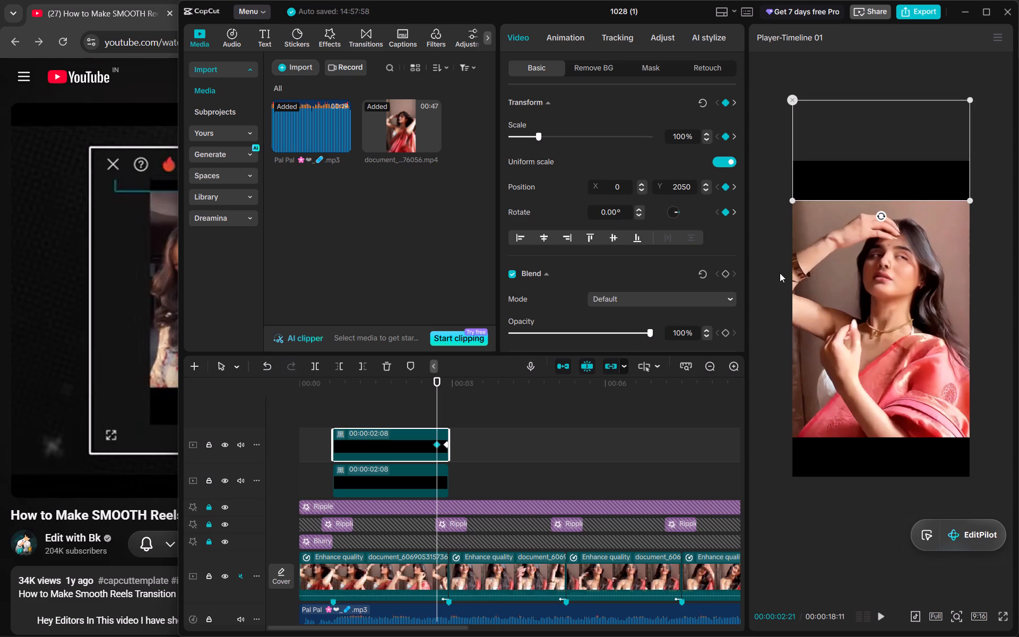
Play through the black-bar section and step around the upper-track bar's 00:00:02:21 keyframe to examine the bars' movement.
drag(440, 398, 351, 391)
key(space)
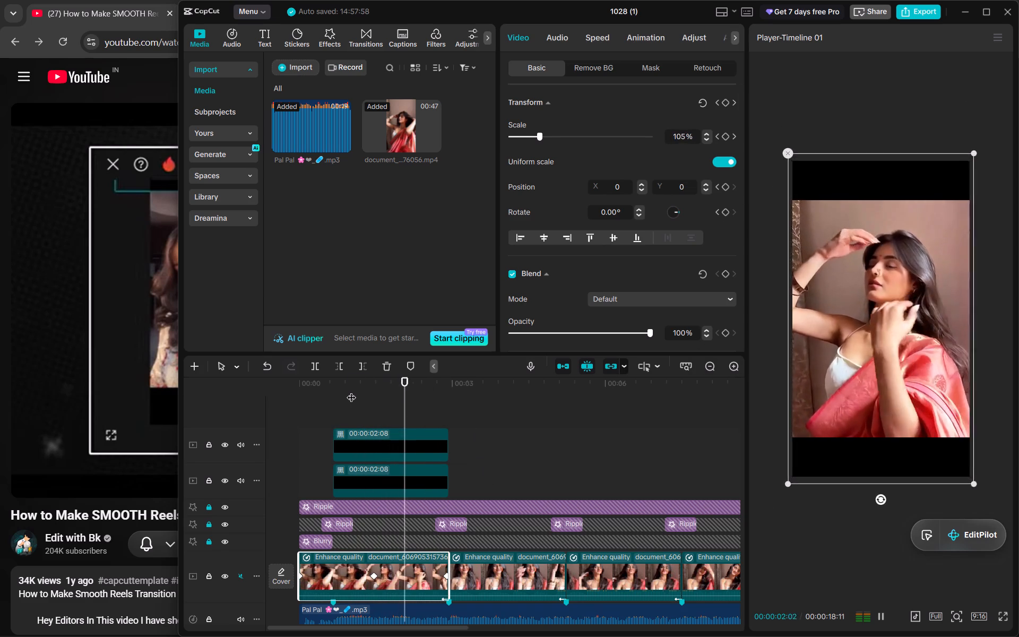
key(space)
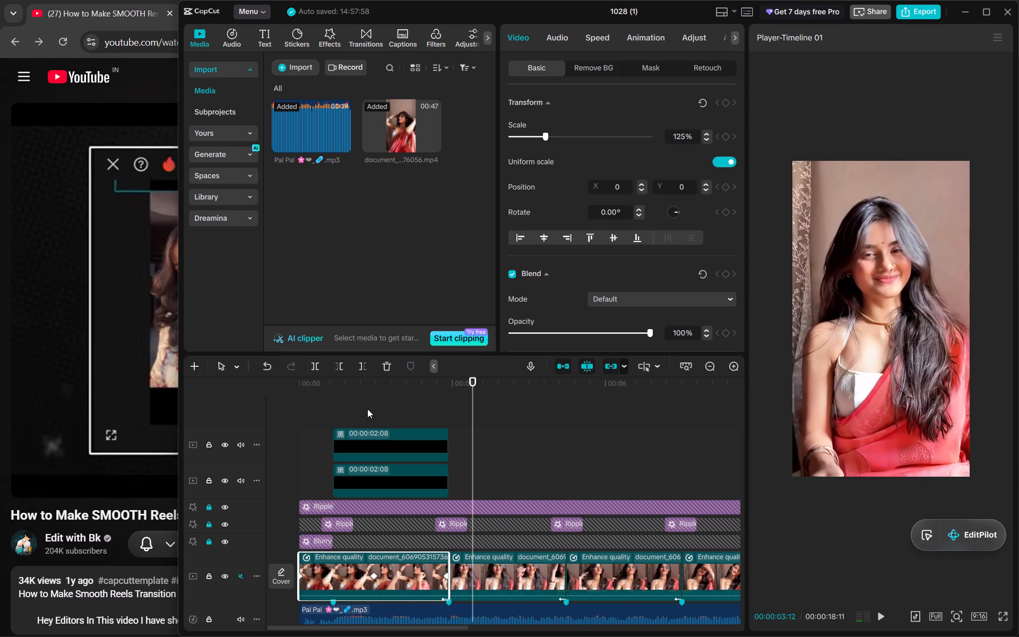
click(367, 409)
drag(367, 409, 381, 407)
click(405, 457)
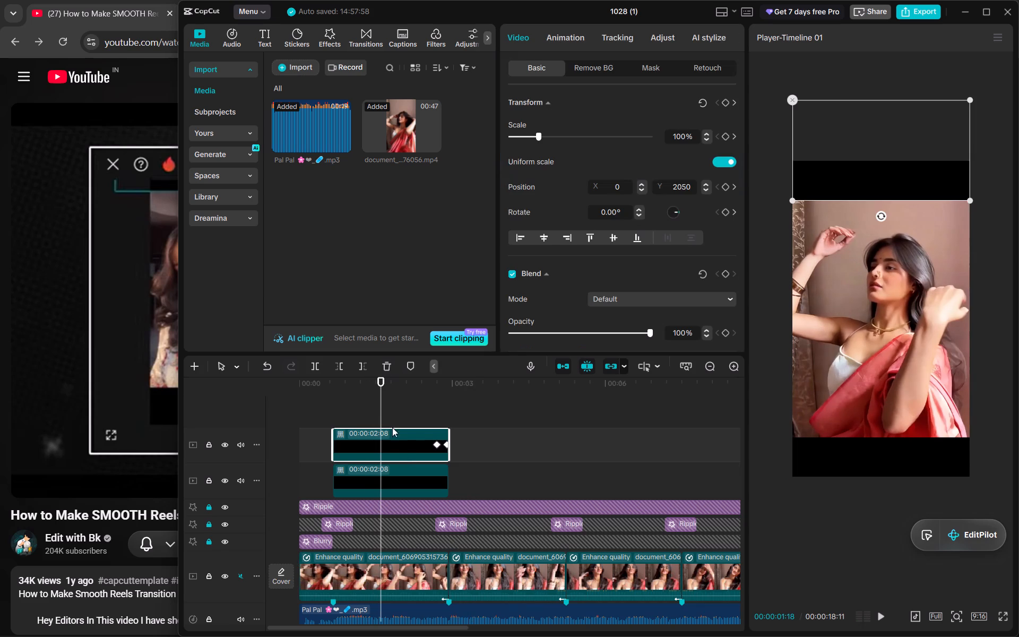
drag(383, 404, 437, 407)
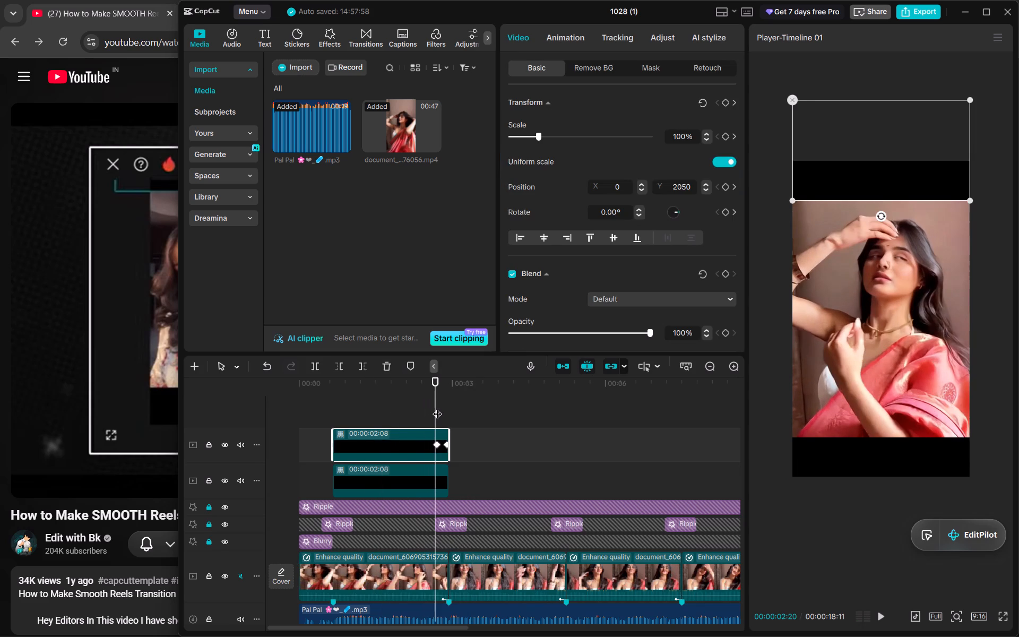
key(Right)
key(Right)
key(Right)
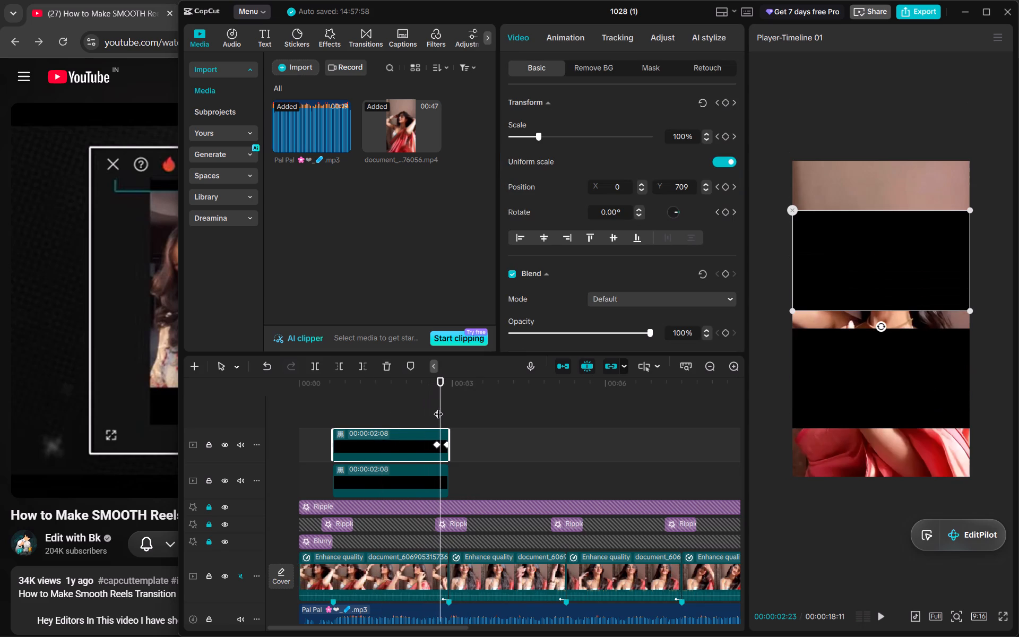
click(438, 444)
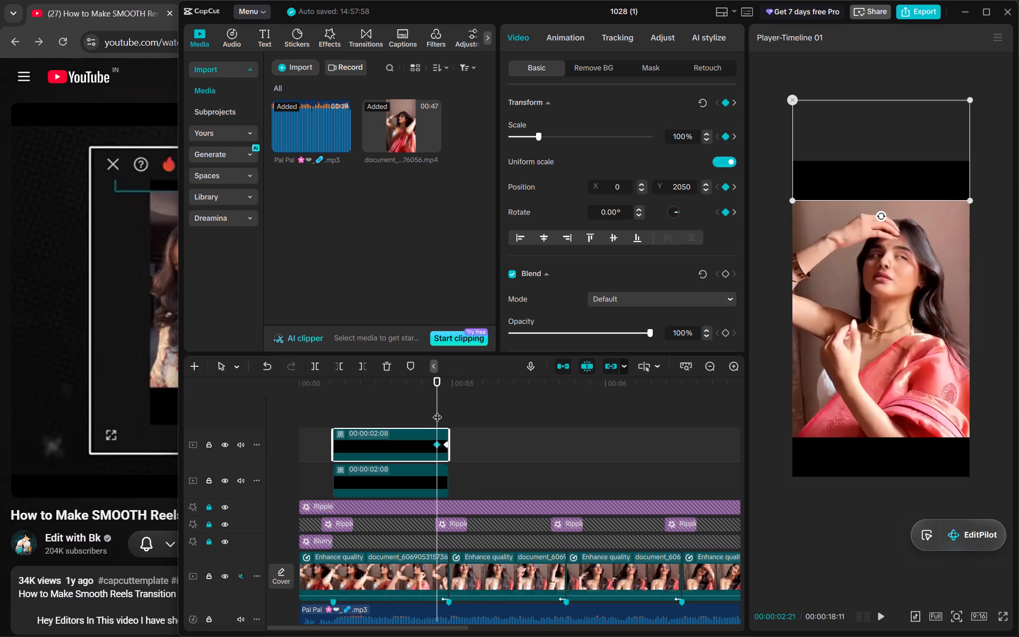
Go to the upper-track black bar's last keyframe at 00:00:02:27 and set its position Y to 1972.
drag(437, 410, 445, 411)
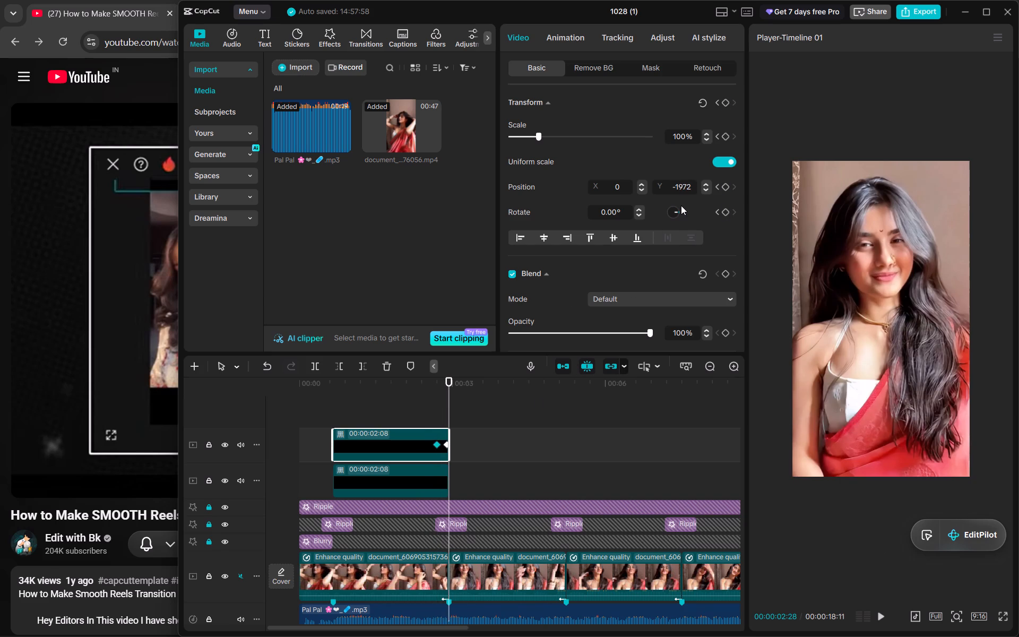
key(Right)
key(Right)
key(Left)
key(Left)
key(Left)
click(676, 187)
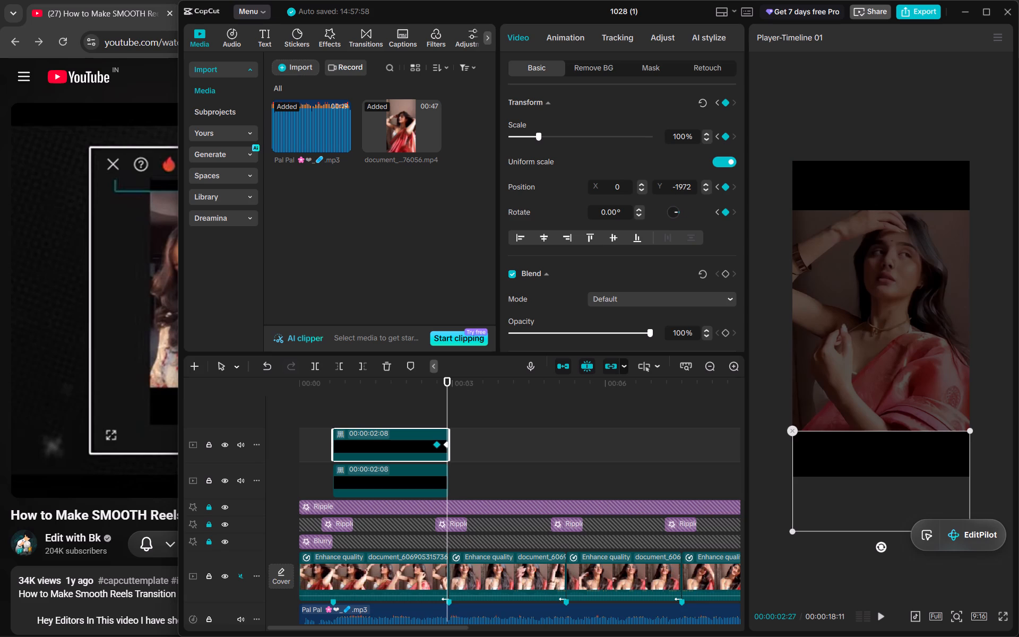
key(BackSpace)
key(Return)
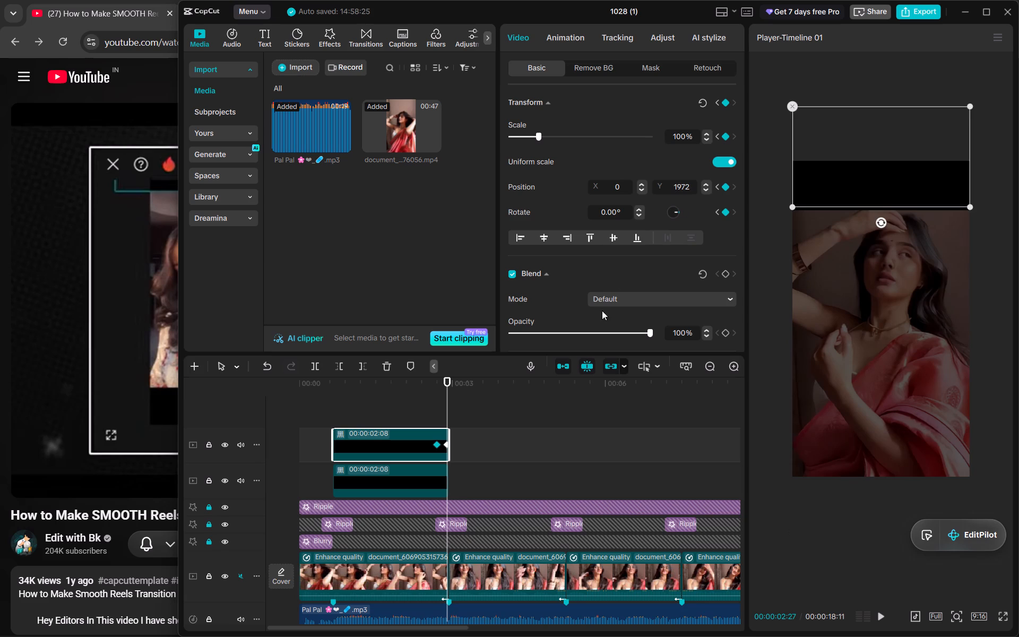
Set the lower-track black bar's position Y to -1928 at its last keyframe, 00:00:02:27.
click(433, 479)
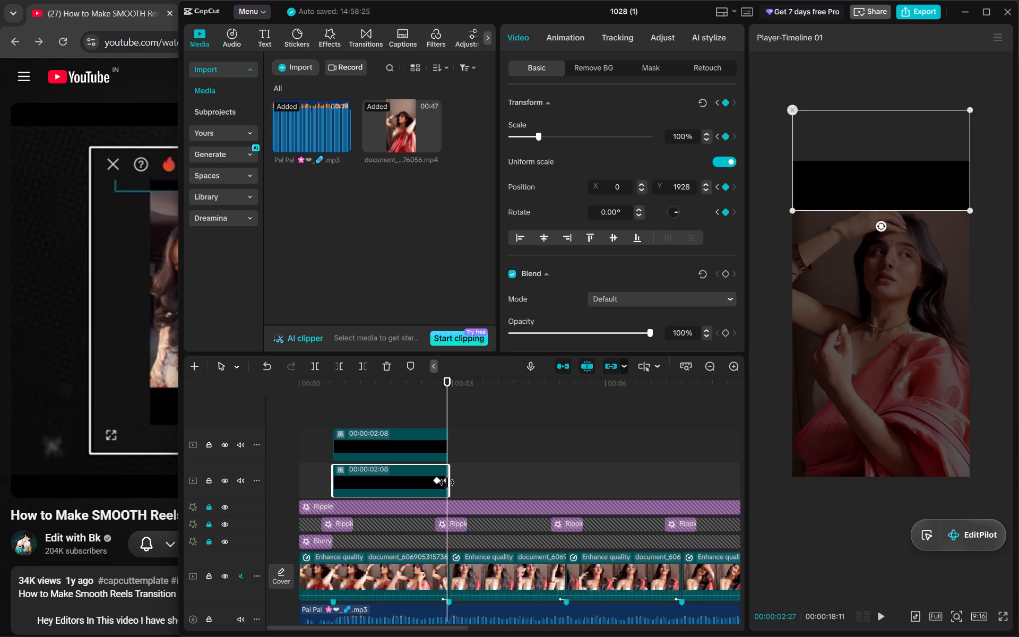
click(447, 483)
click(671, 185)
key(minus)
key(Return)
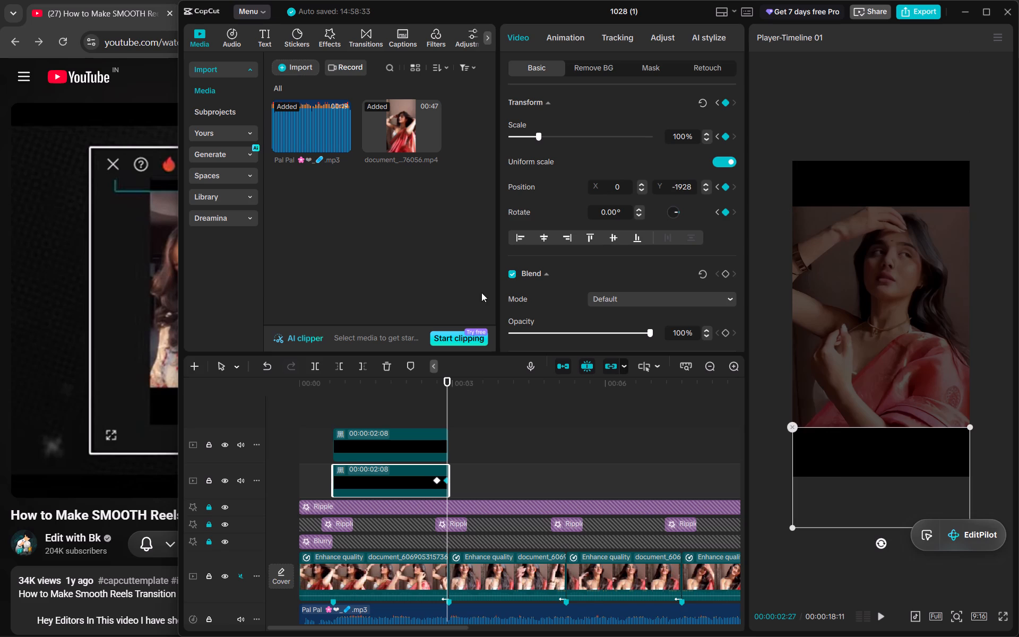
Play the opening section from the start and scrub between the 00:00:02:21 and 00:00:02:27 keyframes to examine the black bars' movement.
click(315, 381)
drag(315, 381, 288, 383)
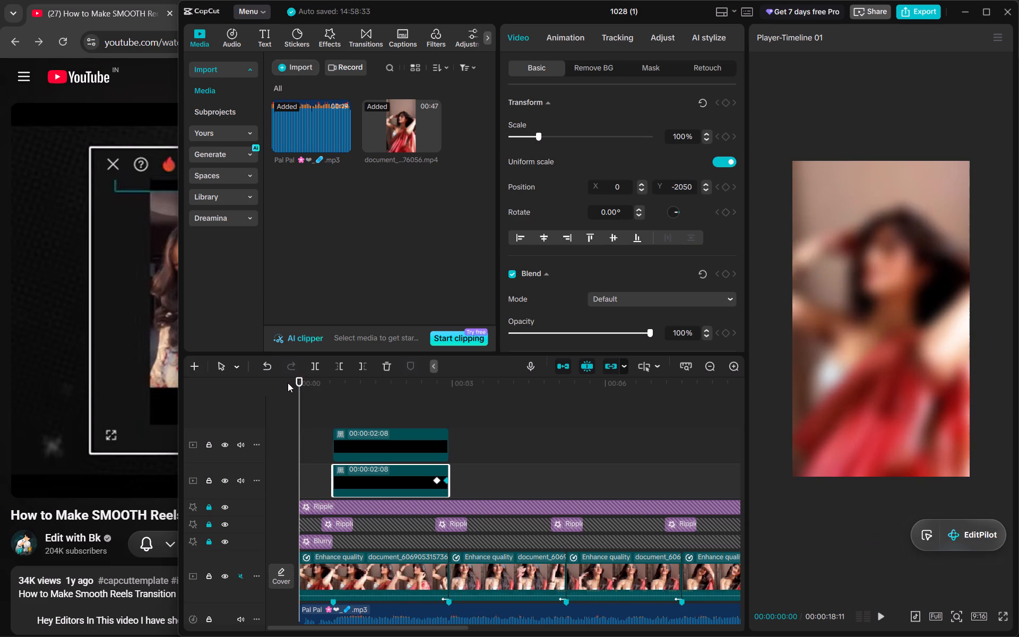
key(space)
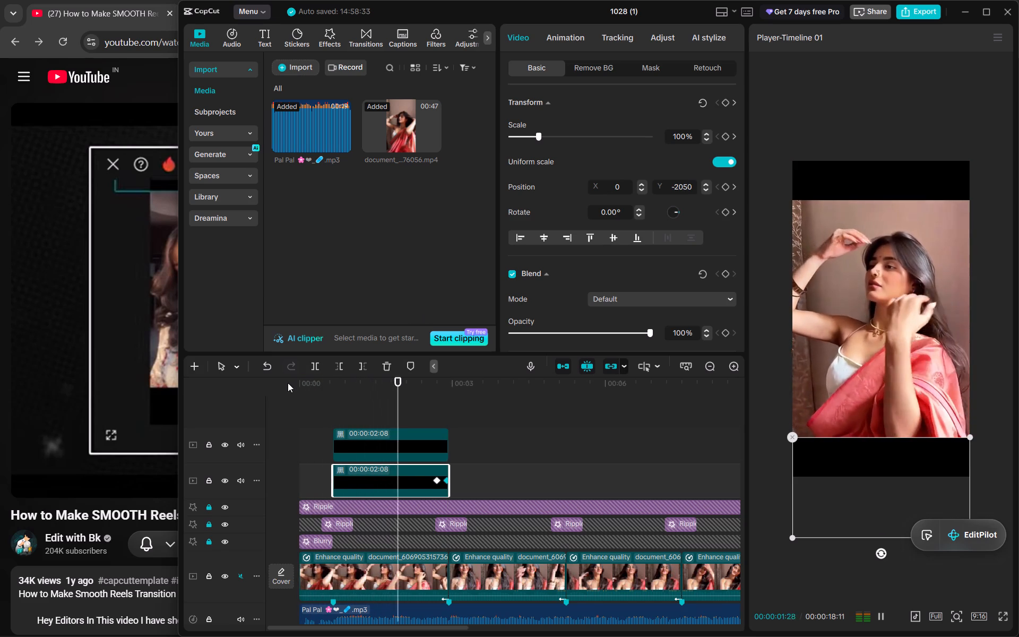
key(space)
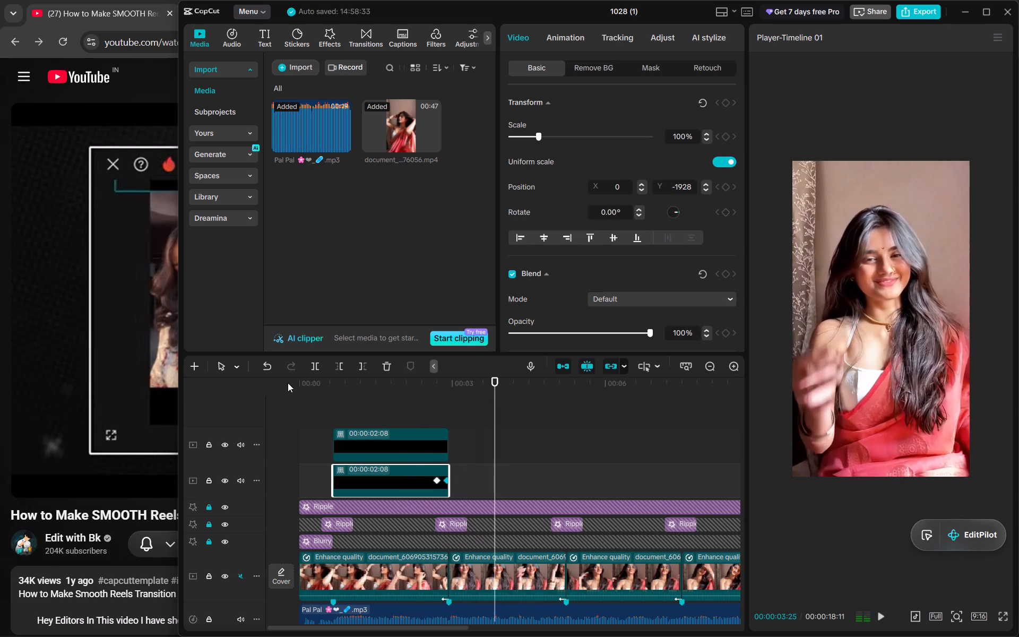
drag(383, 364, 381, 381)
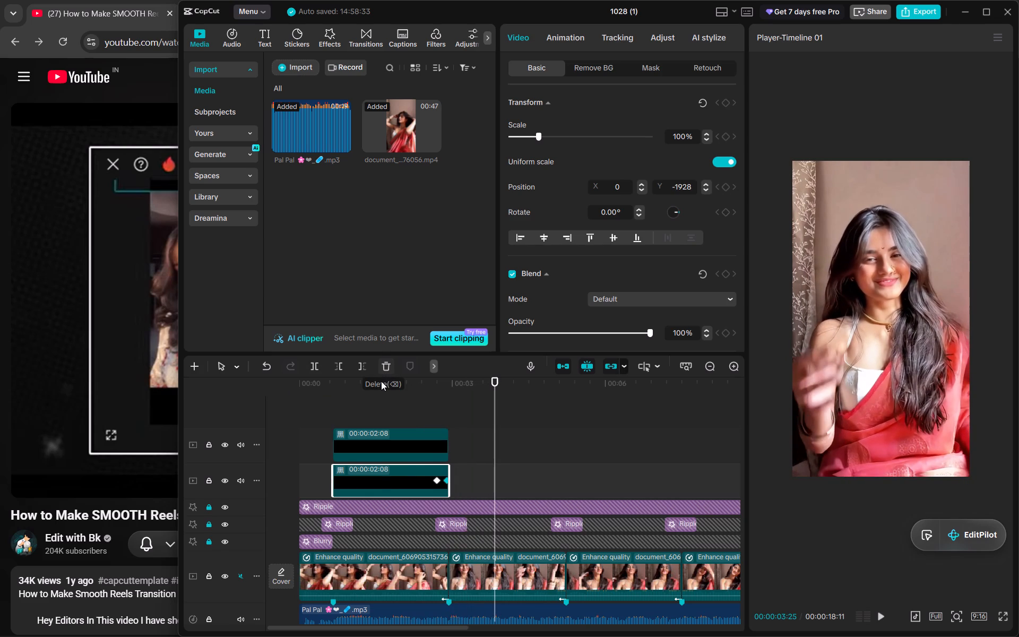
click(381, 381)
key(space)
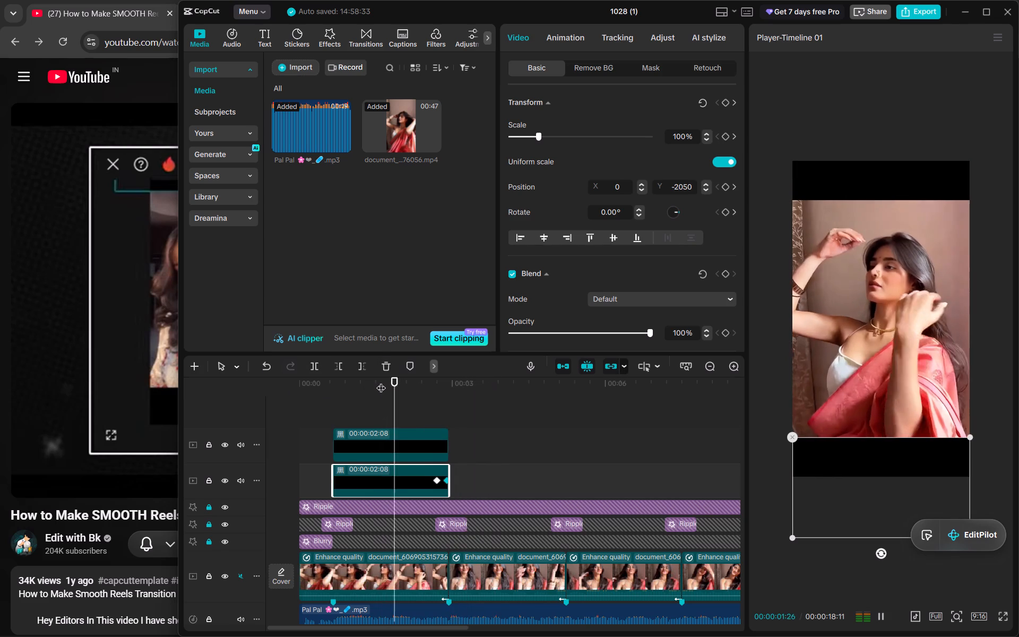
key(space)
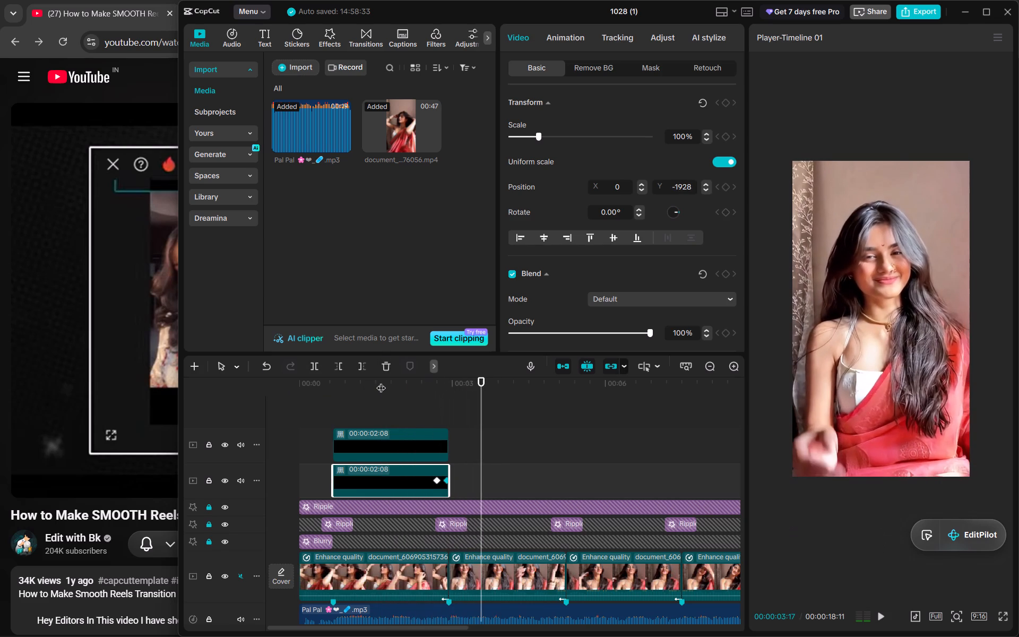
click(387, 383)
drag(387, 383, 440, 395)
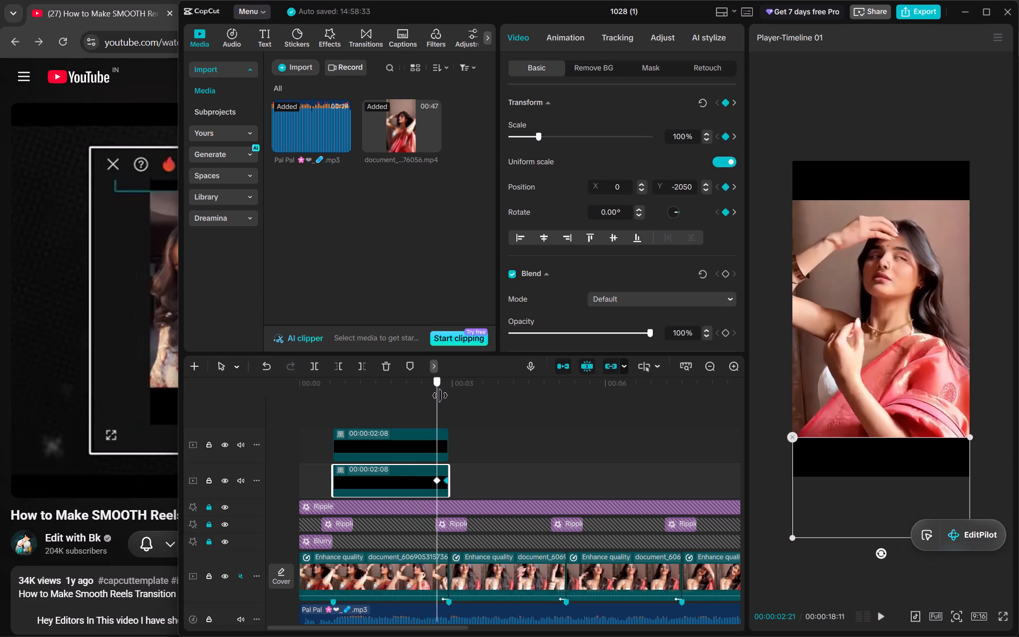
drag(440, 395, 445, 397)
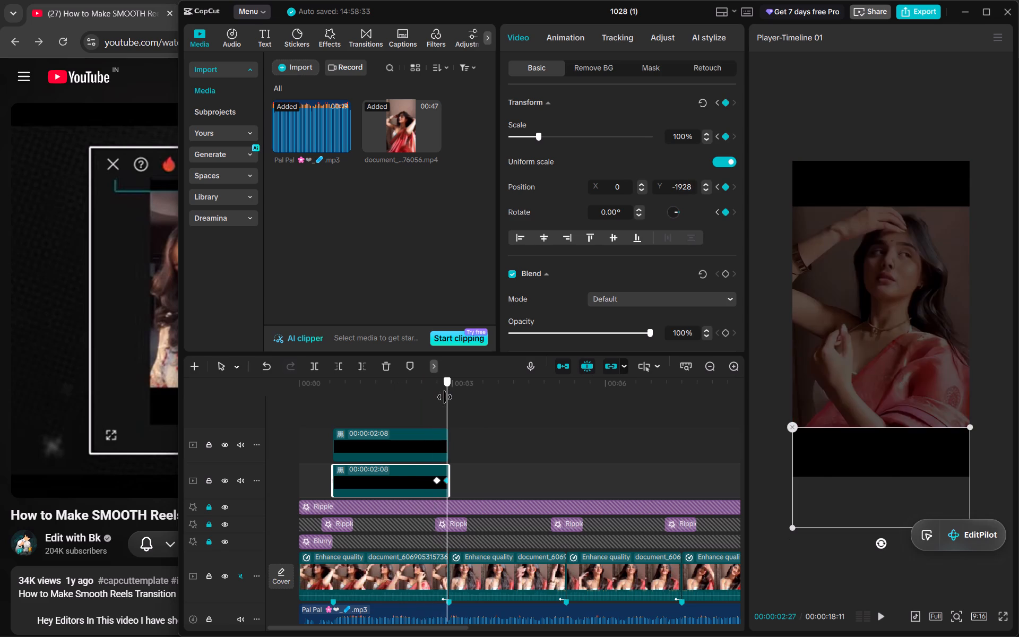
drag(445, 397, 438, 395)
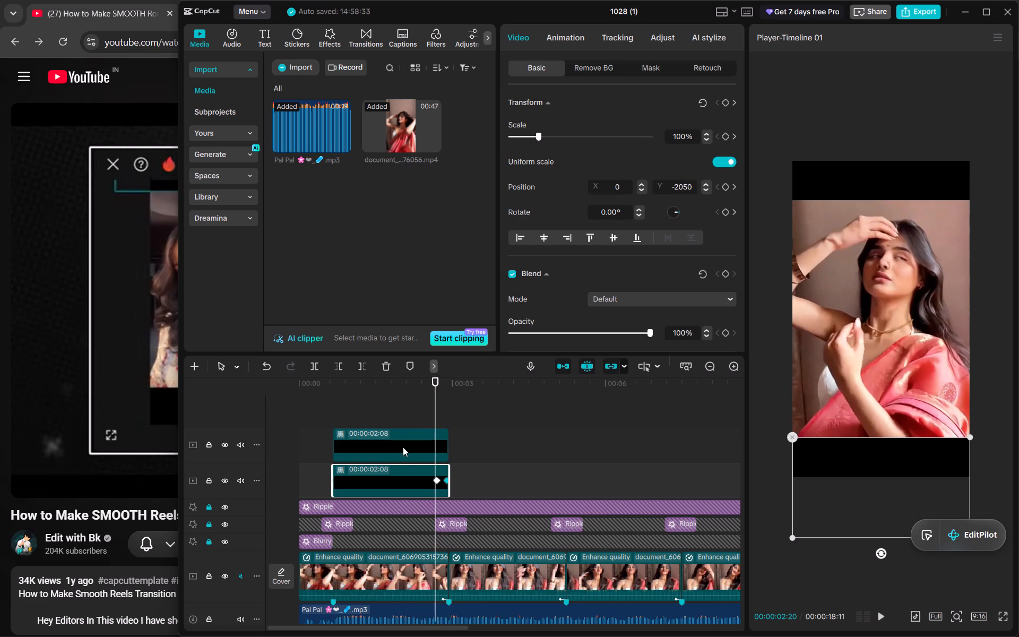
Lower the upper-track black bar's position Y to 1971 at its last keyframe, 00:00:02:27.
click(403, 447)
drag(435, 417, 437, 417)
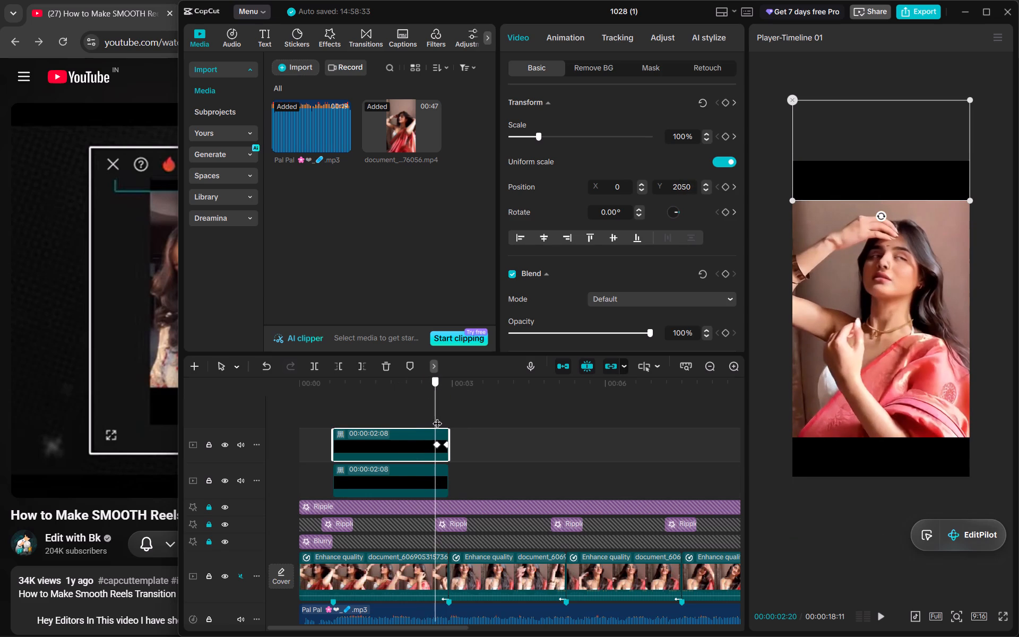
drag(437, 417, 443, 417)
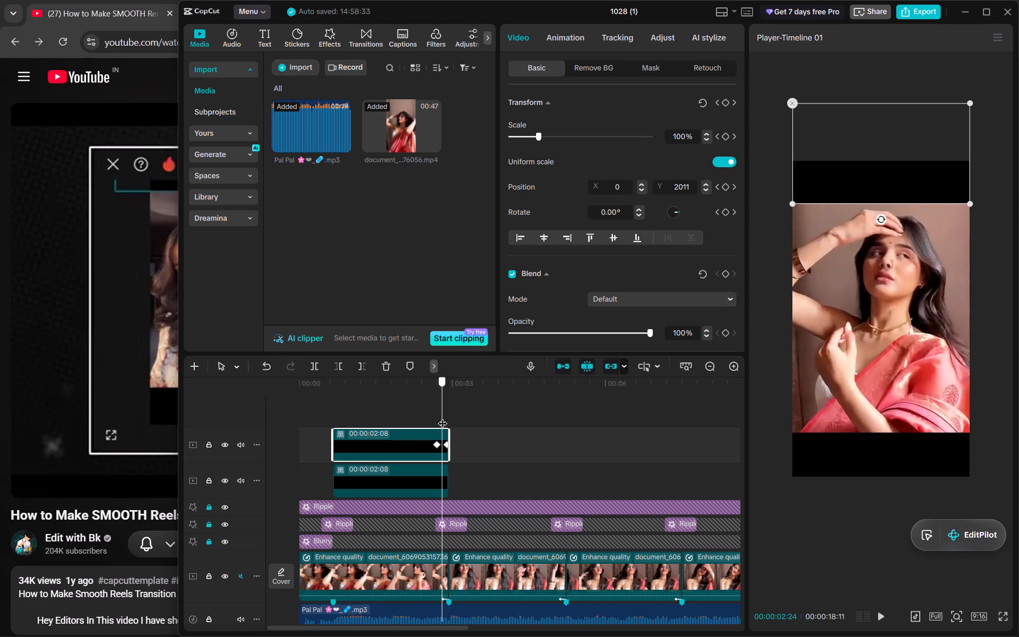
drag(443, 417, 447, 417)
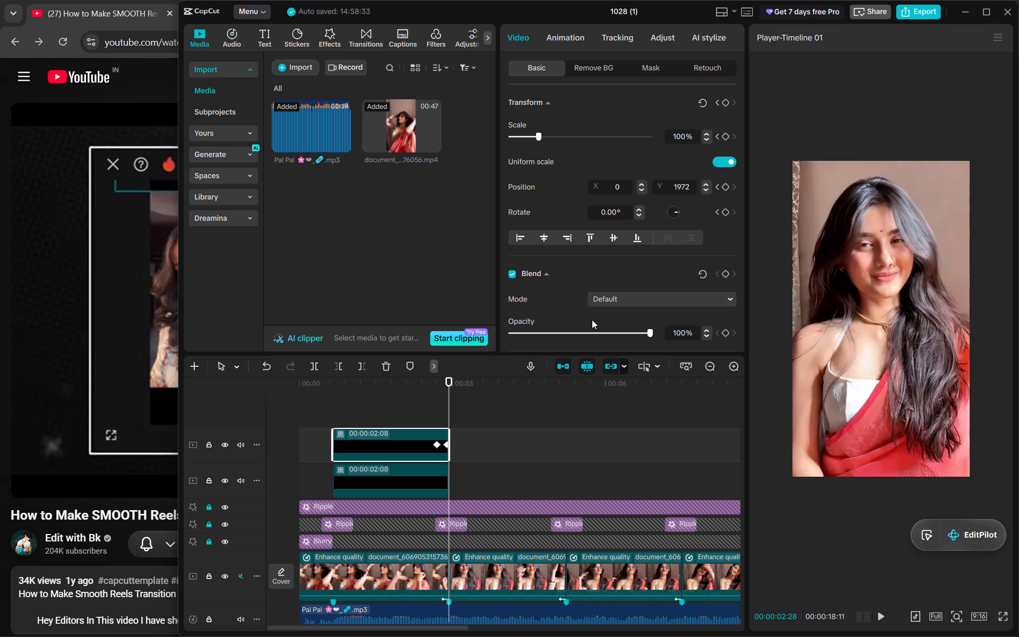
key(Left)
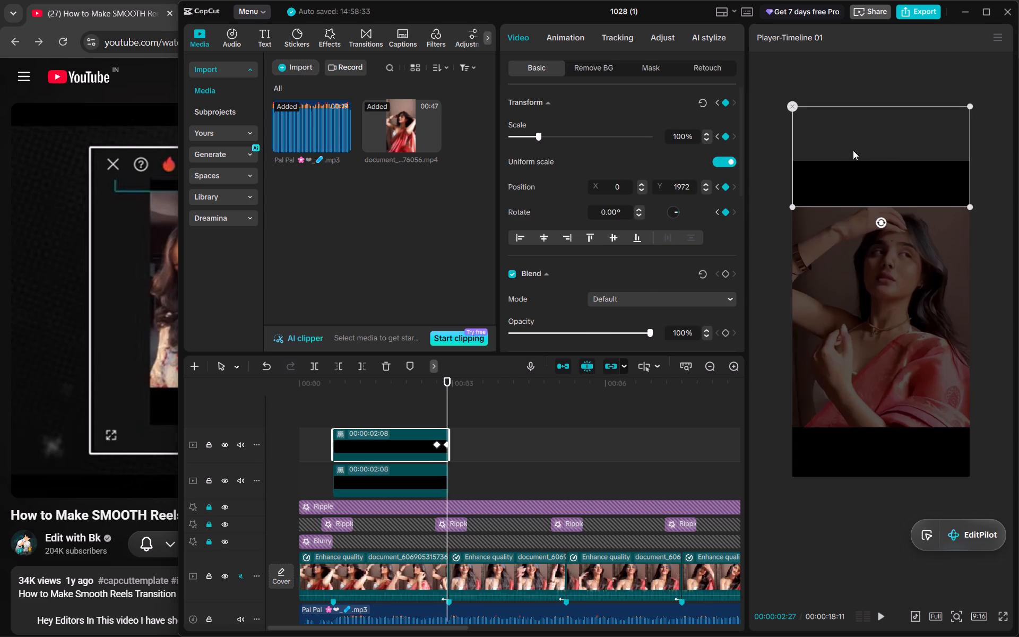
click(704, 188)
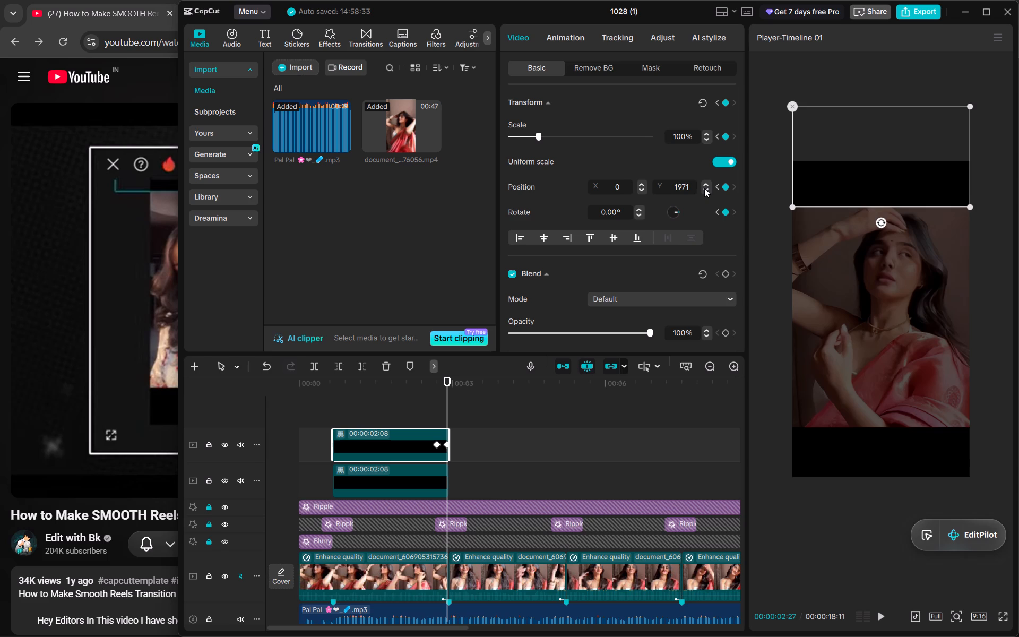
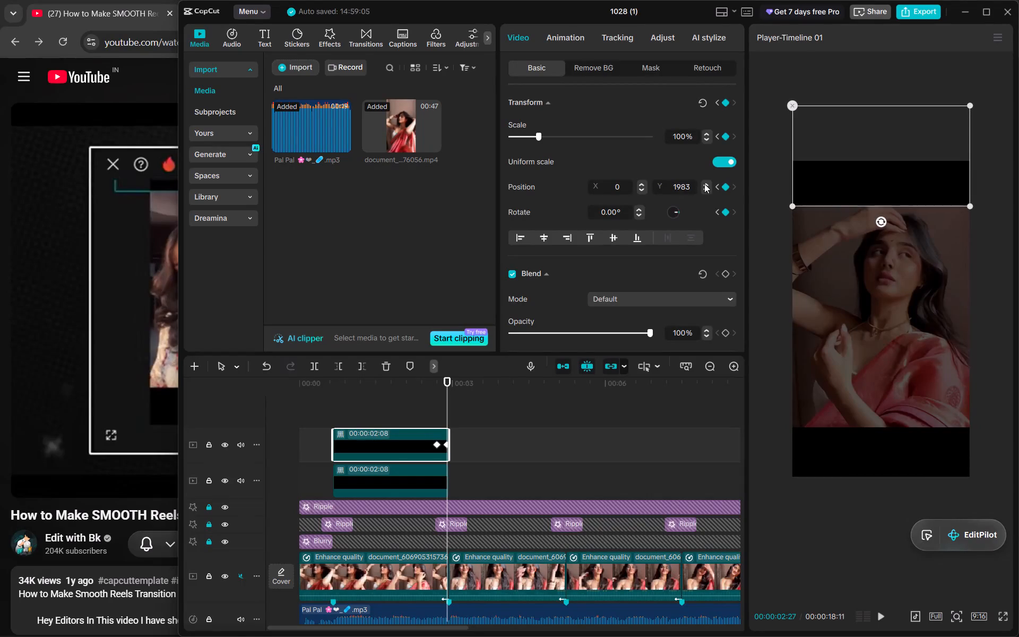
Move the upper-track black bar fully above the frame at its last keyframe, 00:00:02:27, to position Y 2532.
drag(870, 135, 867, 113)
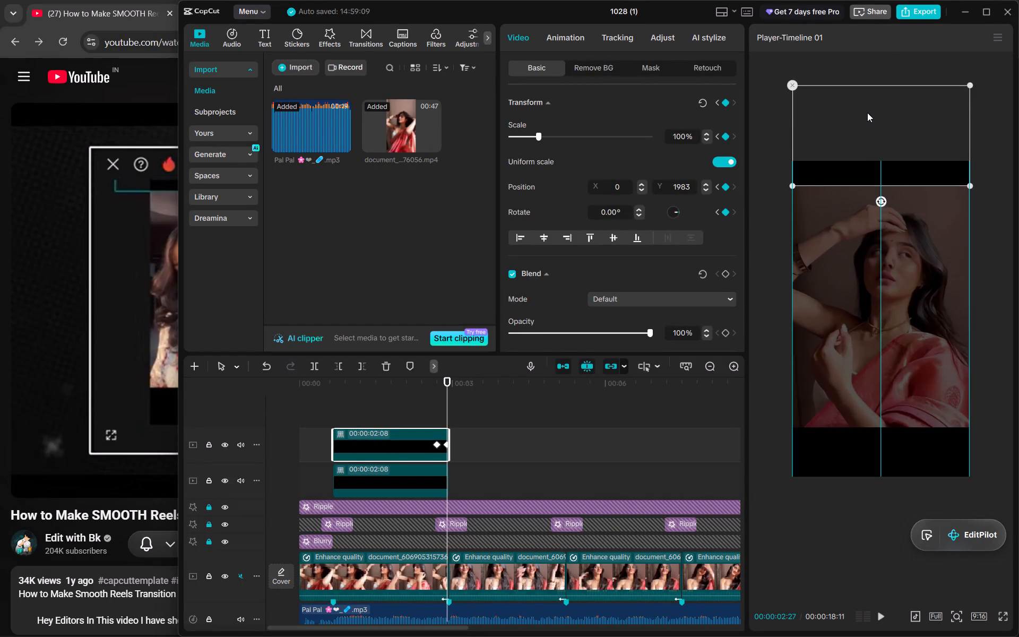
drag(867, 113, 868, 93)
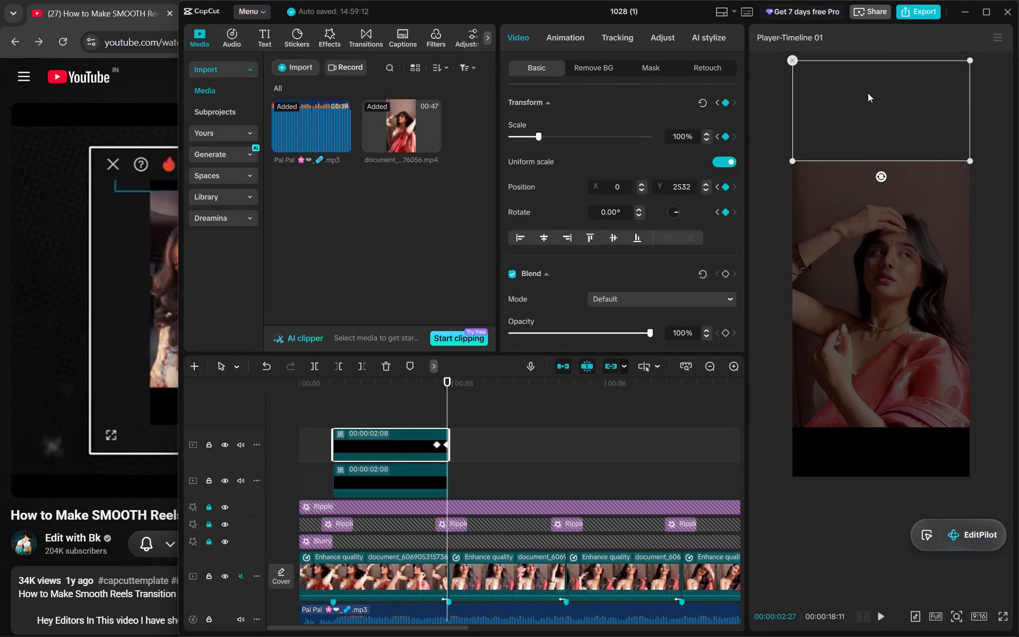
Move the lower-track black bar fully below the frame at its last keyframe, 00:00:02:27, to position X 0, Y -2532.
click(414, 478)
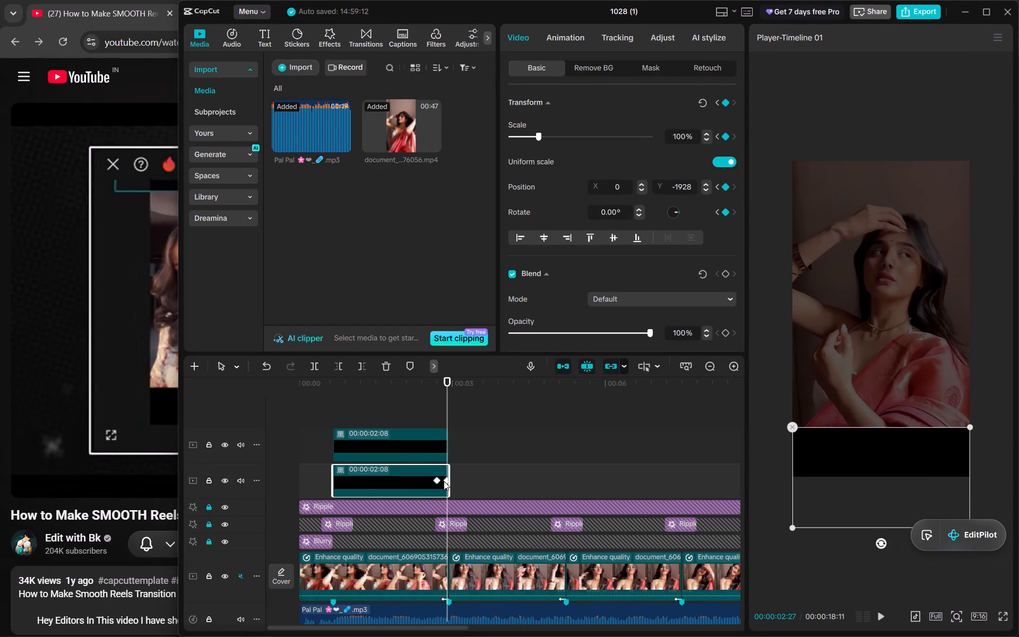
drag(868, 450, 871, 498)
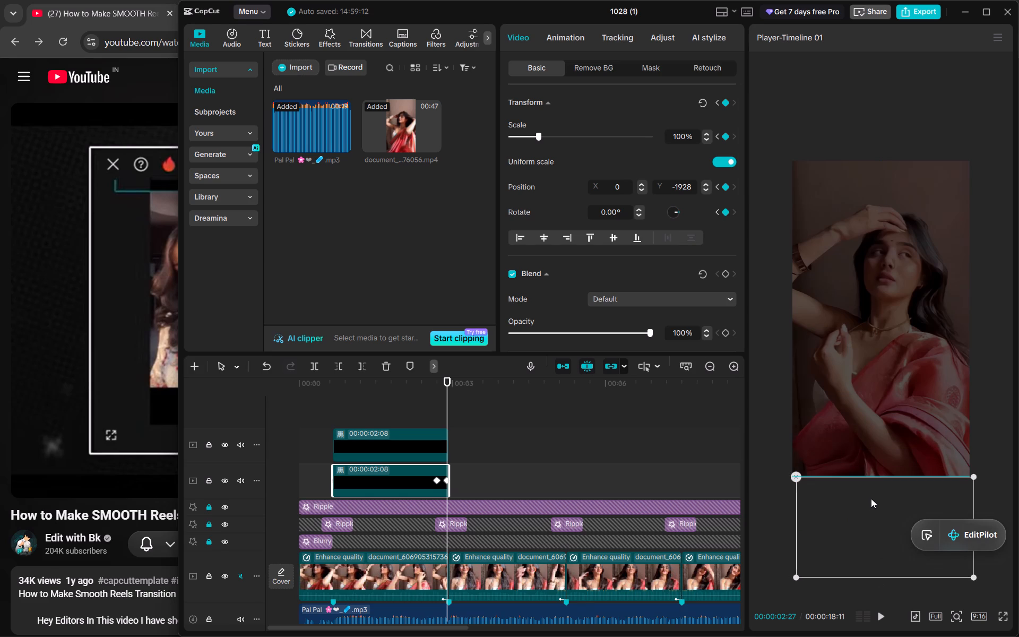
drag(871, 498, 869, 498)
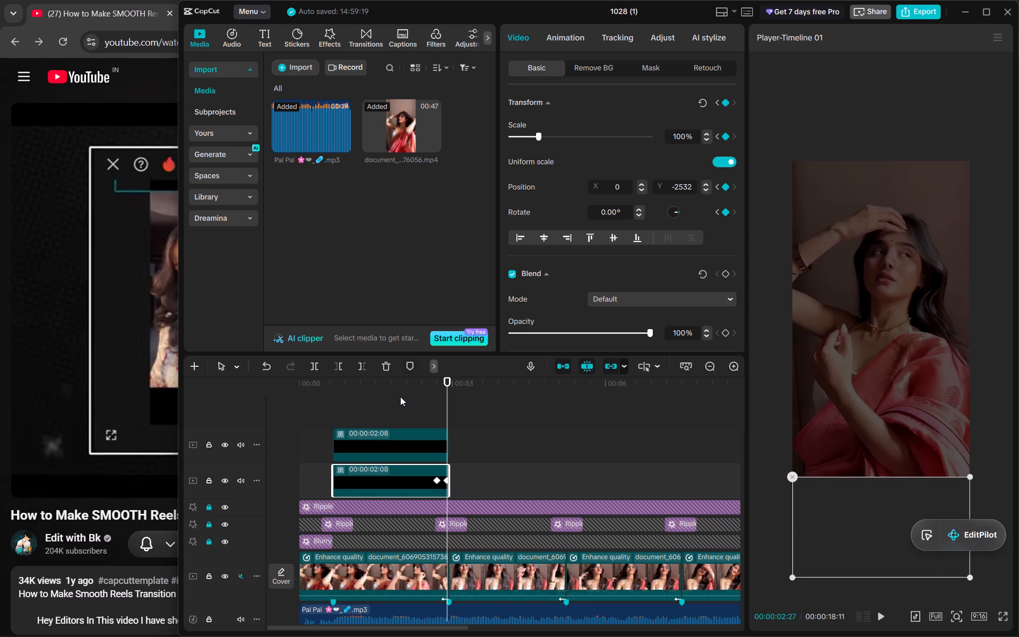
Play back the opening section to examine how both black bars leave the frame at the end of their clips.
click(400, 397)
drag(400, 397, 339, 404)
key(space)
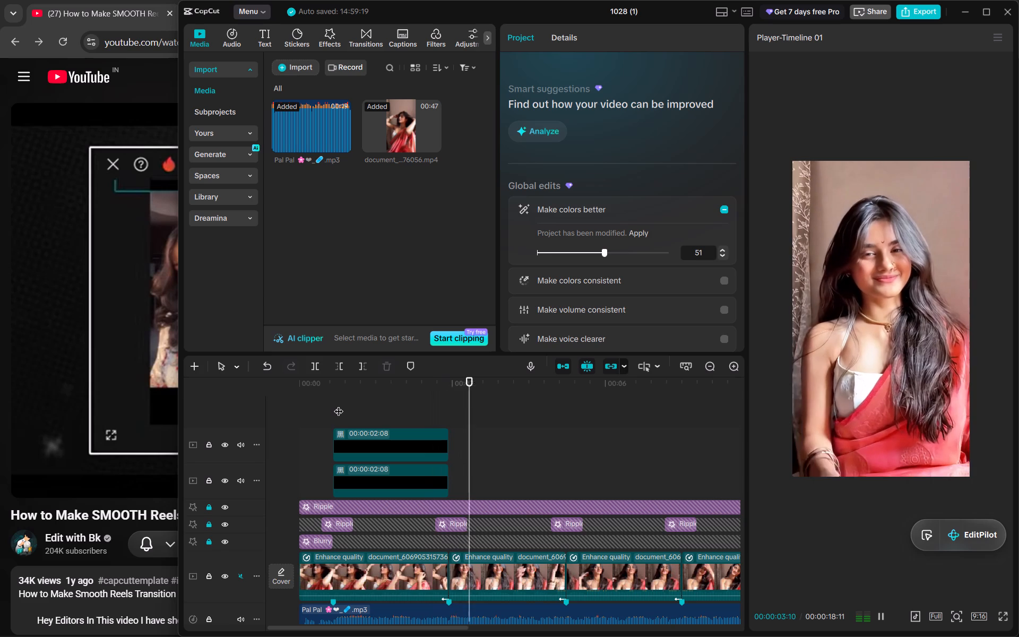
key(space)
Add a Transform keyframe at the start of both black bar clips, 00:00:00:20.
drag(473, 409, 351, 408)
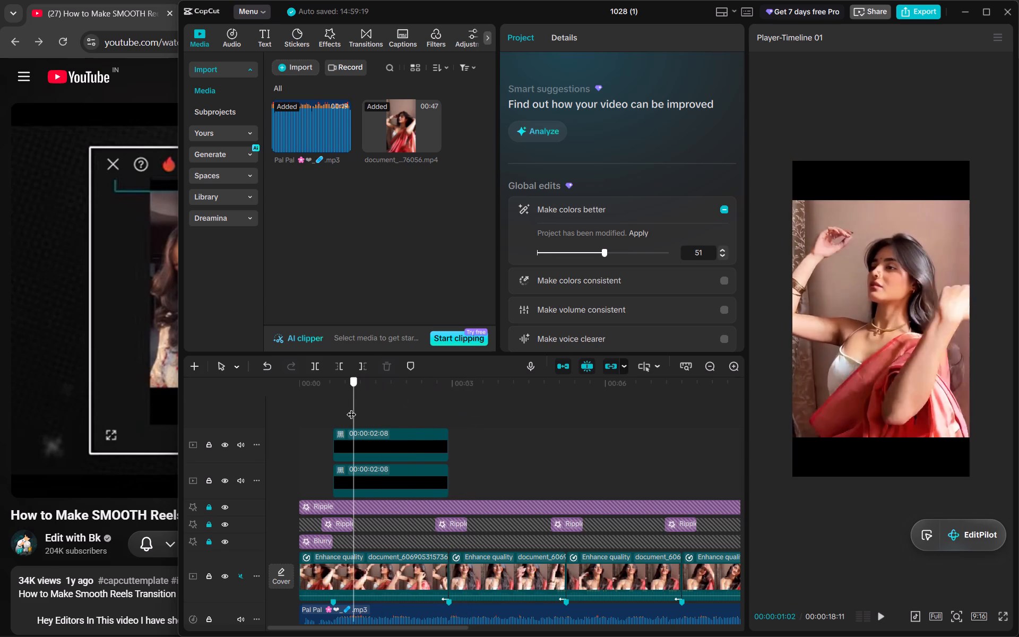
click(371, 442)
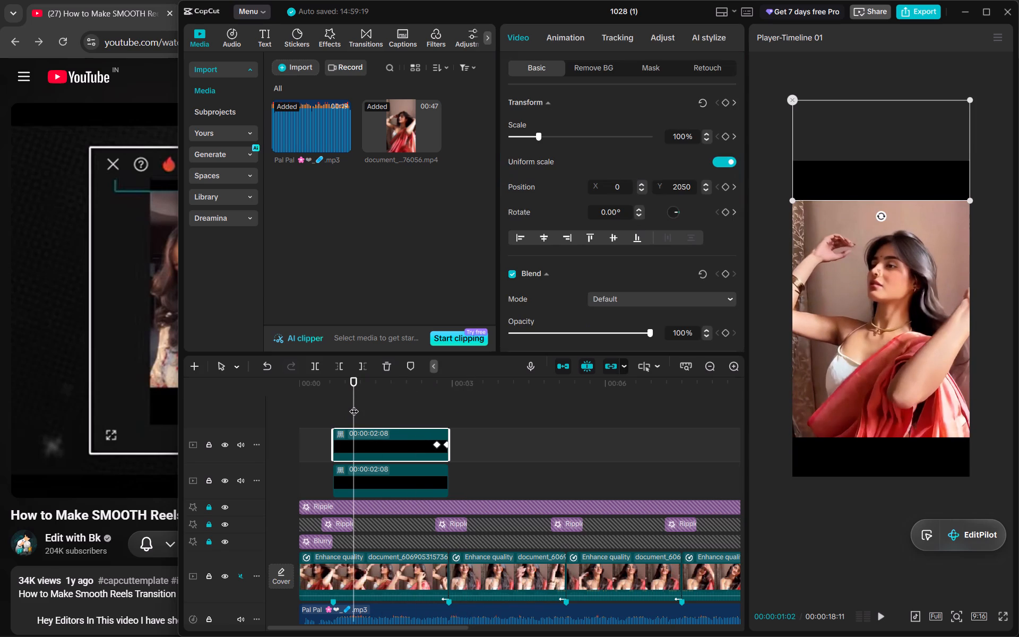
drag(354, 404, 334, 404)
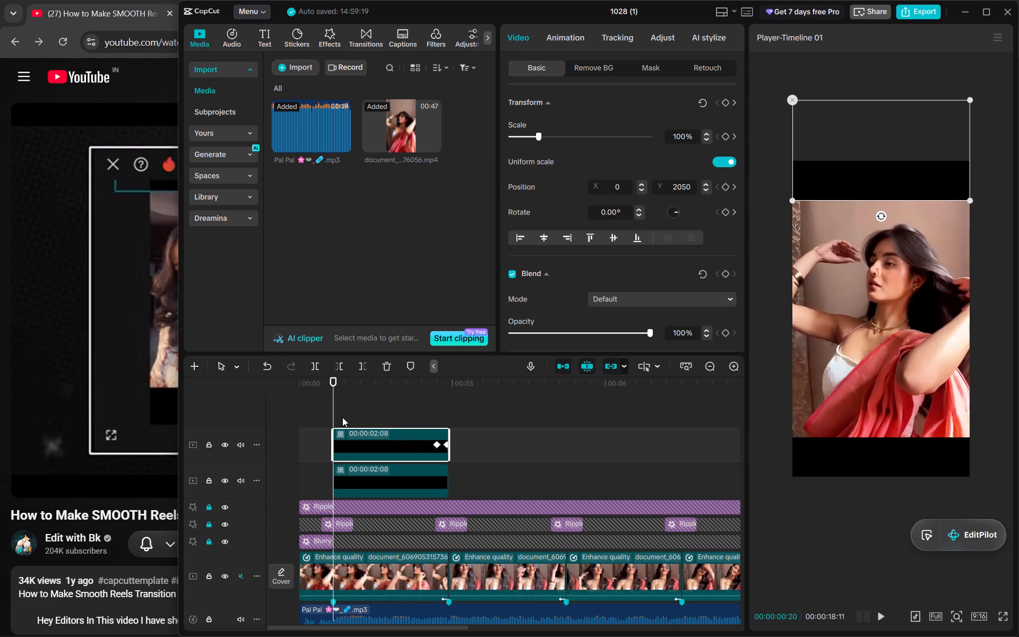
click(729, 105)
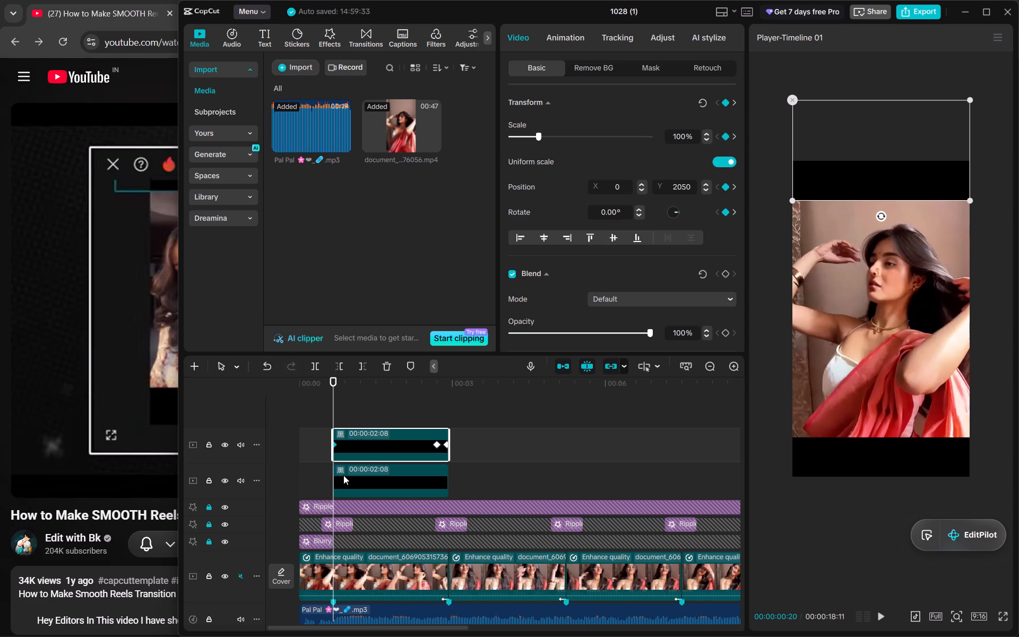
click(343, 475)
click(726, 101)
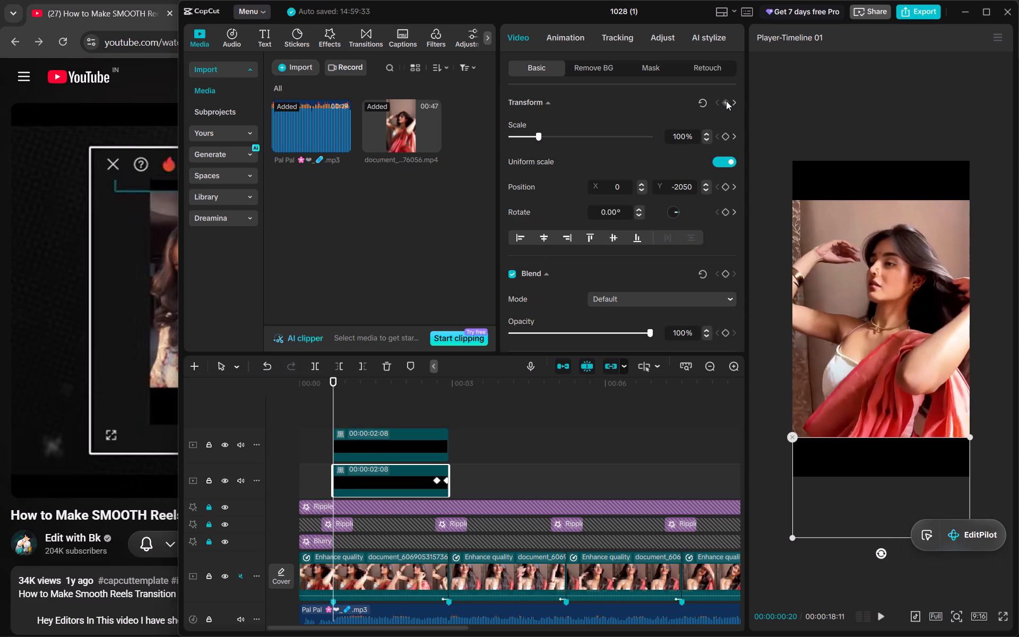
Switch to the YouTube tutorial and play a short part to check how the black bars are placed at their first keyframe.
click(114, 528)
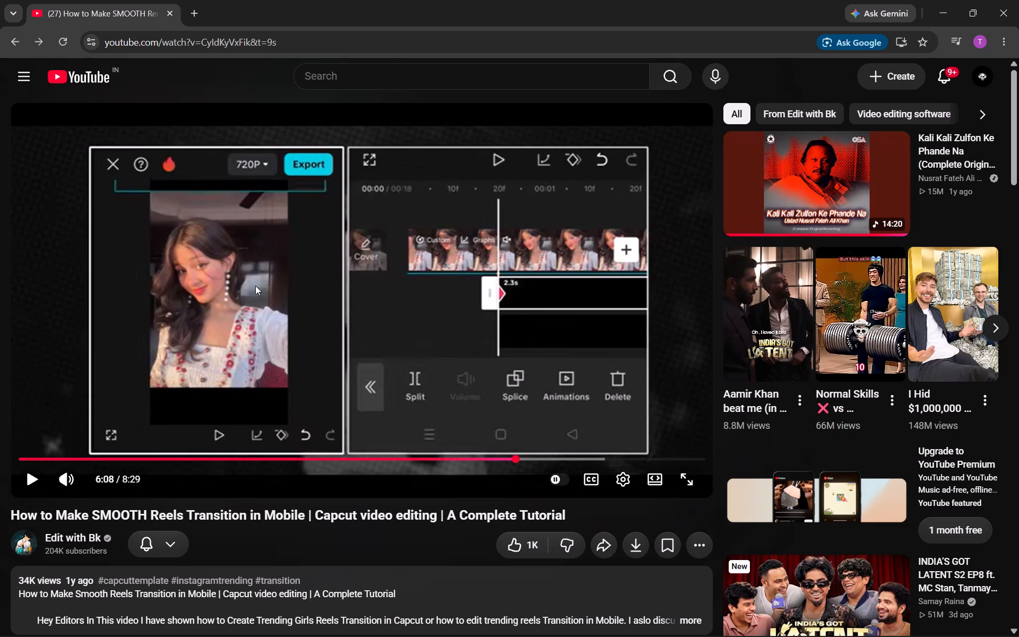
click(255, 286)
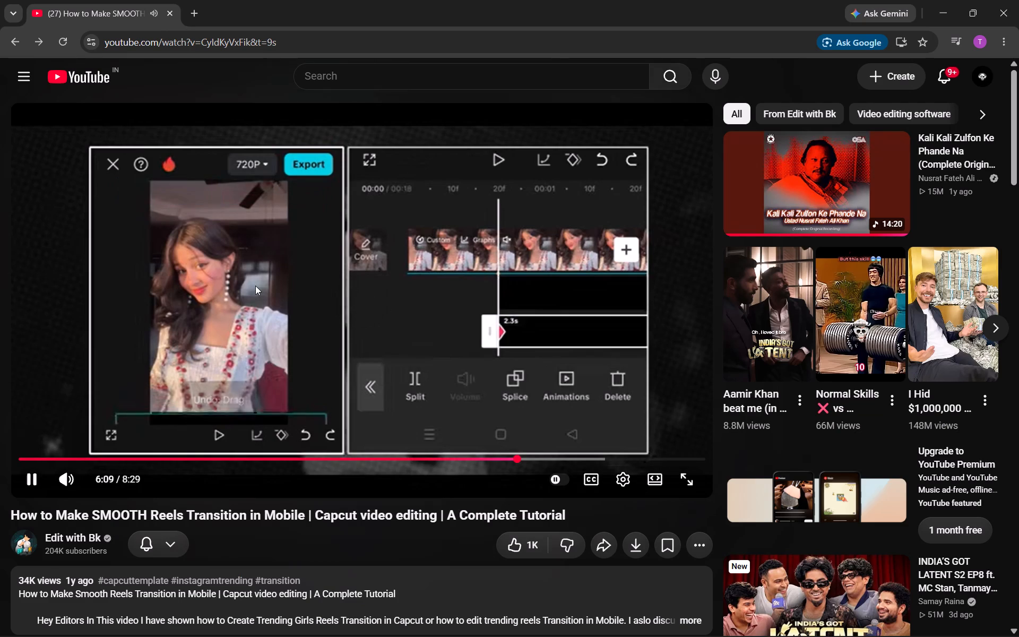
click(249, 316)
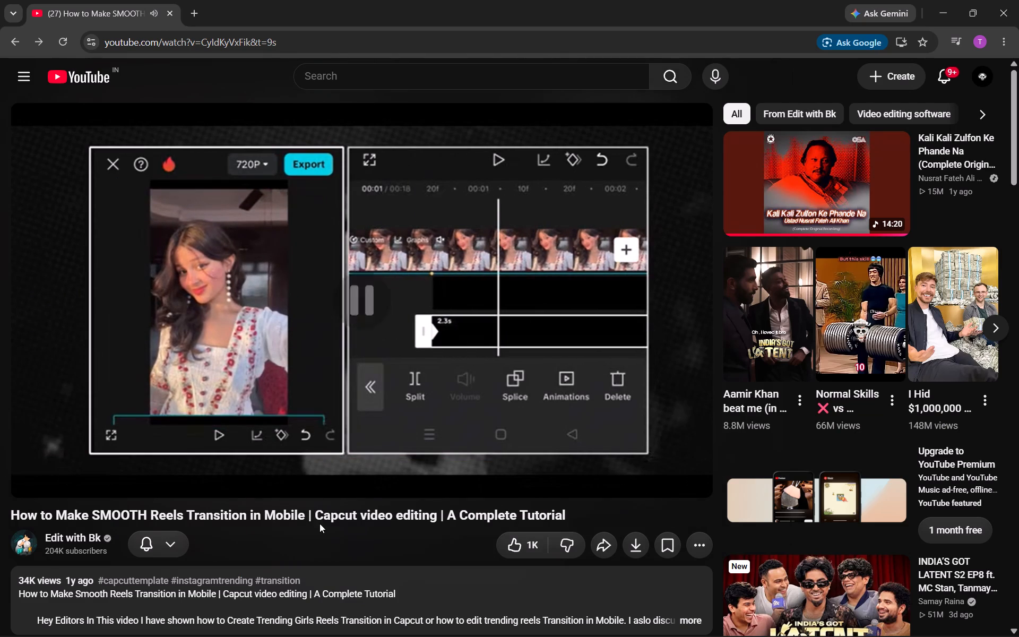
click(319, 524)
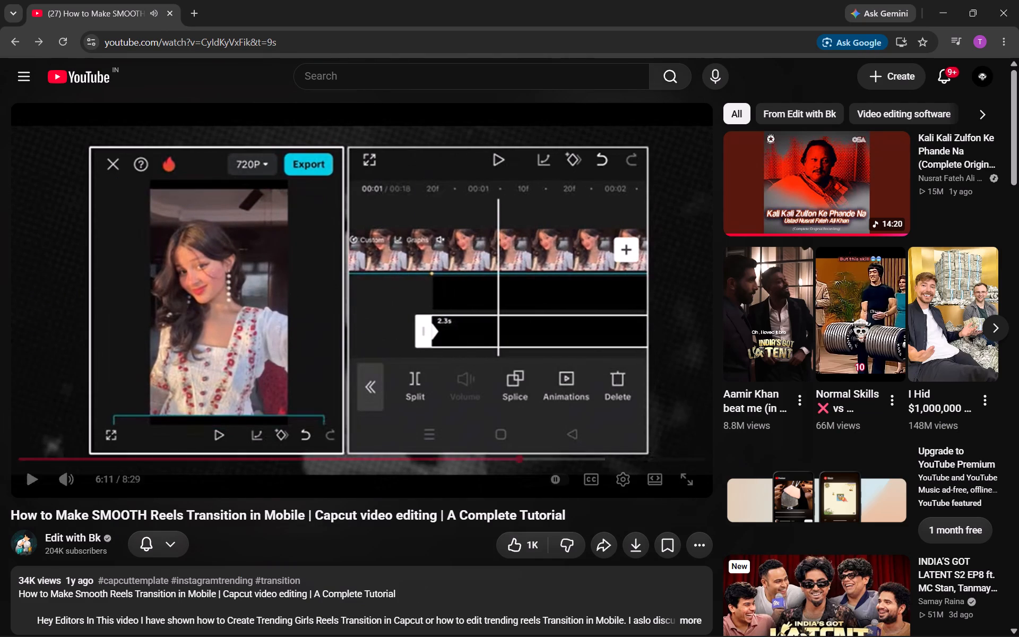
click(751, 618)
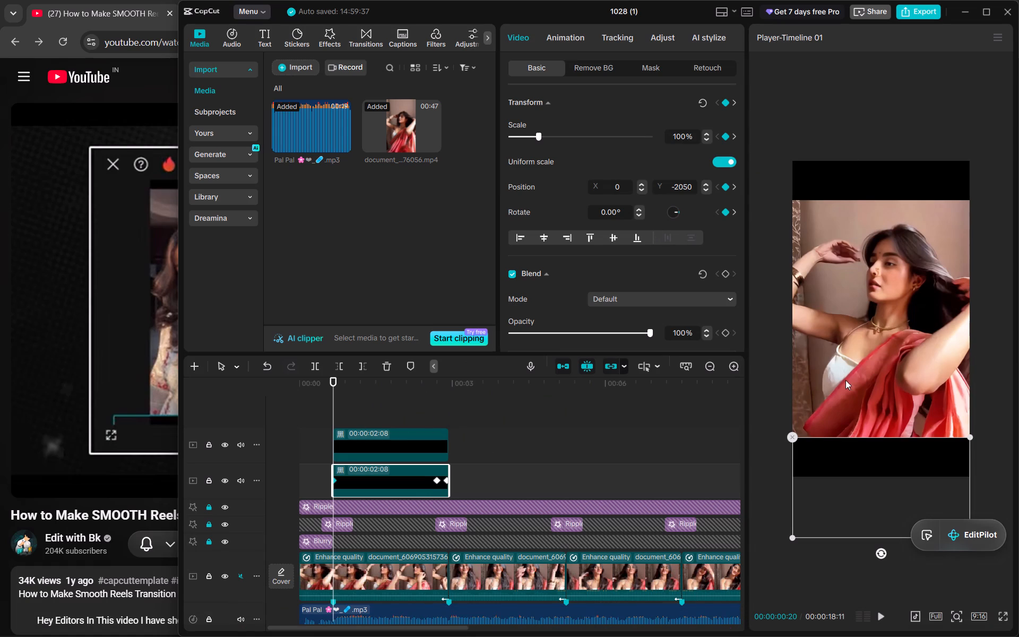
In CapCut, move the lower-track black bar just below the frame at its first keyframe, 00:00:00:20.
drag(871, 457, 871, 462)
drag(871, 462, 874, 494)
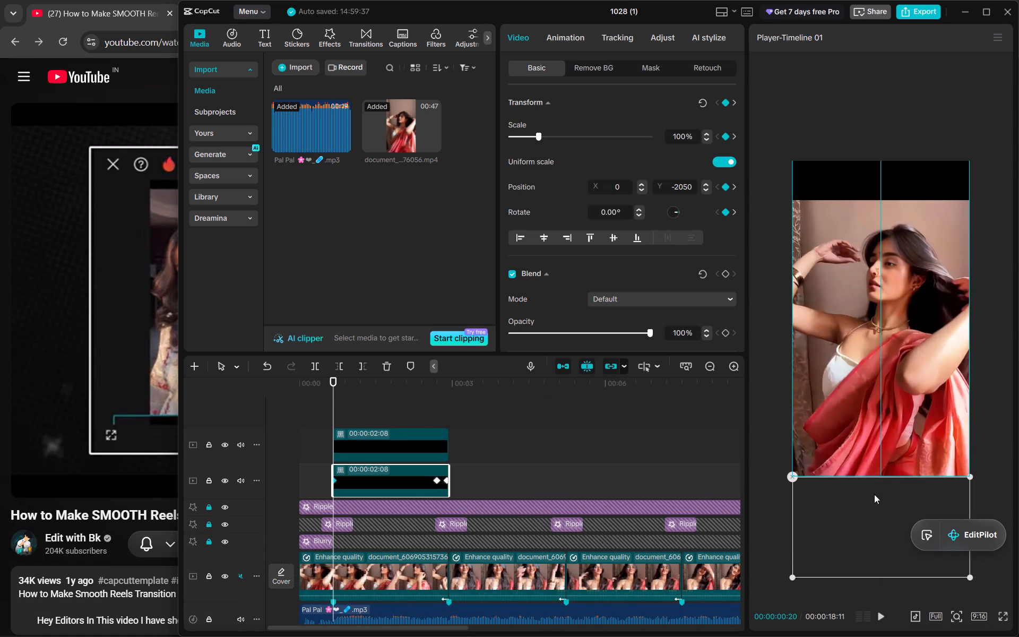
drag(874, 494, 873, 492)
click(873, 492)
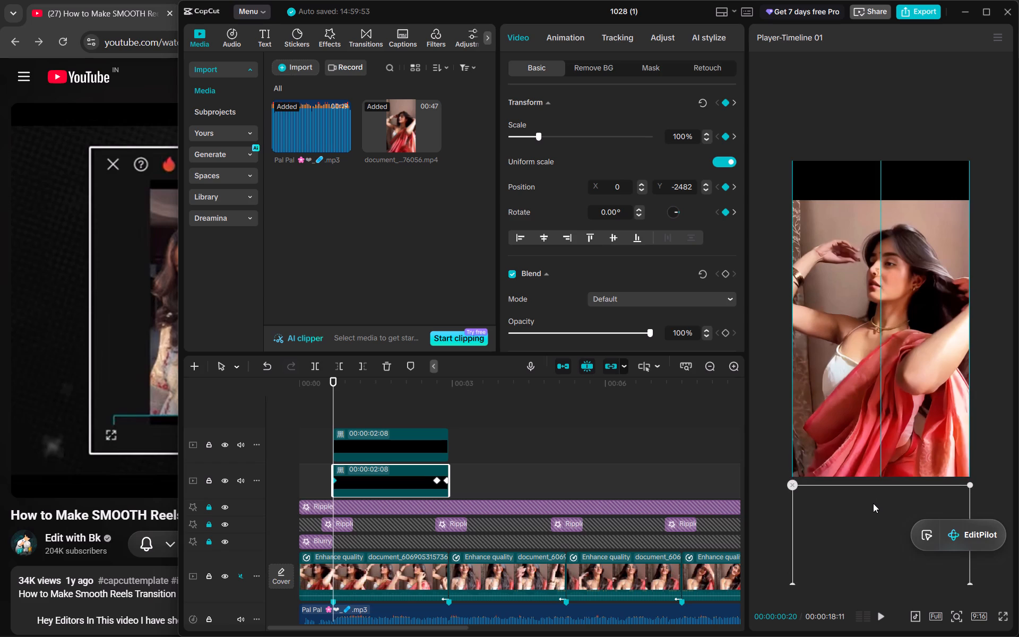
Move the upper-track black bar fully above the frame at its first keyframe, 00:00:00:20, to position X 0, Y 2532.
click(870, 193)
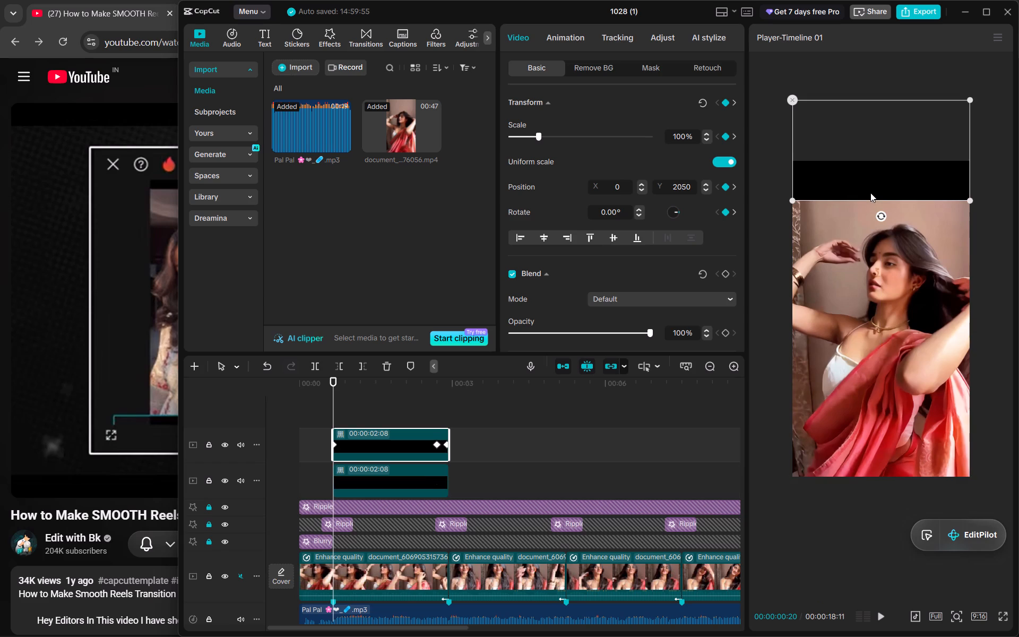
drag(870, 193, 868, 157)
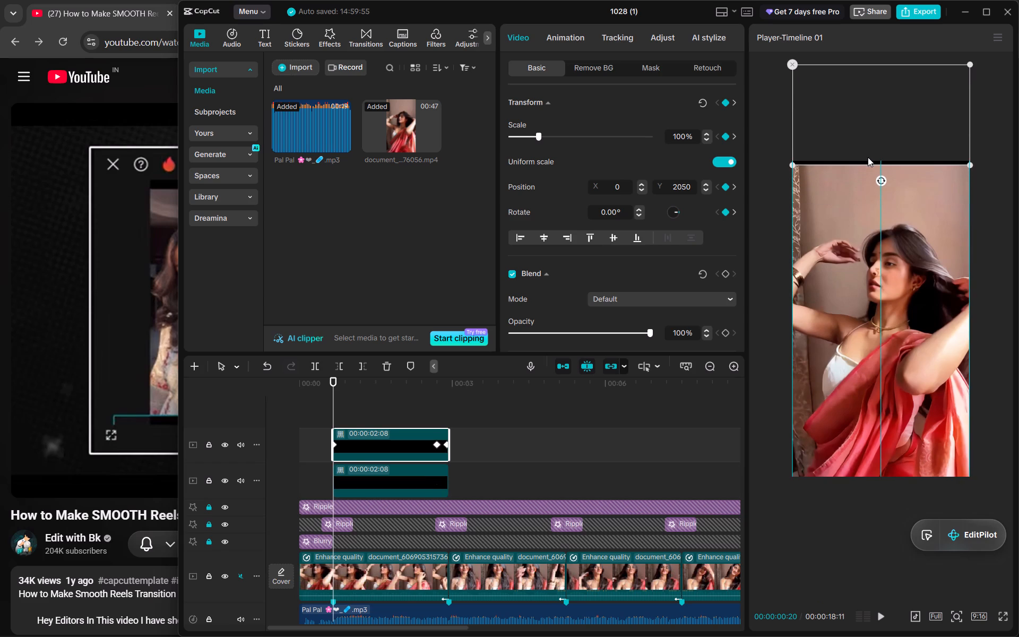
drag(868, 157, 866, 154)
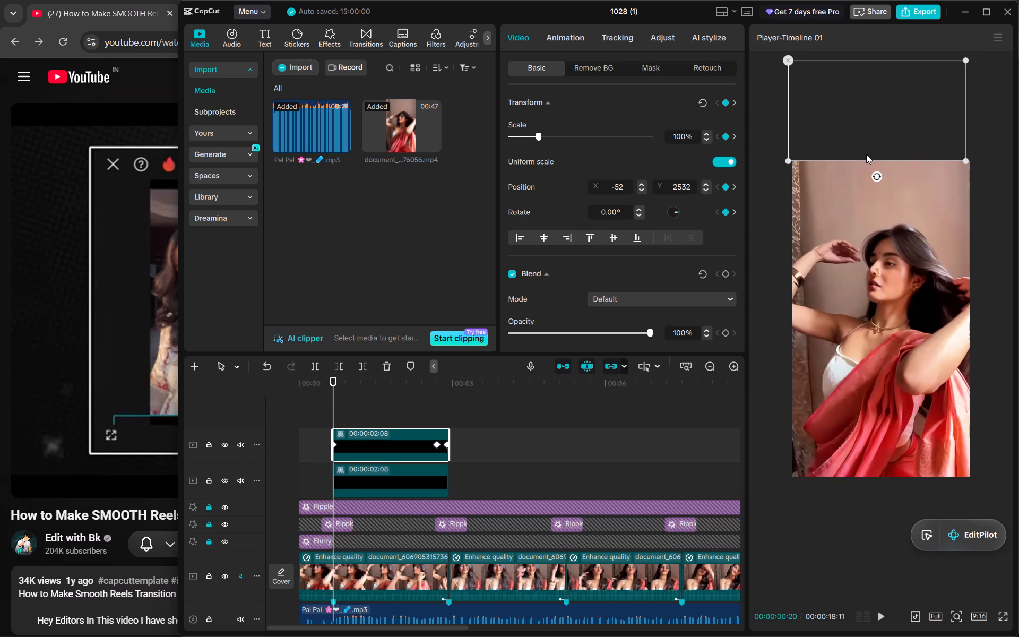
click(916, 122)
Play back the section from the first keyframe to examine how the black bars enter and leave the frame.
click(331, 400)
key(space)
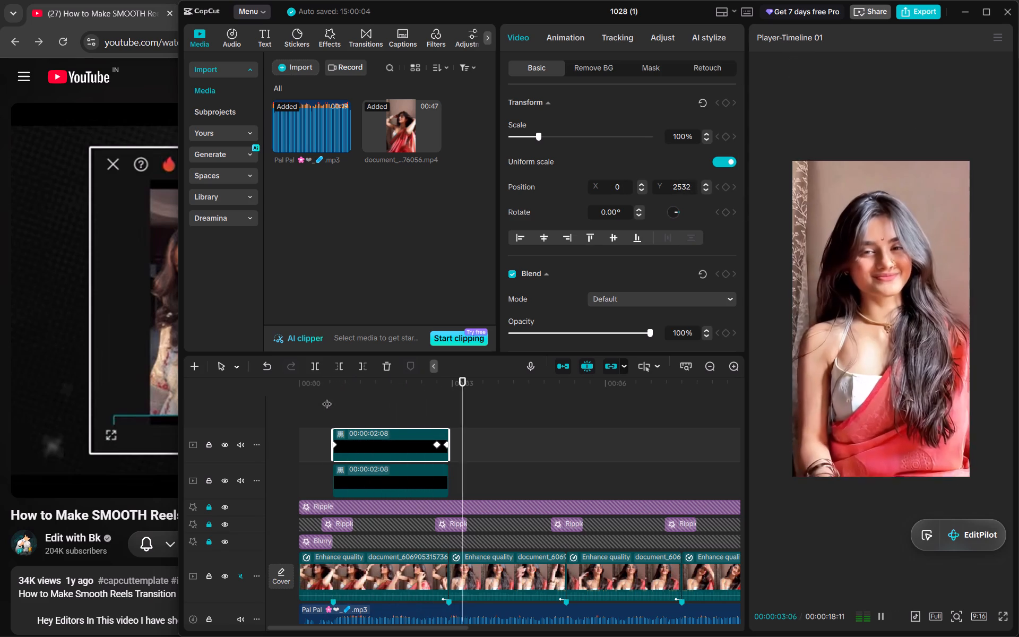
key(space)
click(332, 383)
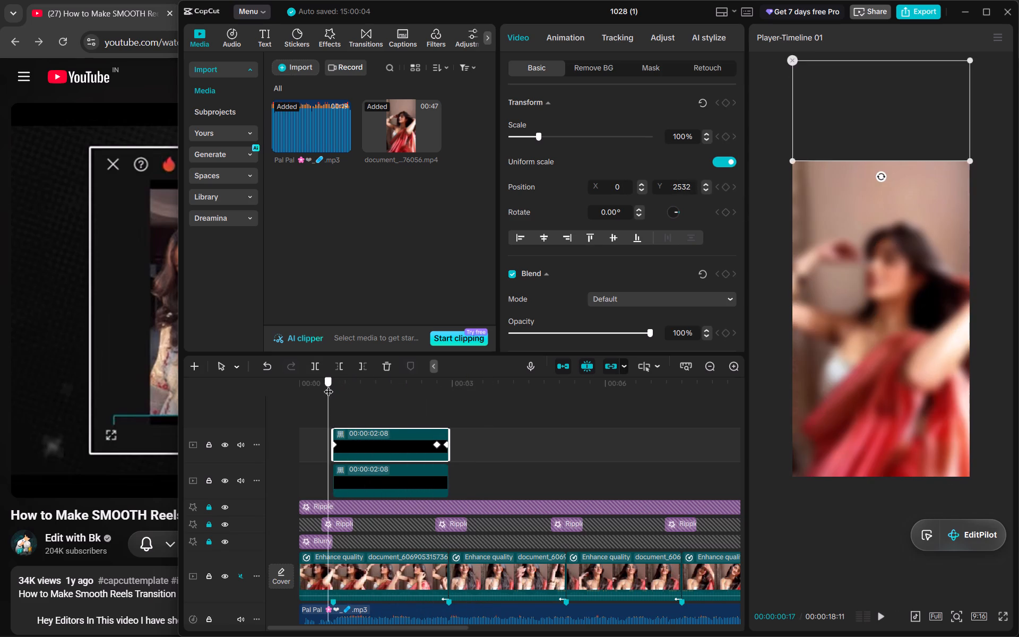
Switch to the YouTube tutorial and watch which graph curves it applies between the black bars' keyframes.
click(151, 386)
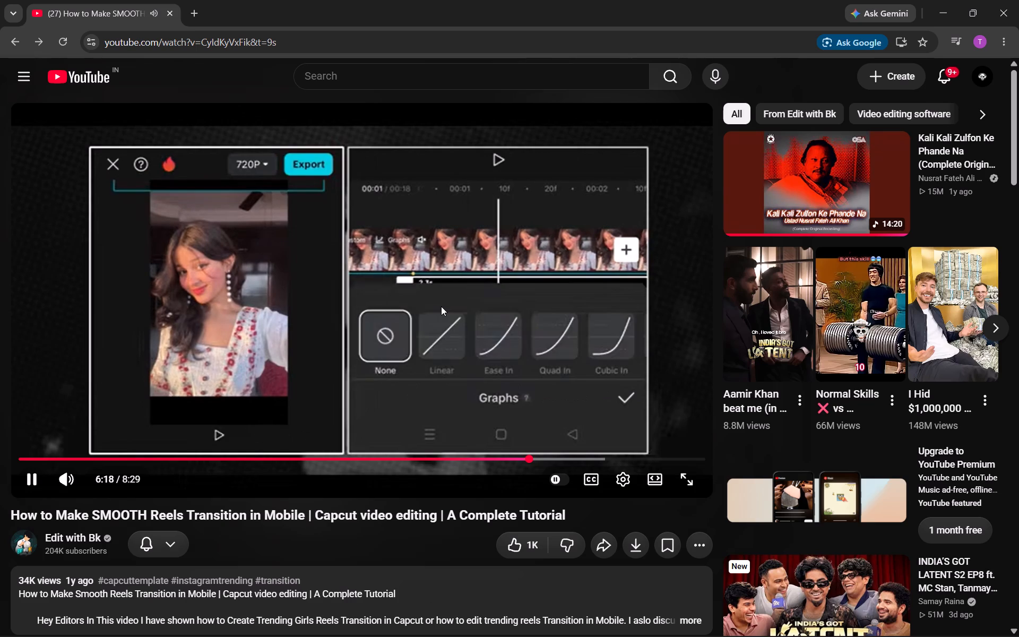
click(441, 306)
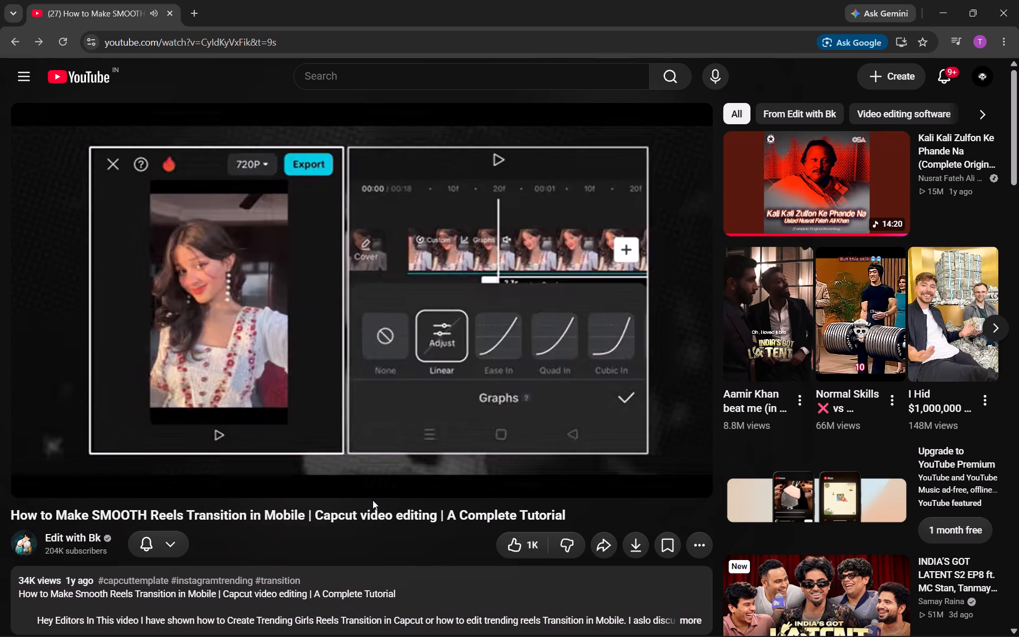
click(386, 381)
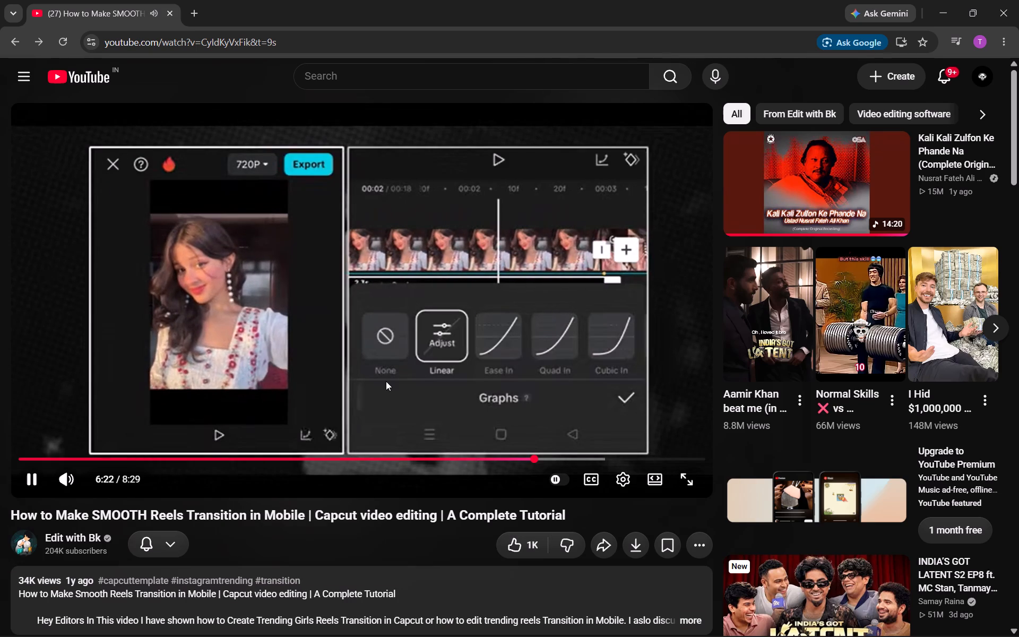
click(396, 311)
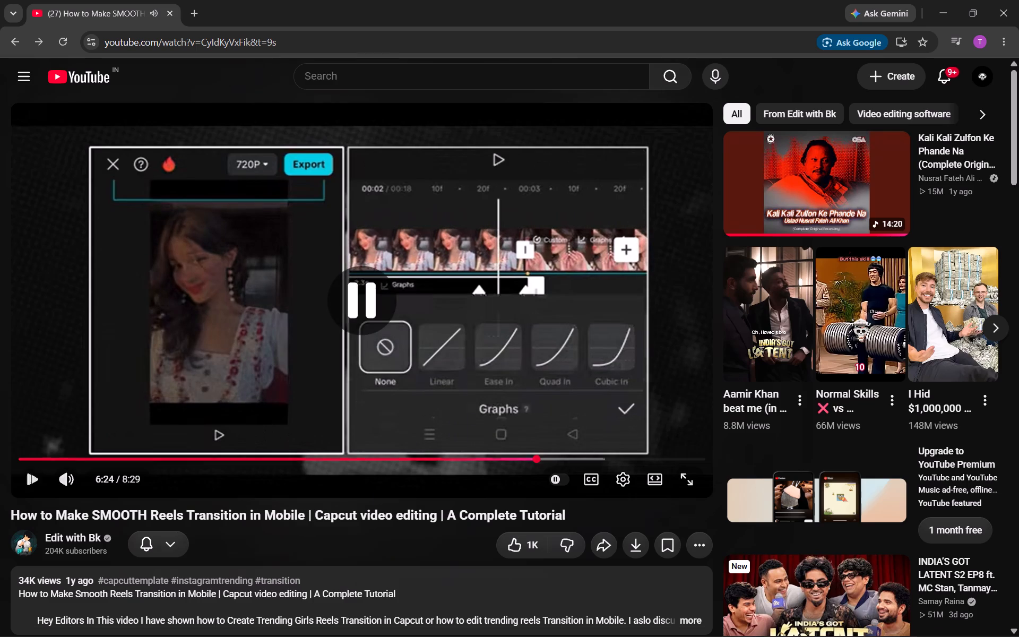
click(753, 619)
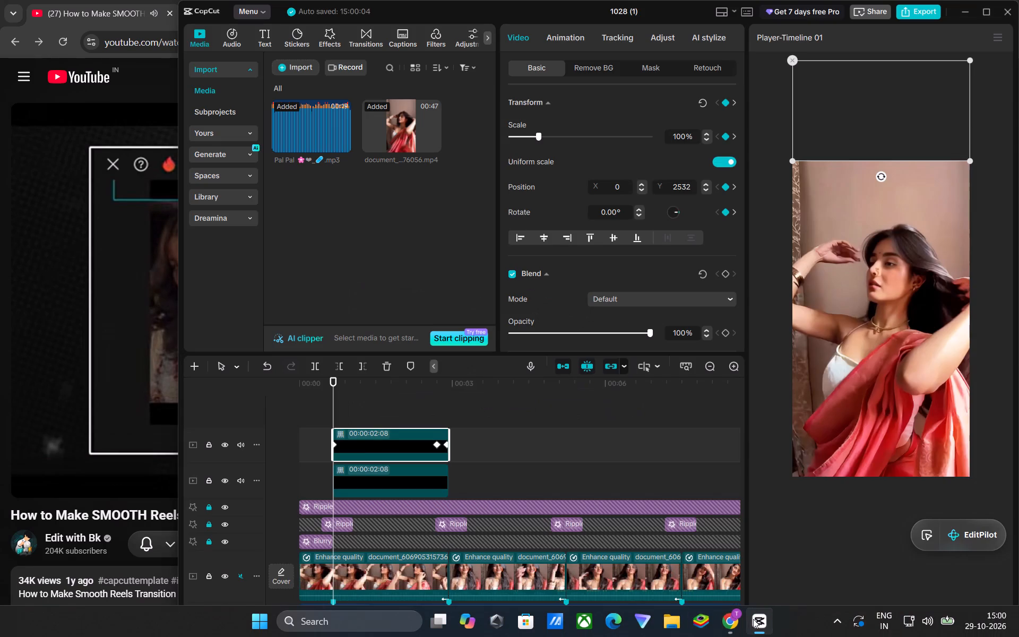
In CapCut, open the preset curves for the upper-track black bar's first keyframe, try Quad Out, and apply Cubic Out.
click(336, 445)
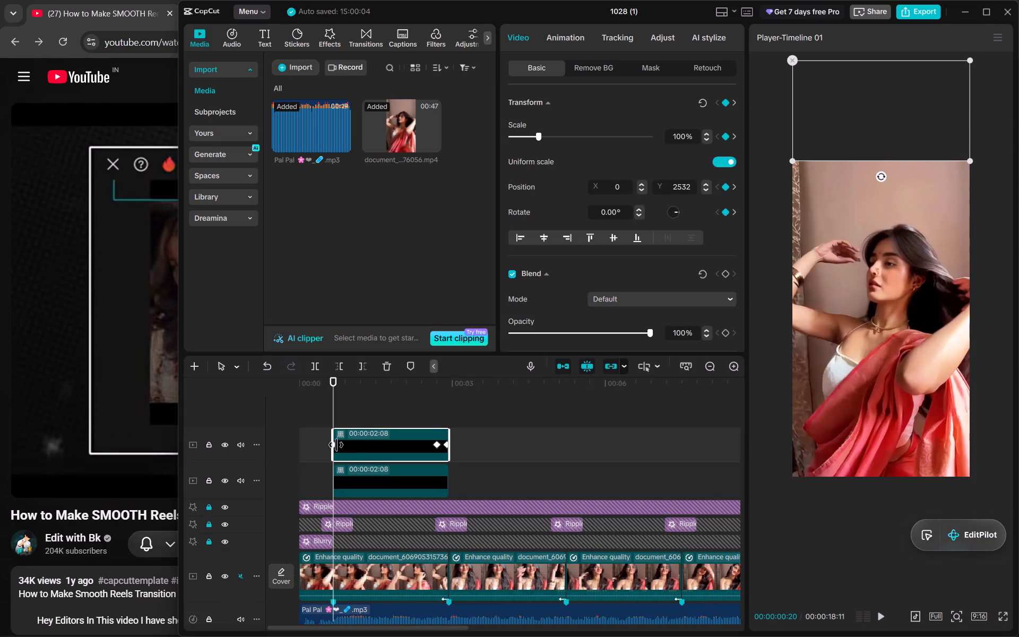
right_click(336, 445)
click(393, 530)
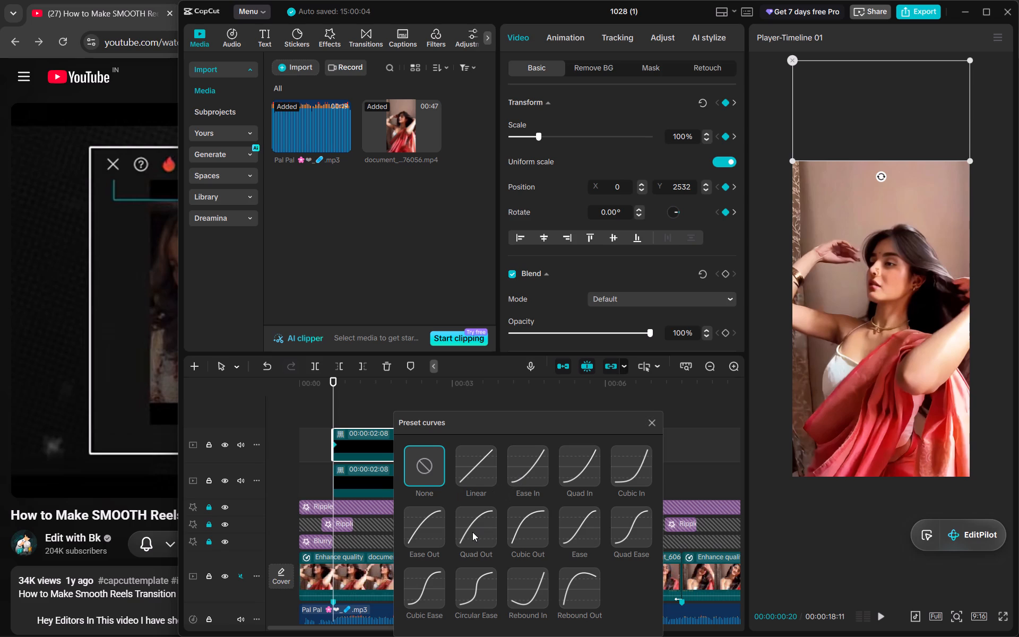
click(472, 532)
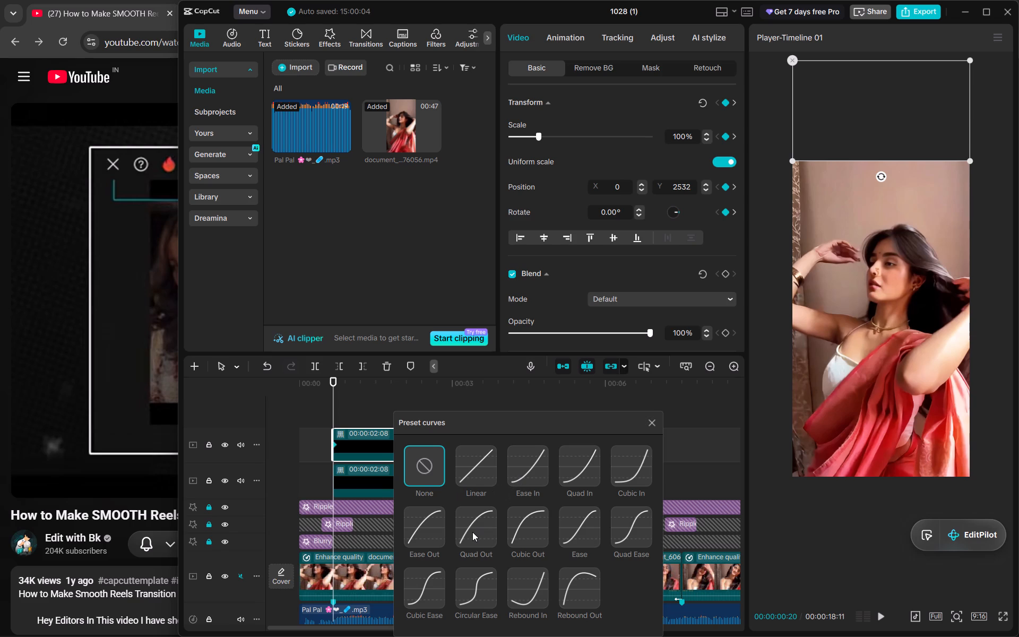
click(472, 532)
double_click(472, 532)
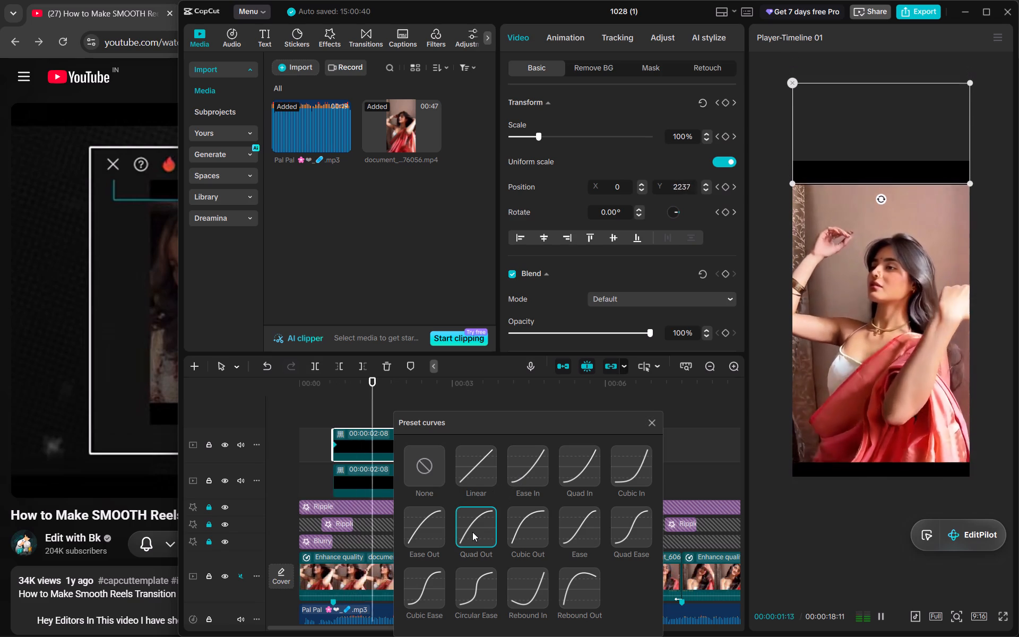
double_click(519, 523)
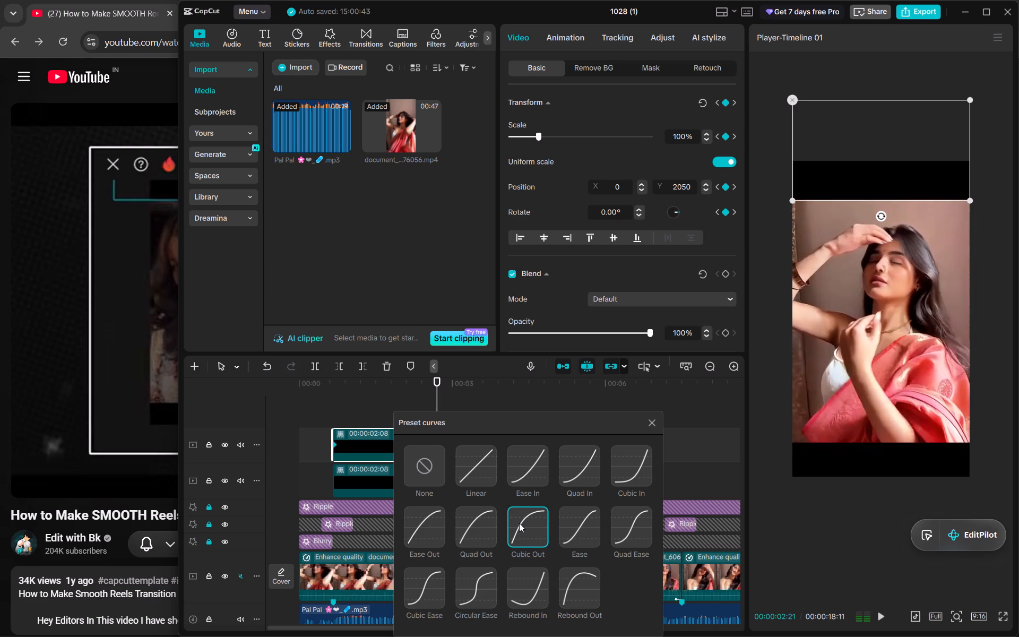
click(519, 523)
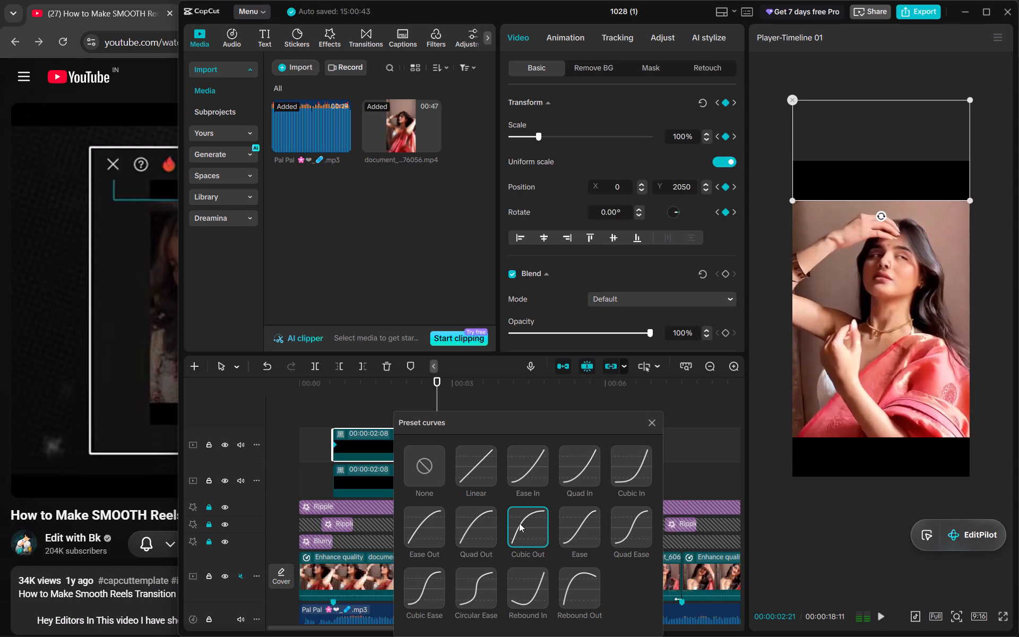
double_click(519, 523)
Switch to the YouTube tutorial, rewind about 10 seconds and rewatch how it applies graph curves to the black bars.
click(118, 422)
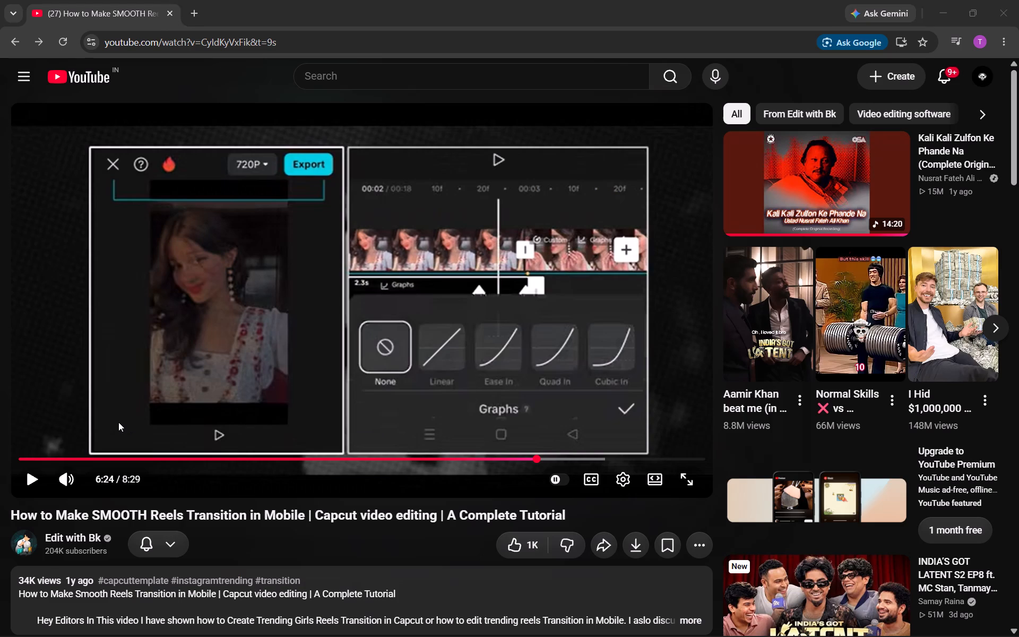
key(Left)
key(Left)
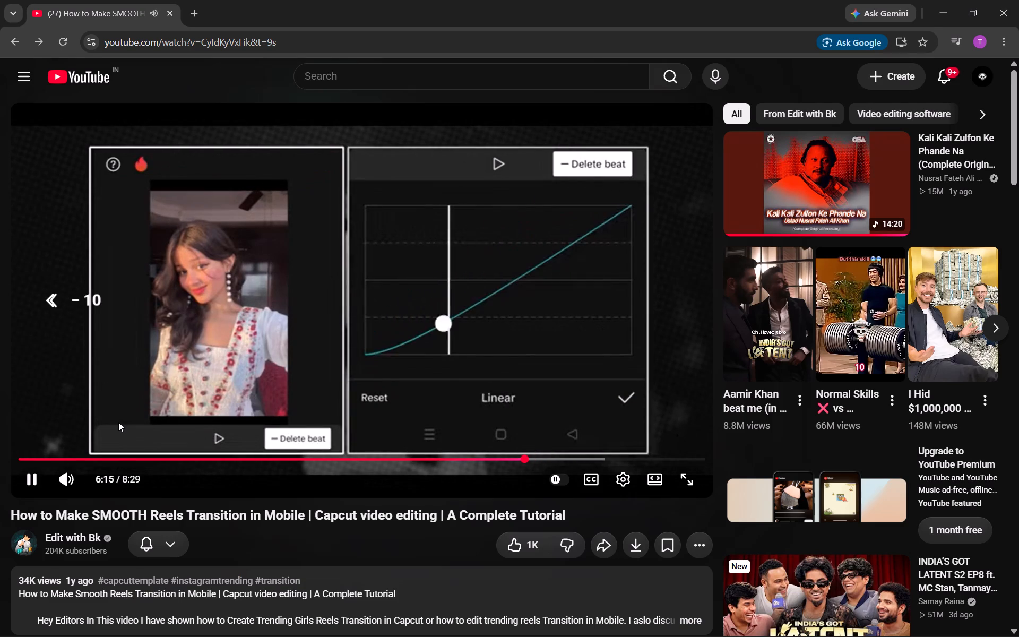
click(332, 329)
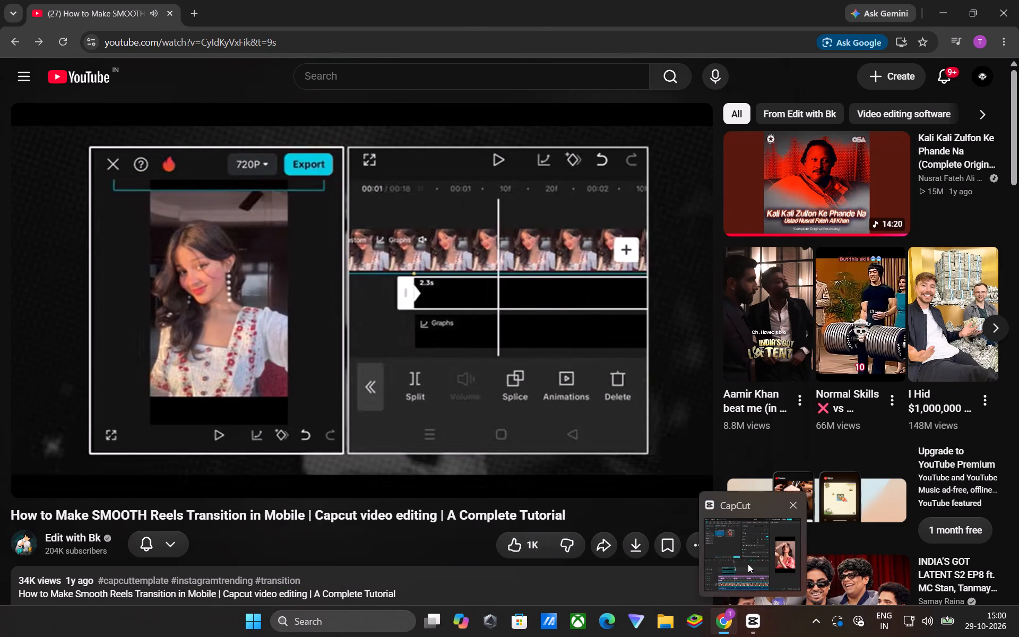
Back in CapCut, apply the Cubic In preset curve to the upper-track black bar's last keyframe at 00:00:02:27.
click(748, 564)
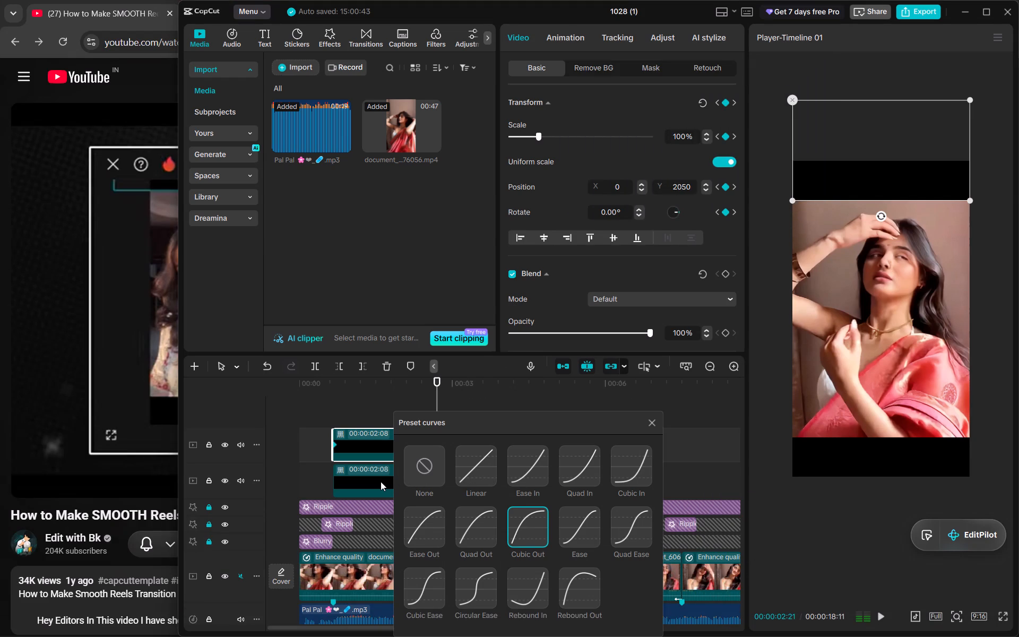
drag(504, 420, 605, 386)
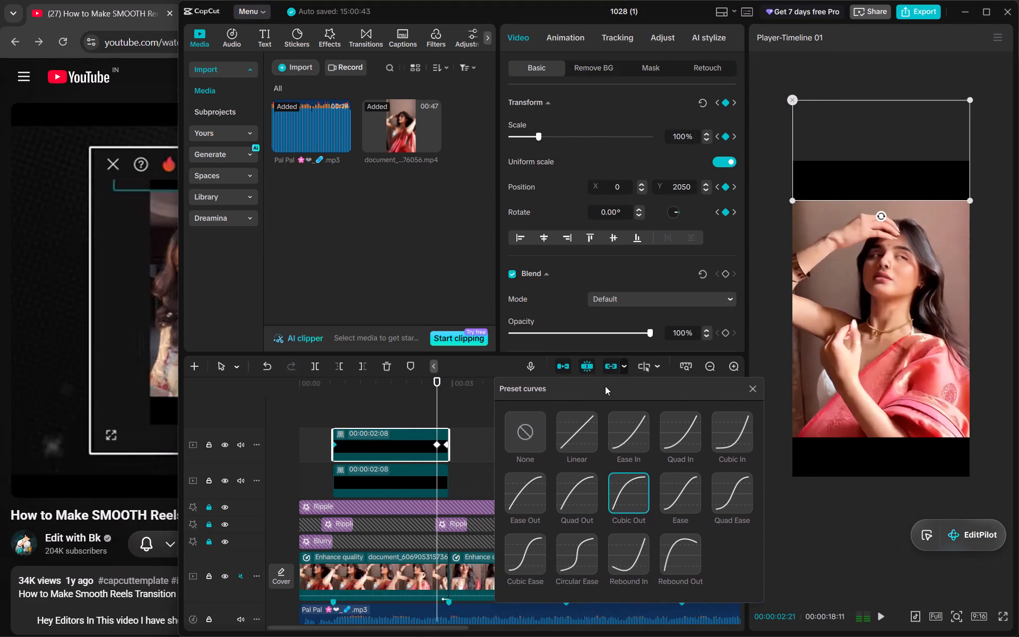
drag(605, 386, 625, 361)
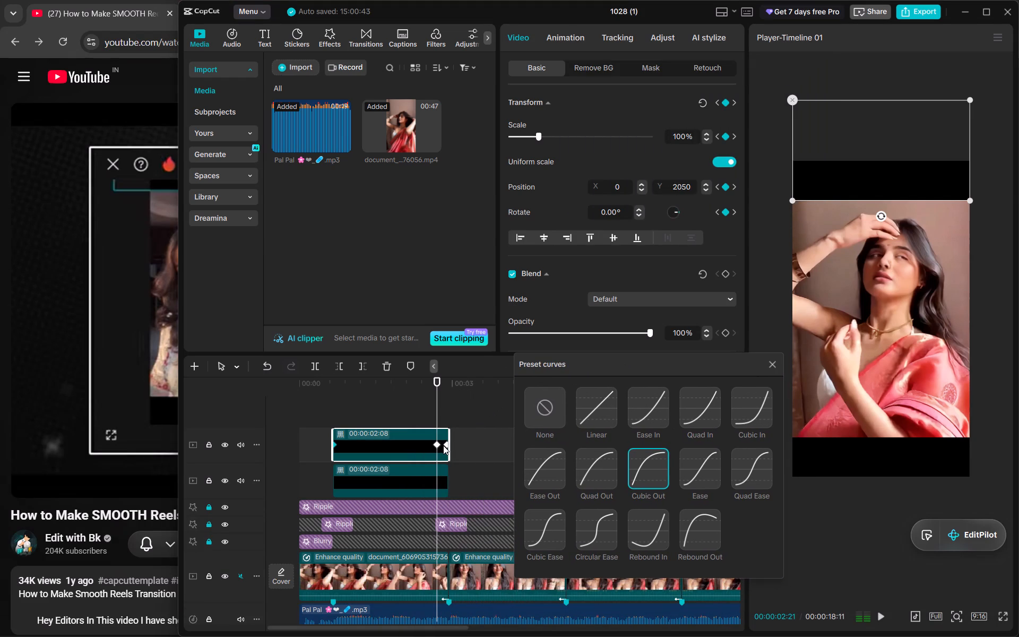
click(445, 444)
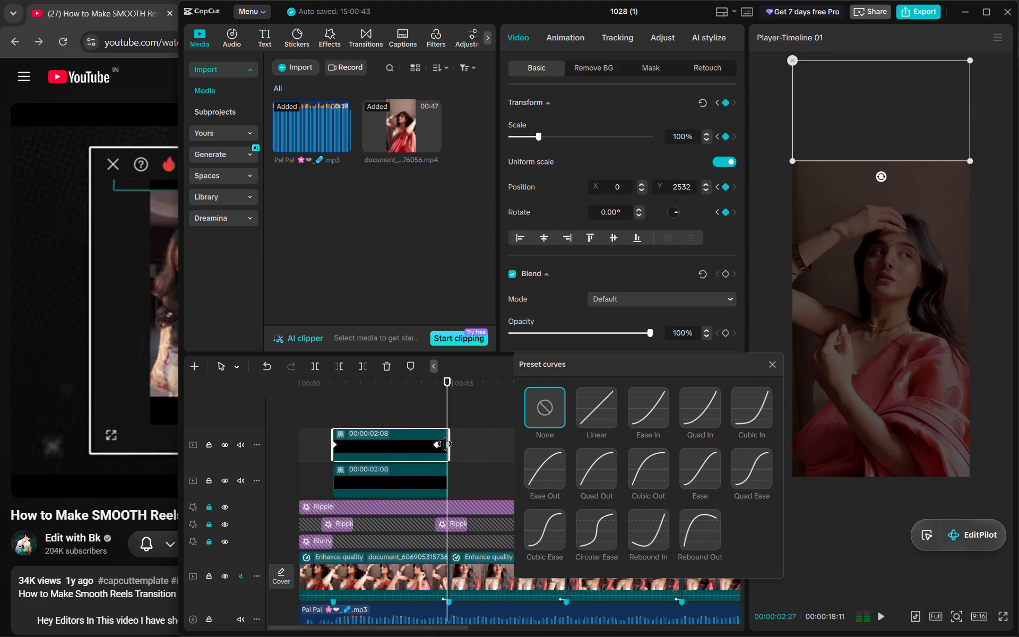
click(753, 409)
double_click(753, 409)
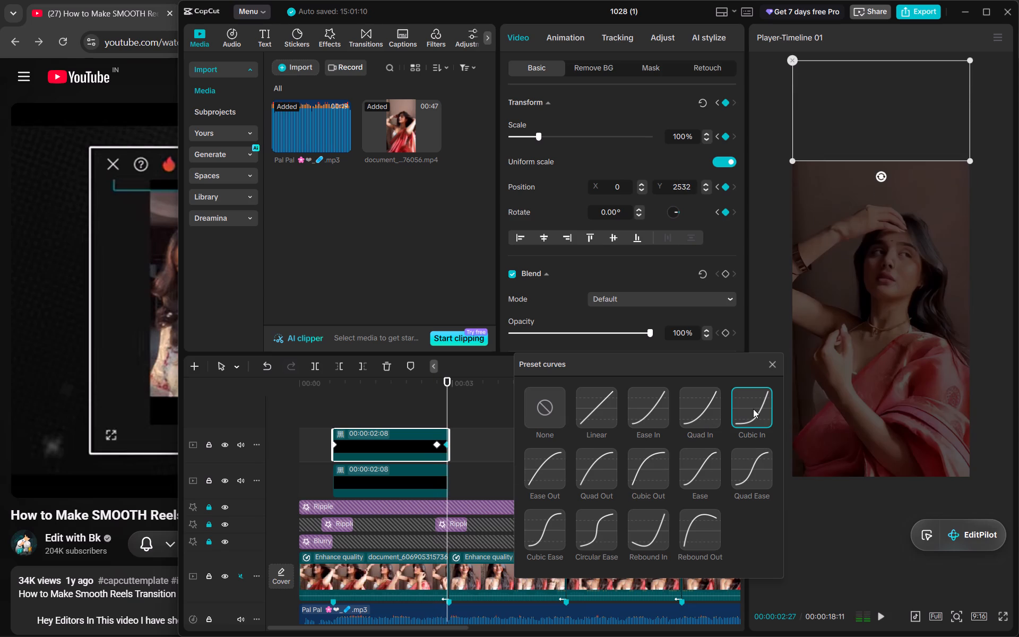
double_click(753, 409)
Open the preset curves for the lower-track black bar's first keyframe and apply Cubic Out.
click(425, 477)
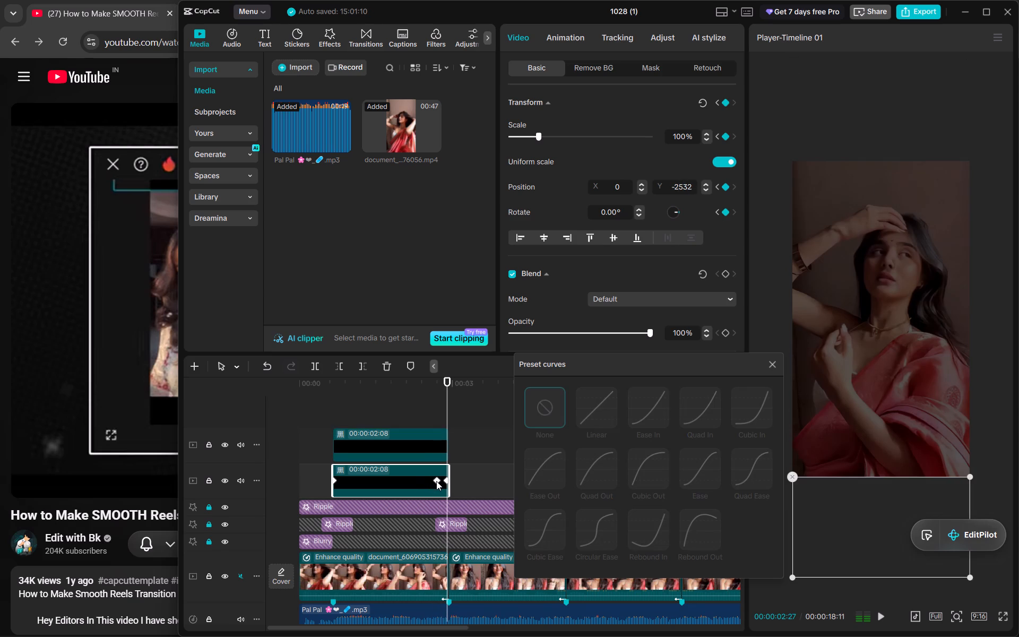
click(437, 481)
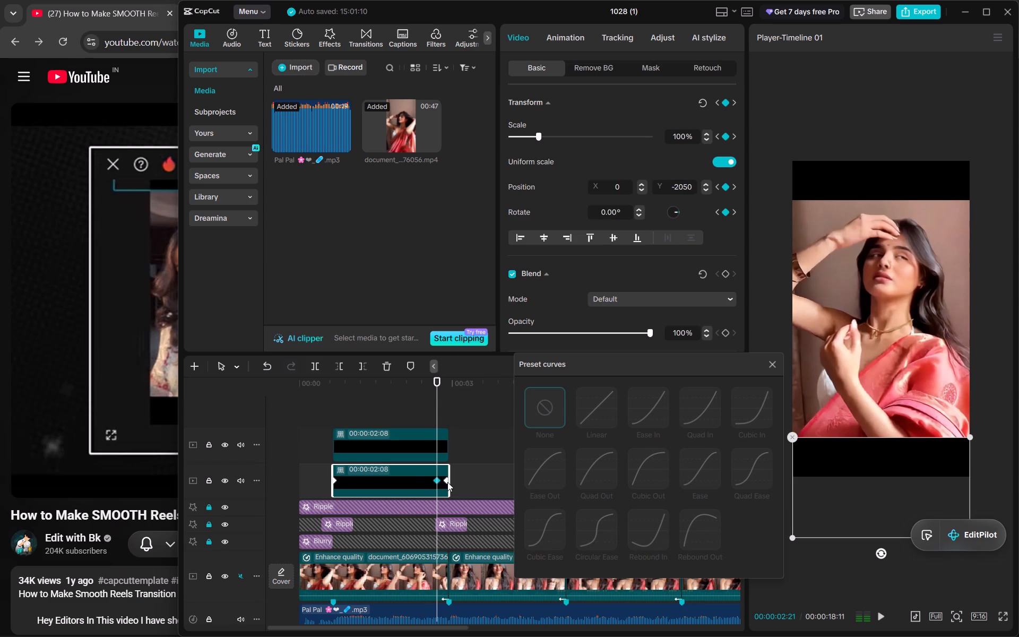
click(766, 365)
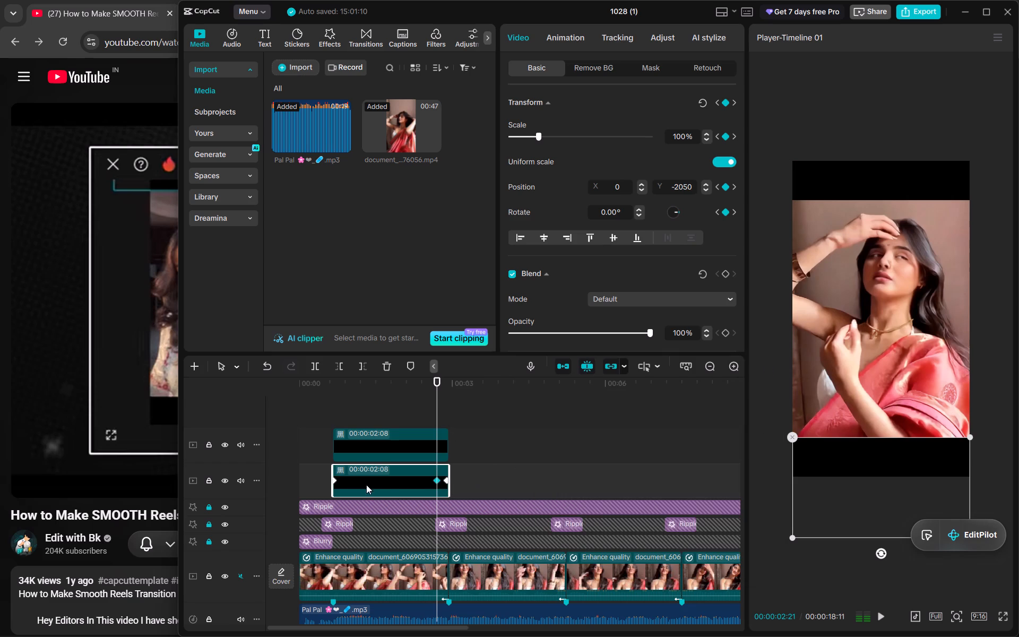
right_click(334, 480)
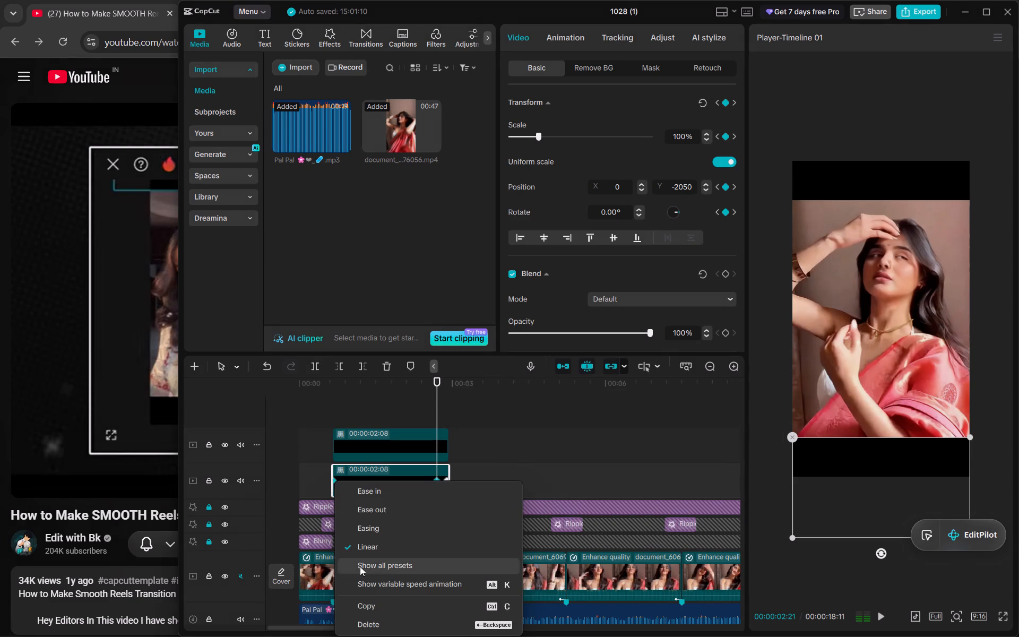
click(375, 569)
drag(516, 421, 660, 350)
click(645, 463)
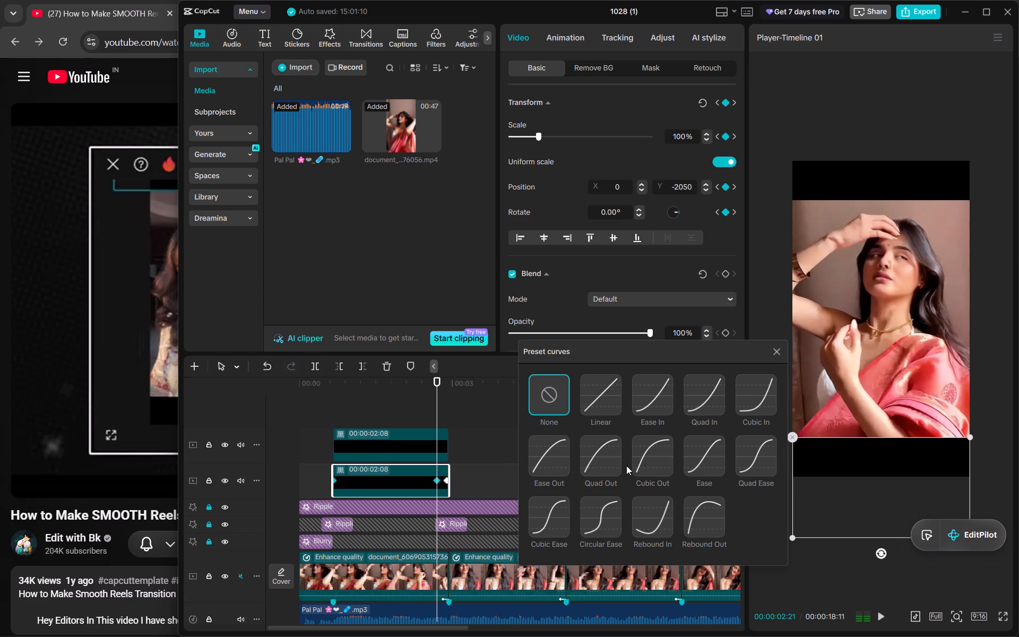
double_click(661, 458)
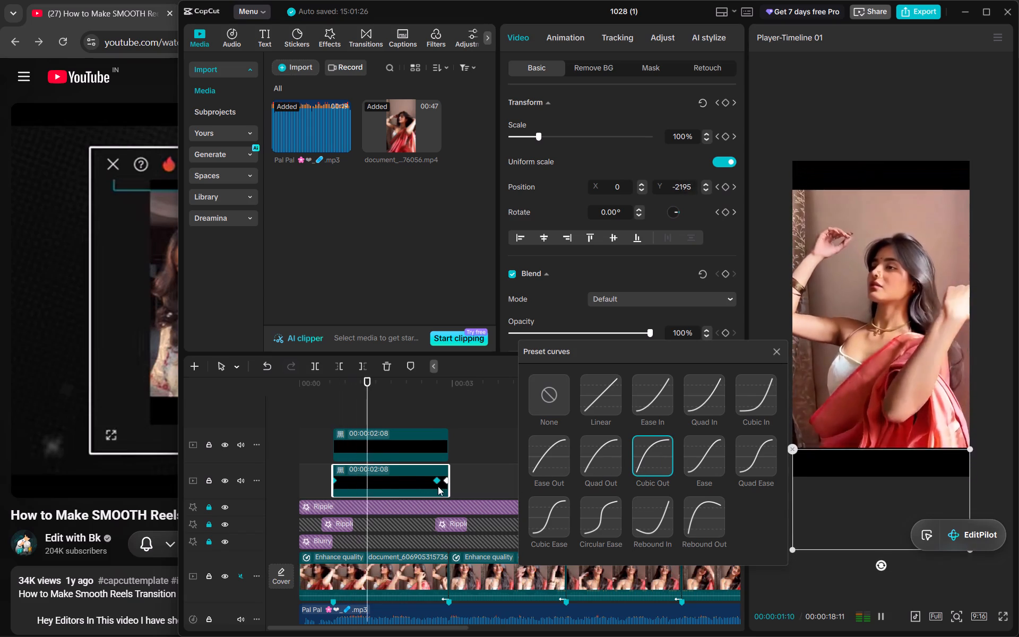
Apply the Cubic In preset curve to the lower-track black bar's last keyframe at 00:00:02:27, and close the preset curves.
click(445, 480)
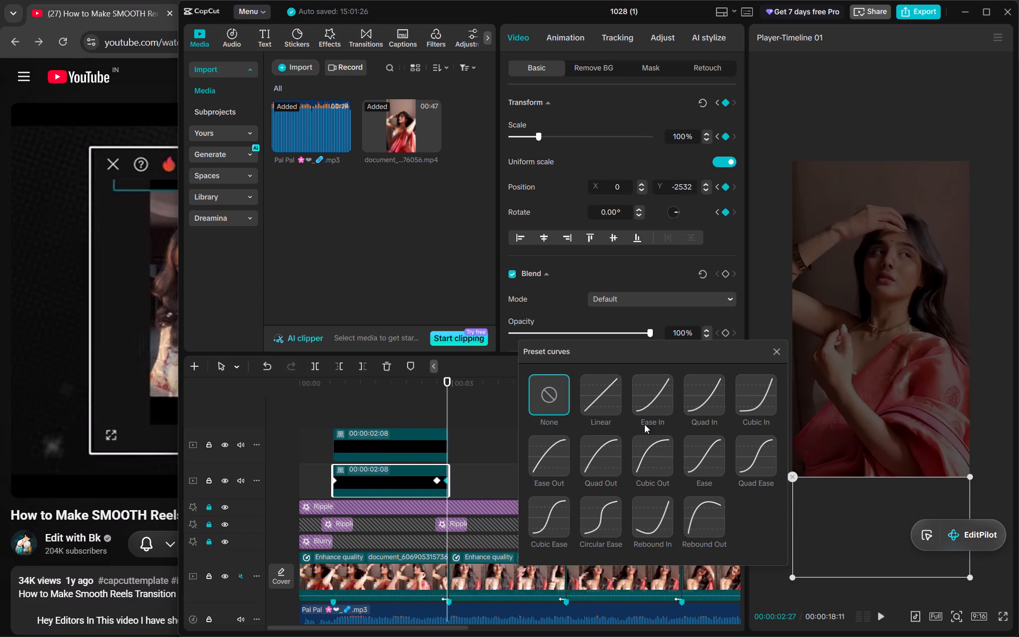
double_click(737, 401)
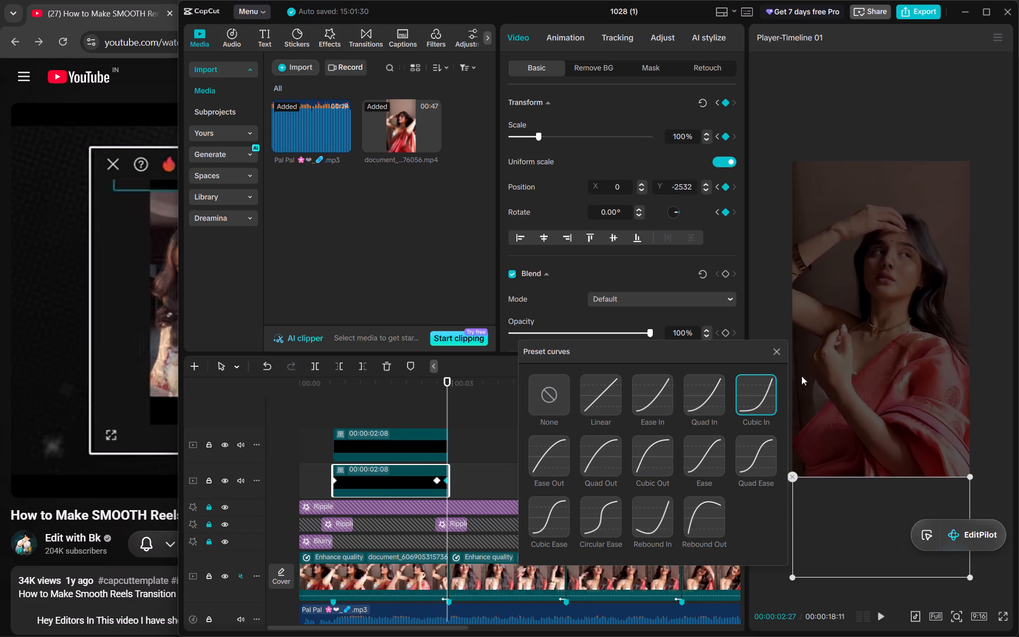
click(776, 350)
Play back the timeline from the start and scrub around the black bars' exit to examine the curved motion.
click(488, 394)
drag(488, 394, 428, 406)
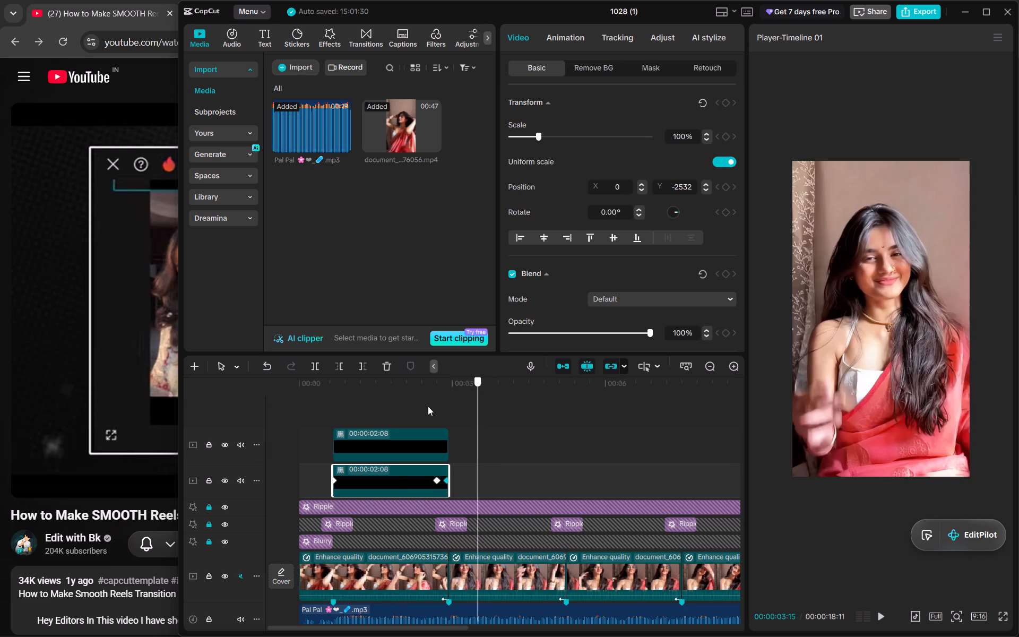
drag(428, 406, 278, 427)
key(space)
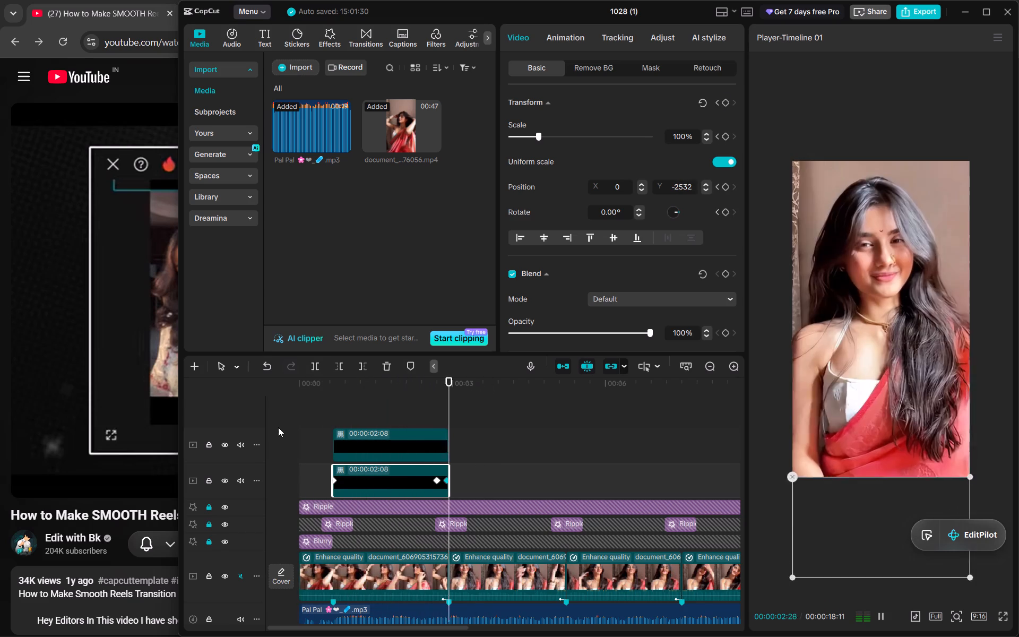
triple_click(464, 414)
drag(464, 414, 442, 420)
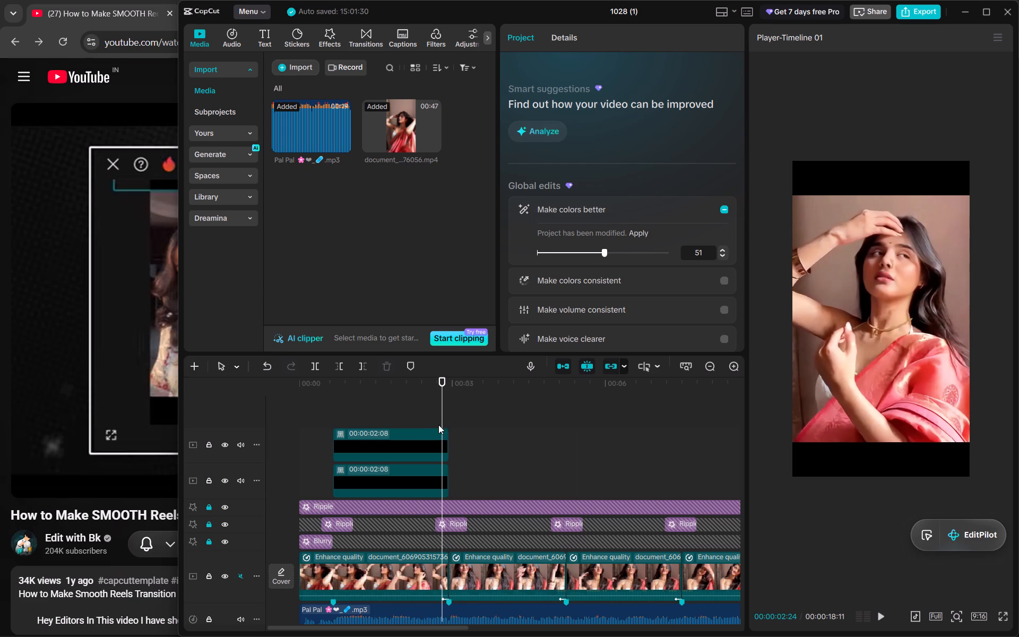
Move the upper-track black bar's middle keyframe earlier, to 00:00:02:17.
click(438, 425)
click(426, 436)
drag(436, 444, 430, 444)
Move the lower-track black bar's middle keyframe earlier, to 00:00:02:17, in line with the upper-track bar's keyframe.
click(430, 468)
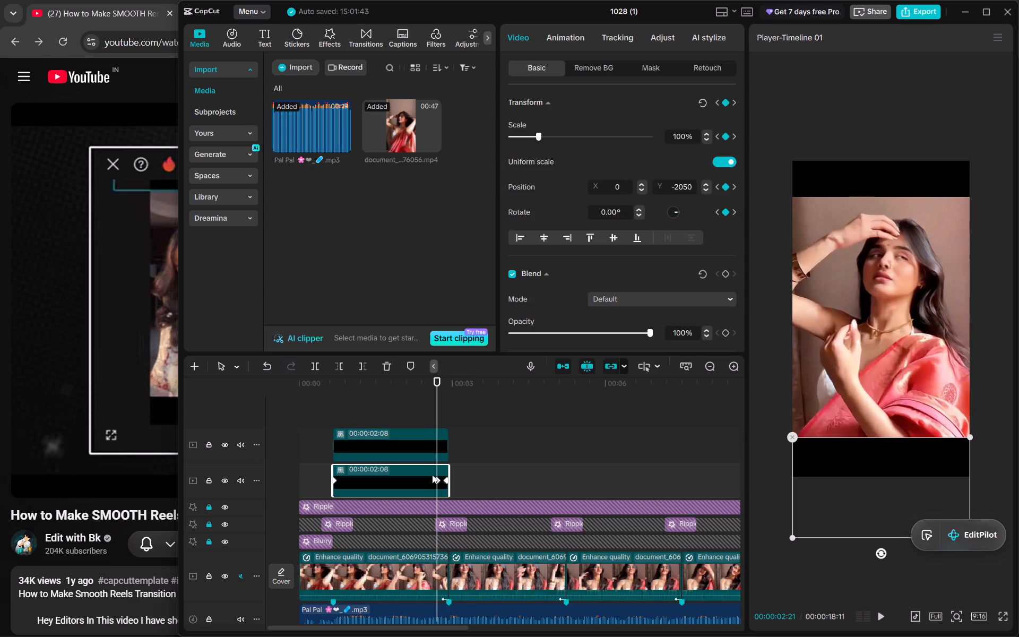
click(435, 481)
drag(436, 405, 430, 405)
Step through the frames around 00:00:02:17 to check that both black bars' middle keyframes line up.
click(409, 427)
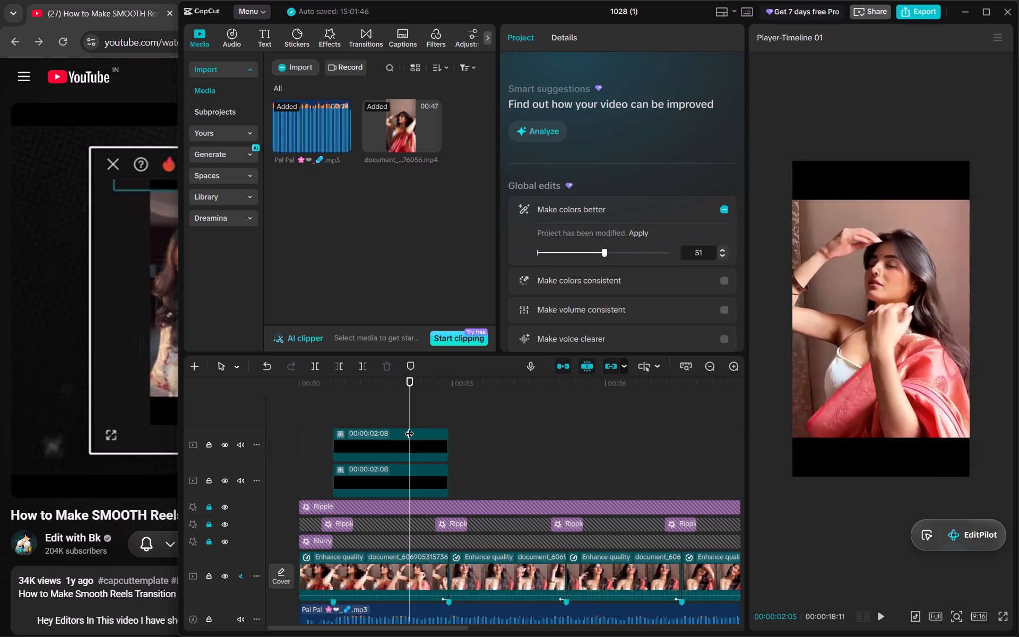
drag(409, 427, 428, 429)
click(414, 478)
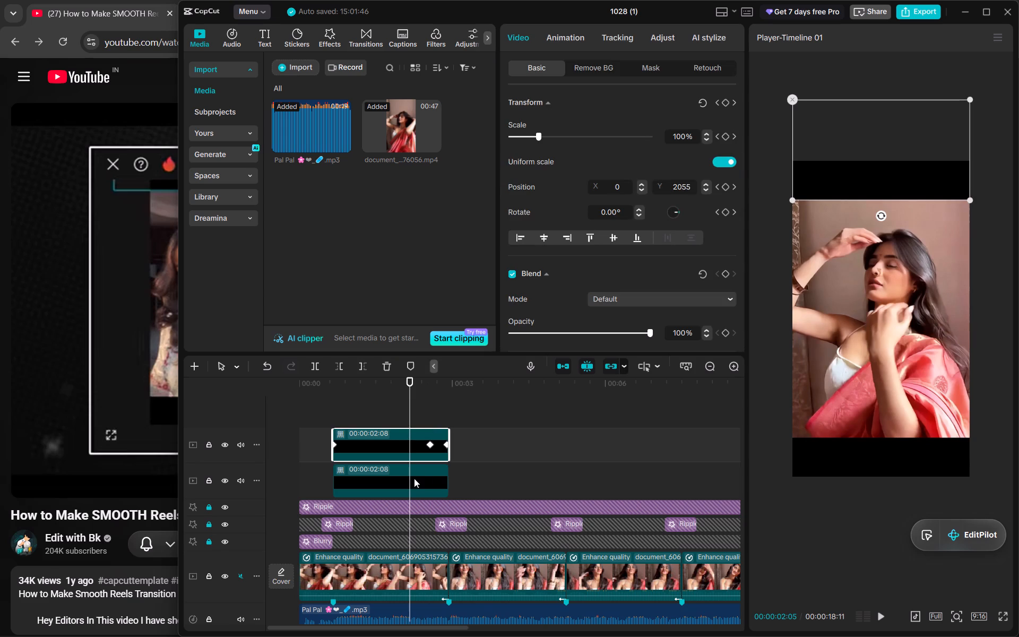
key(Right)
key(Right)
key(Right)
key(Right)
key(Right)
key(Right)
key(Right)
key(Right)
key(Right)
key(Right)
key(Right)
key(Right)
key(Right)
key(Right)
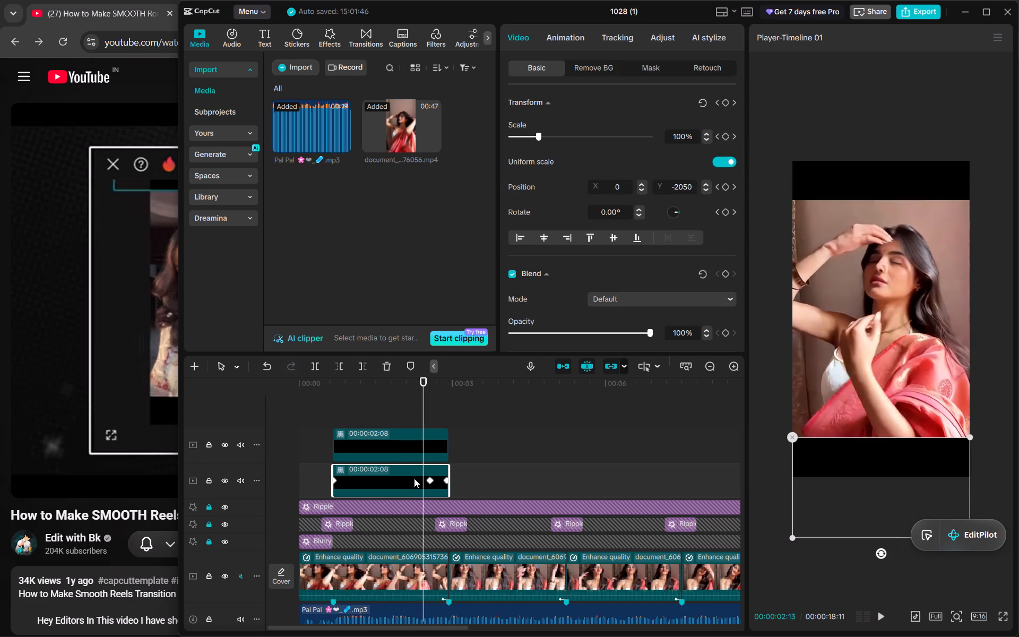
key(Left)
key(Left)
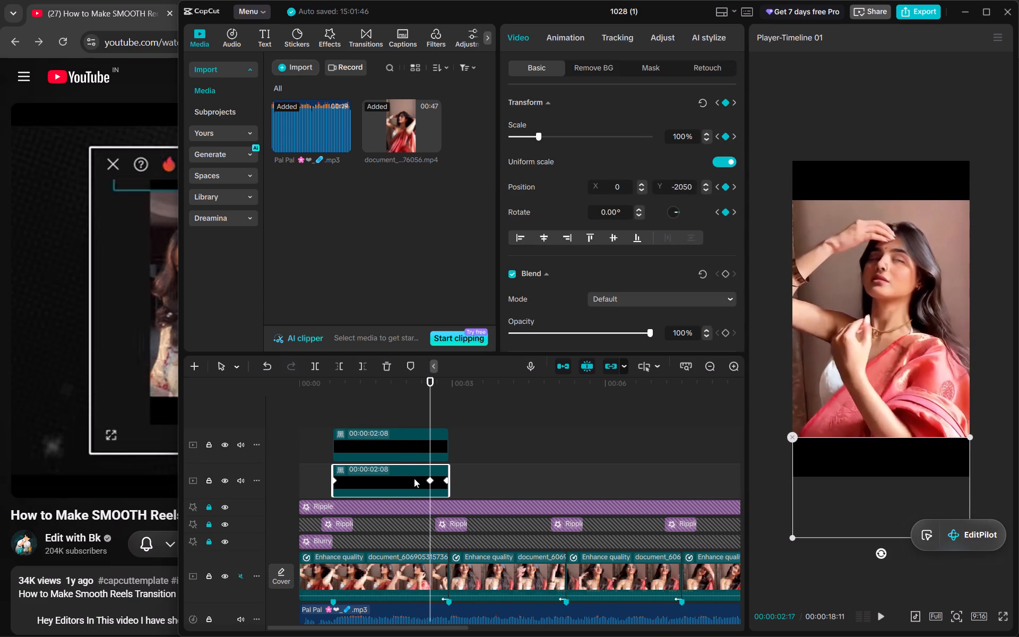
click(429, 441)
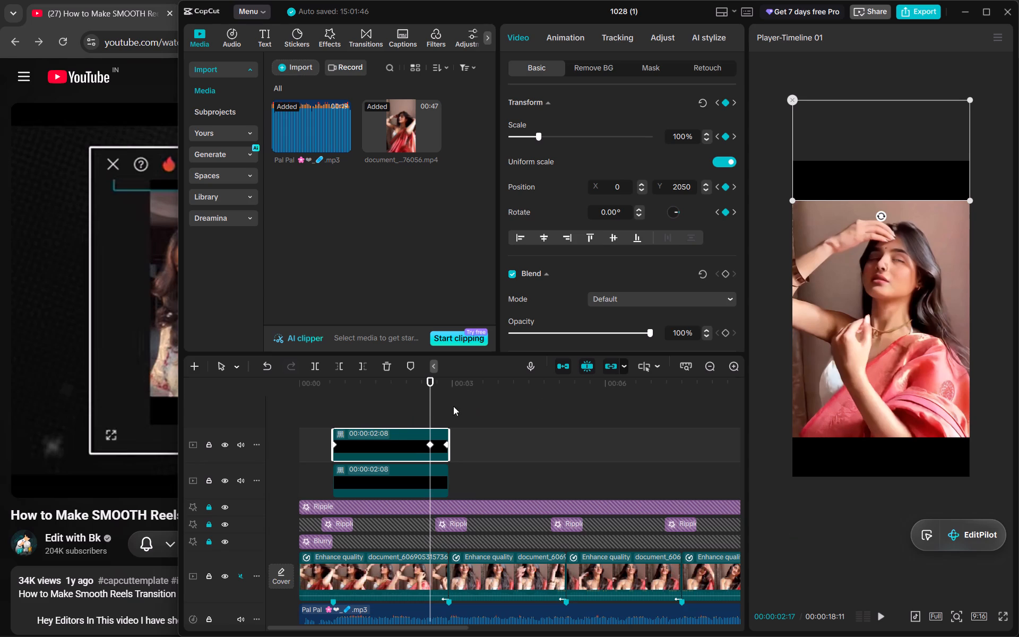
Play back the timeline from the start to examine the black bars' motion with the shifted middle keyframes.
drag(428, 407, 241, 428)
key(space)
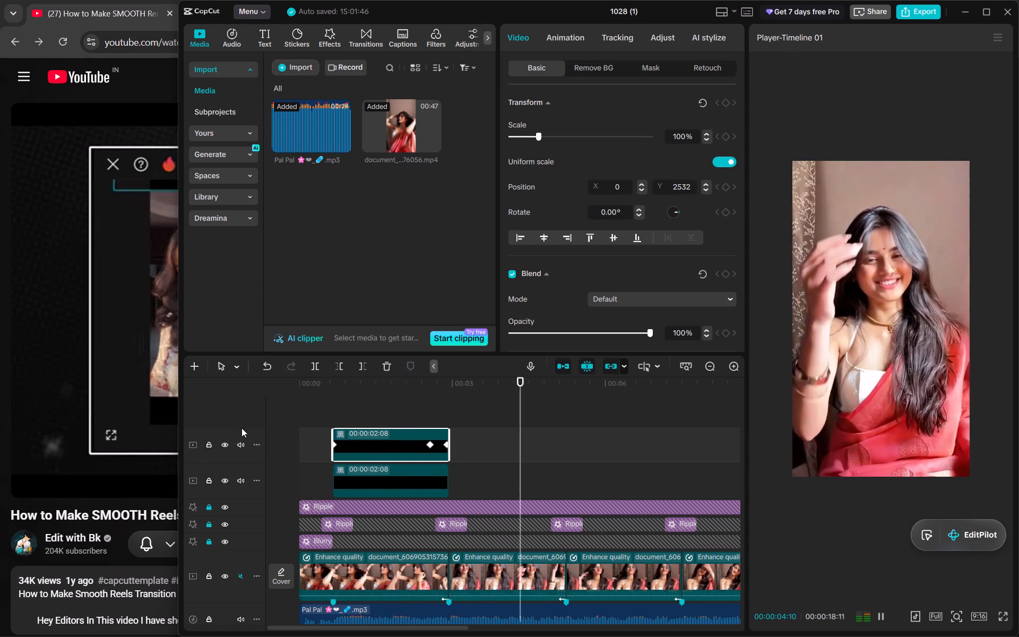
key(space)
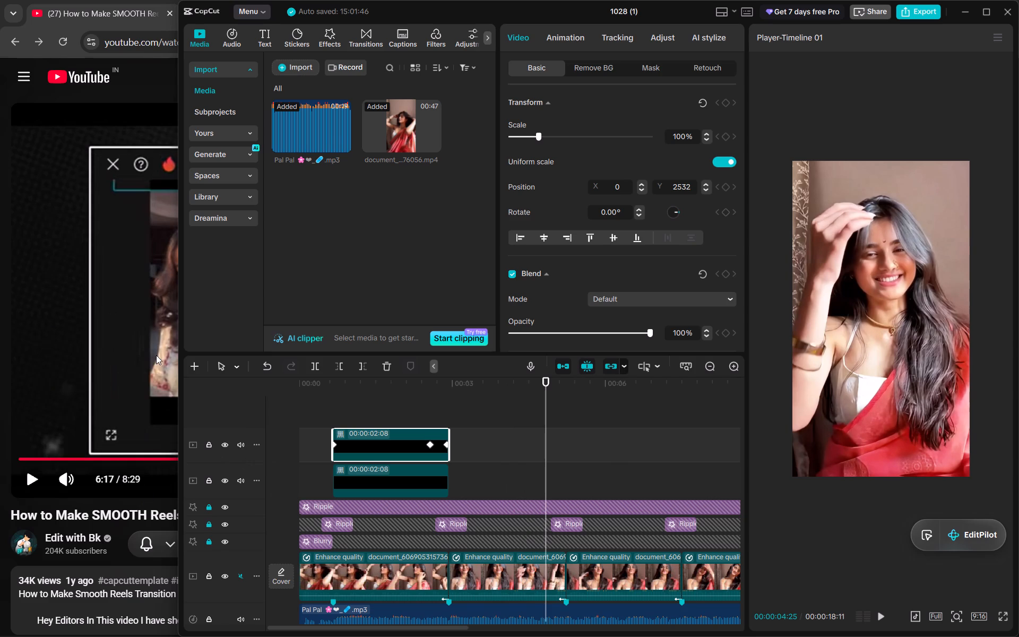
Switch to the YouTube tutorial and resume it to watch the next graph curve adjustments.
click(156, 355)
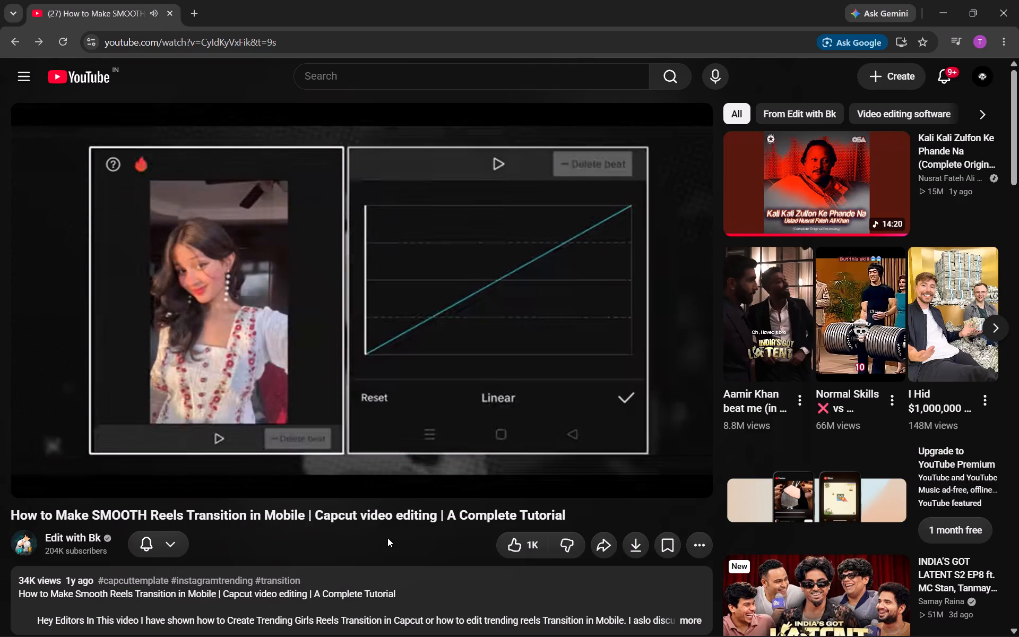
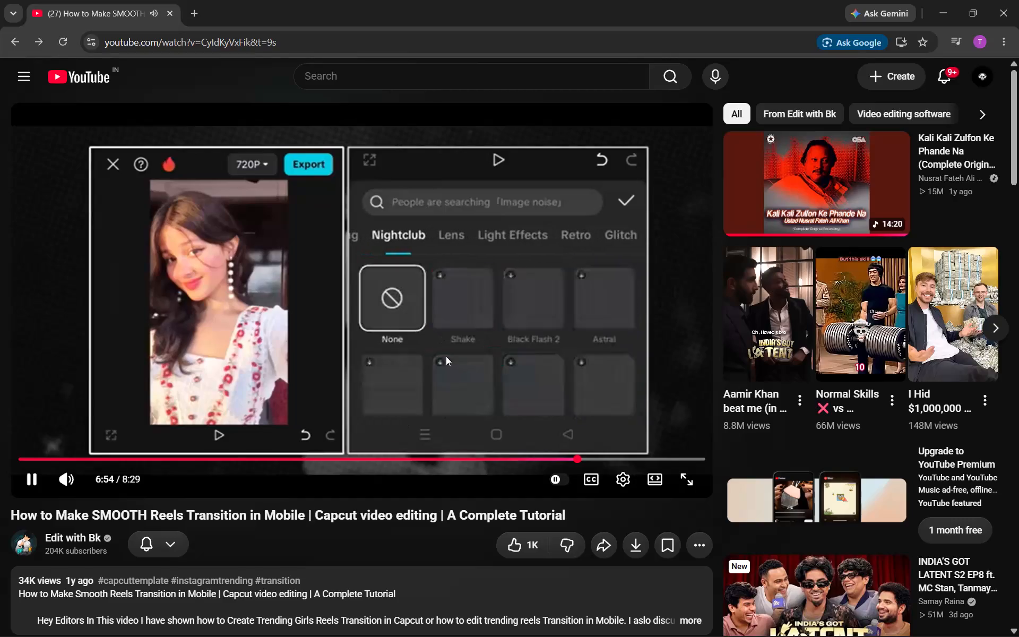
Pause the tutorial and, in CapCut, add a custom adjustment layer above the black bars, starting at 00:00.
click(446, 356)
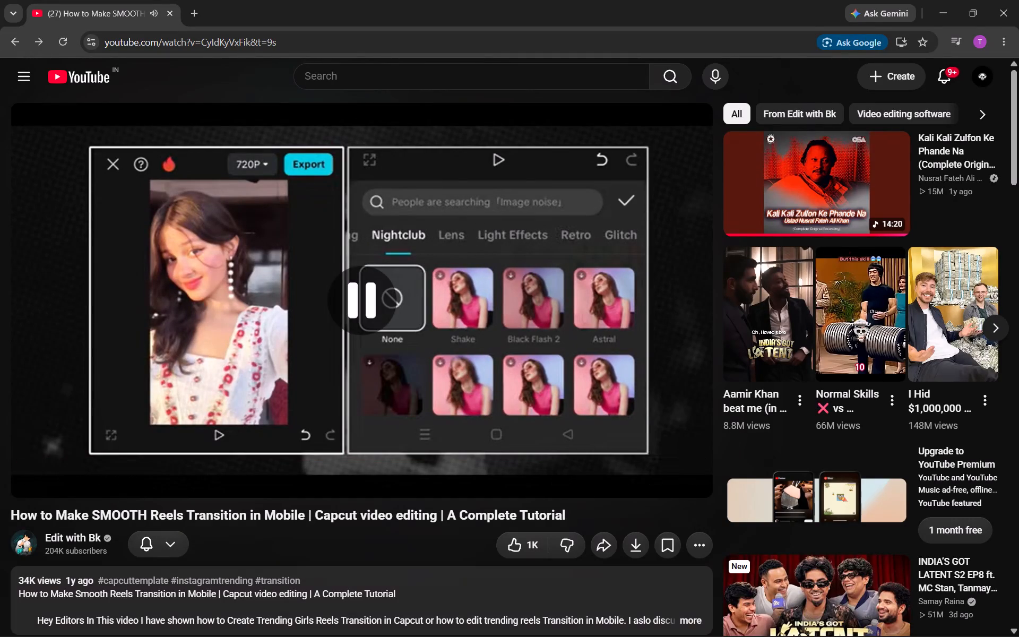
click(759, 626)
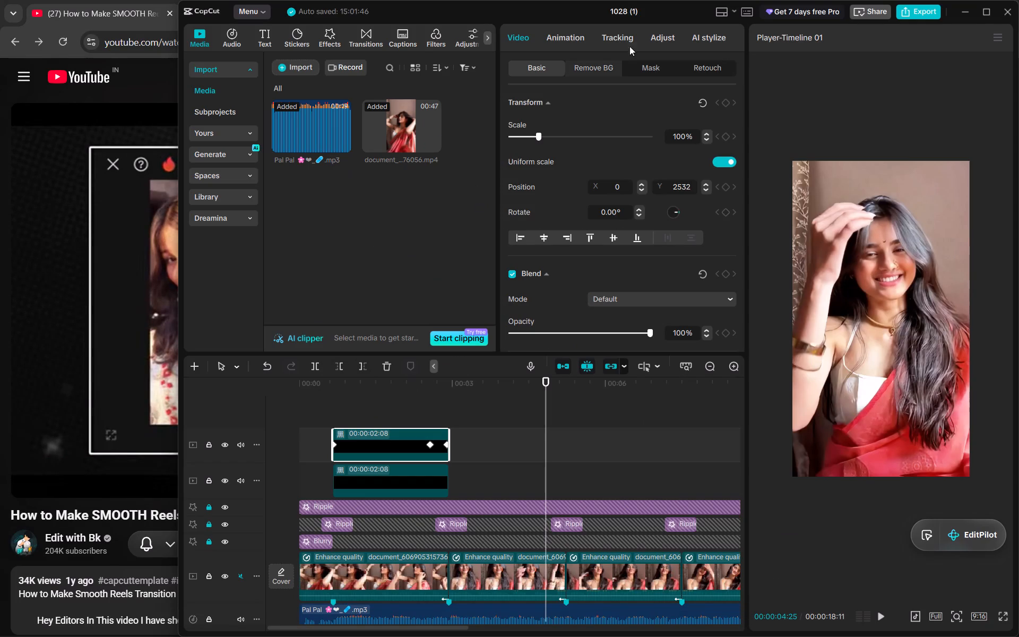
click(661, 38)
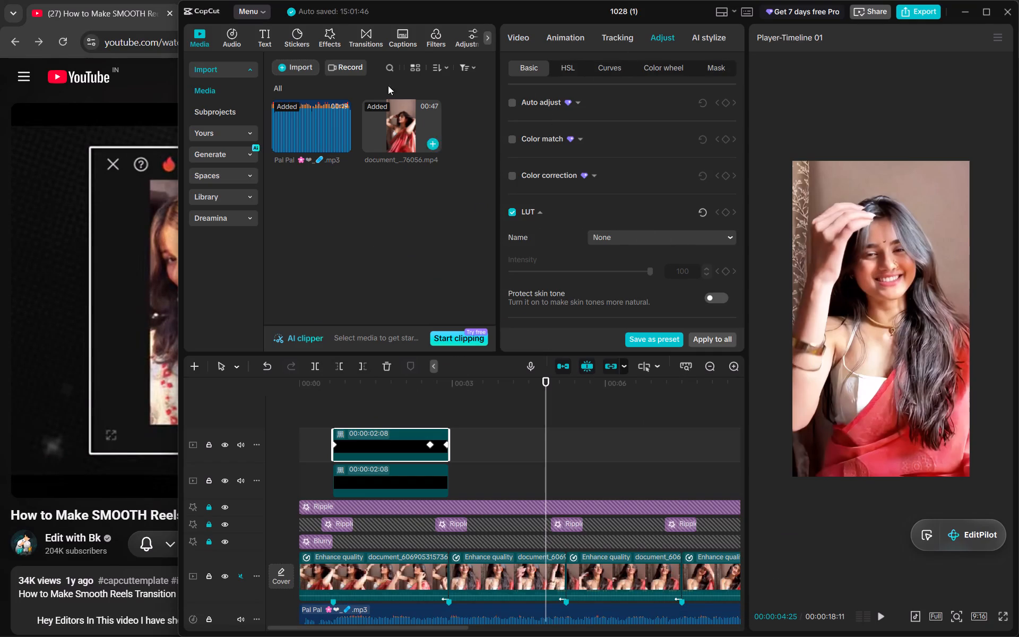
click(461, 40)
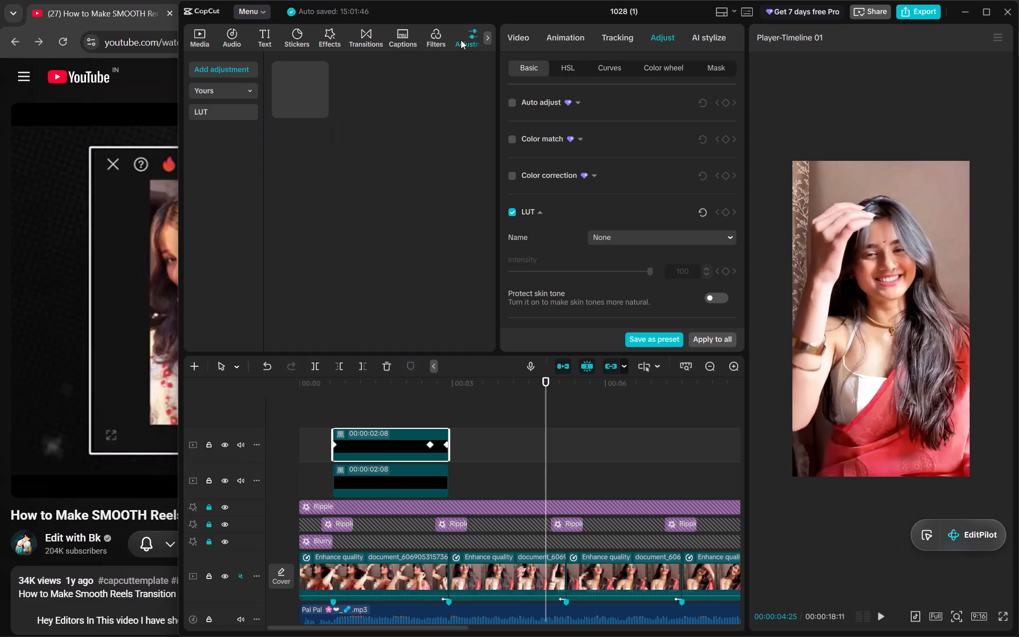
drag(292, 88, 298, 404)
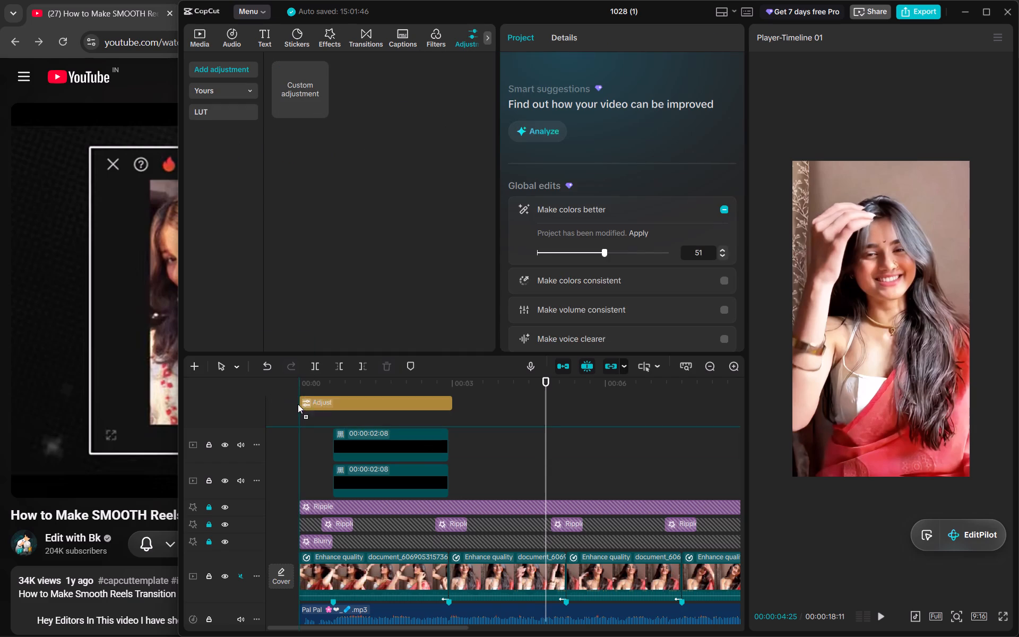
drag(298, 404, 297, 420)
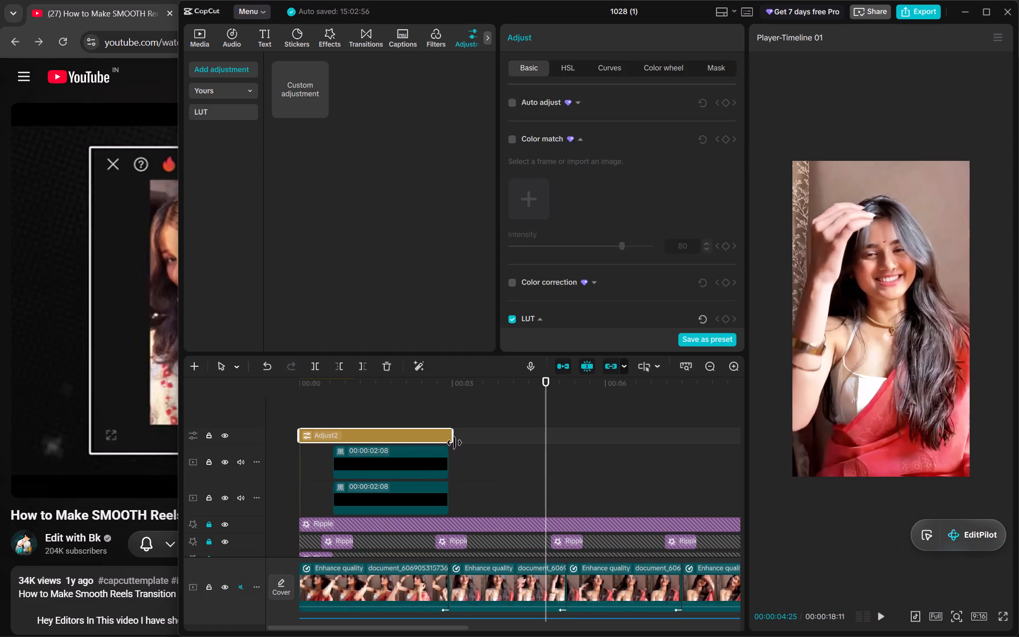
Extend the adjustment layer to the end of the last video clip and return the playhead to the start.
drag(453, 438, 698, 402)
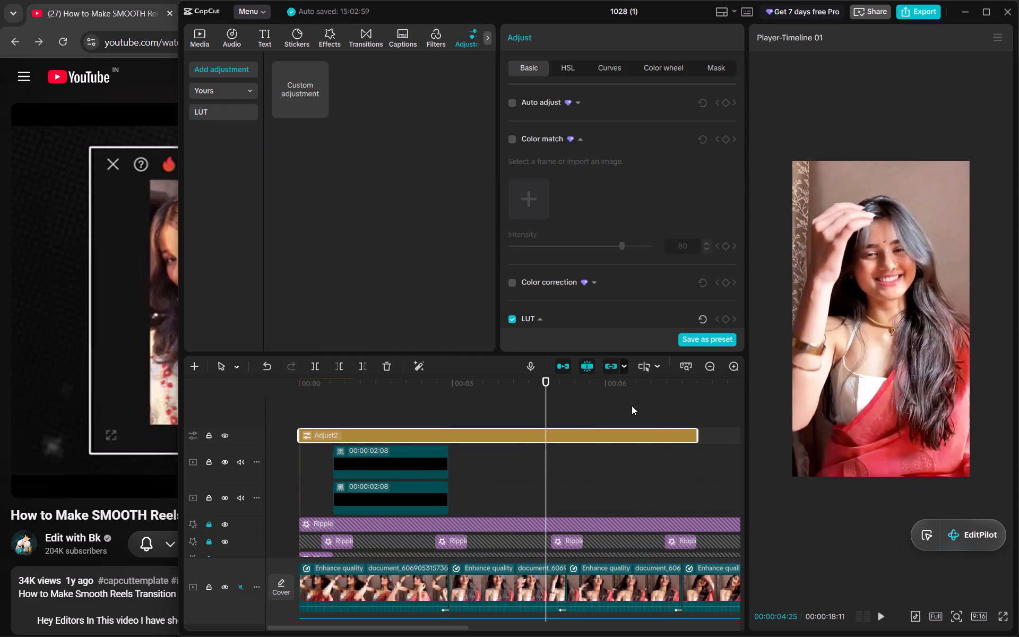
scroll(563, 404, left, 3)
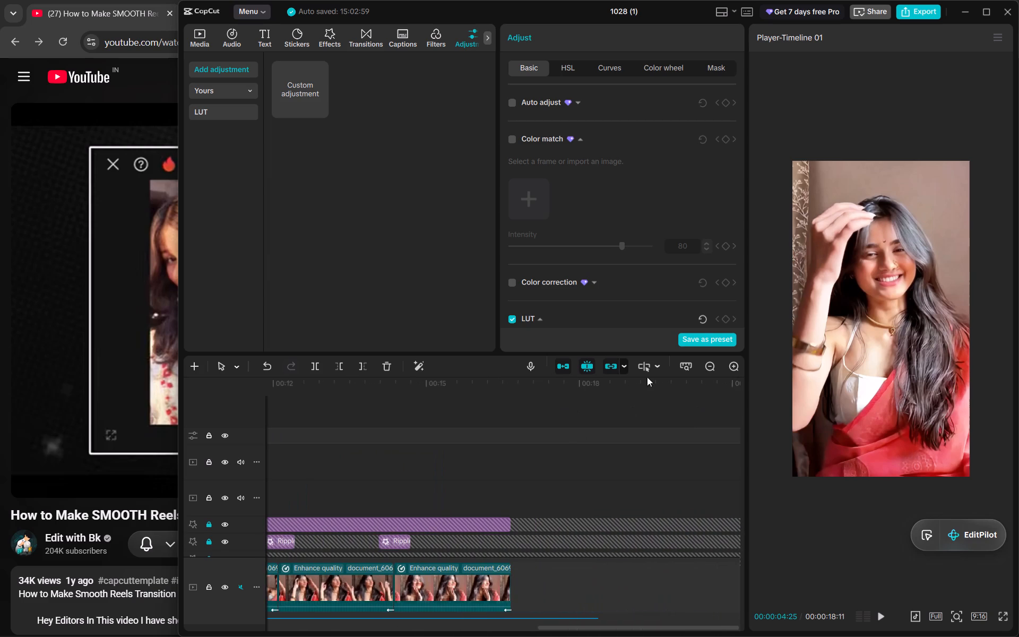
click(713, 366)
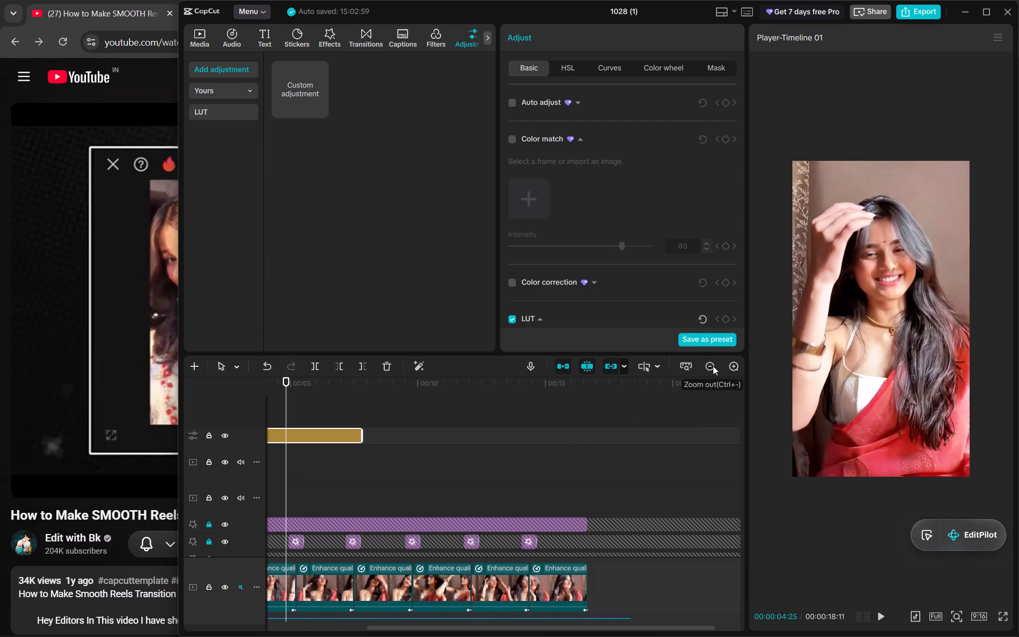
drag(364, 437, 580, 459)
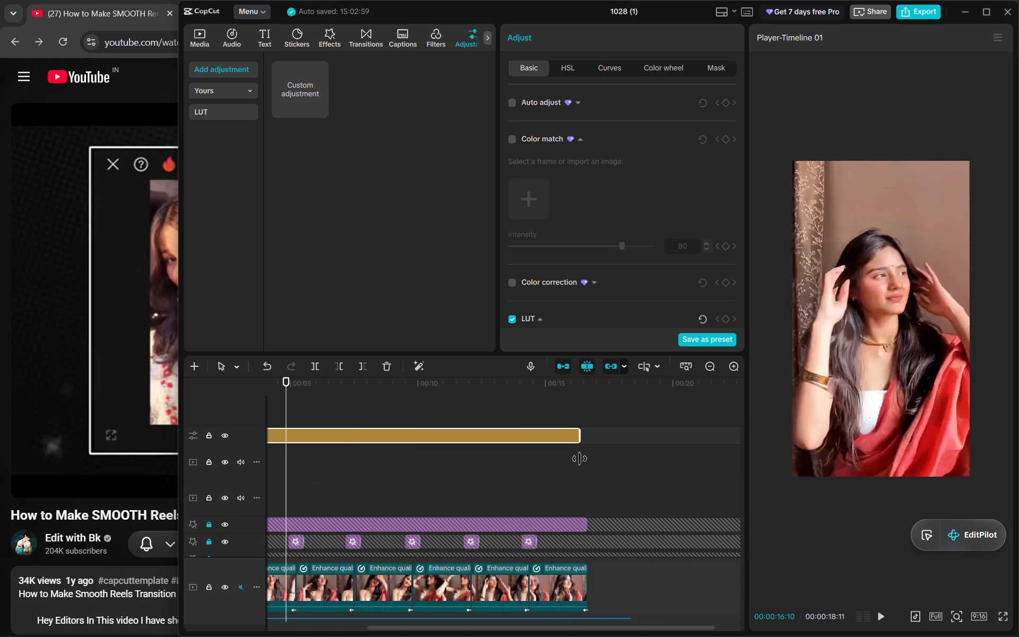
drag(580, 459, 586, 459)
scroll(447, 443, right, 6)
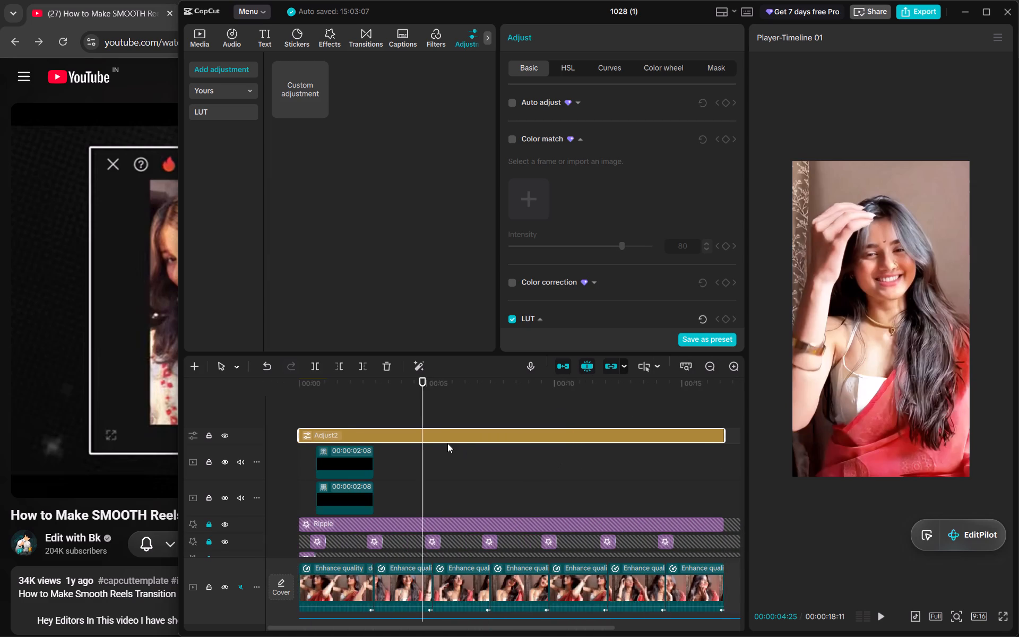
drag(426, 417, 384, 410)
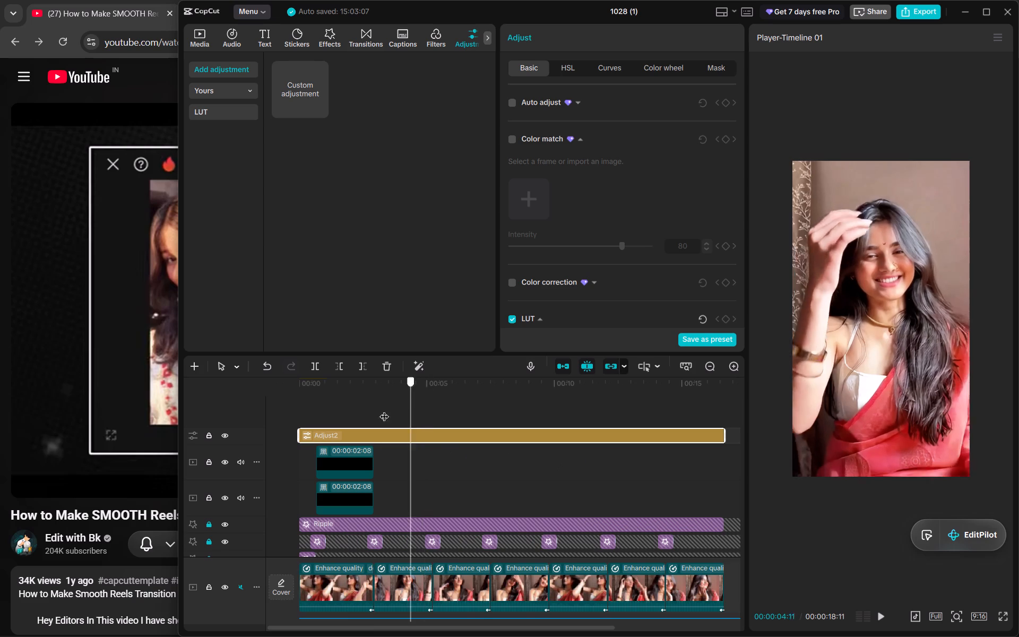
drag(384, 410, 297, 410)
Switch to the YouTube tutorial and replay the Adjust section to check the highlights setting.
click(142, 339)
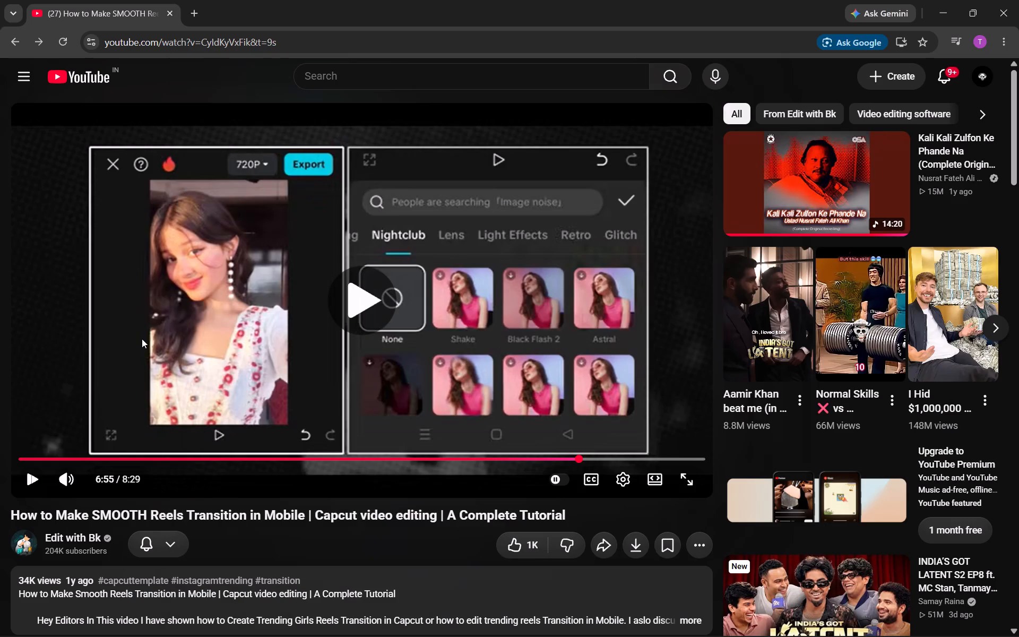
key(Left)
key(Left)
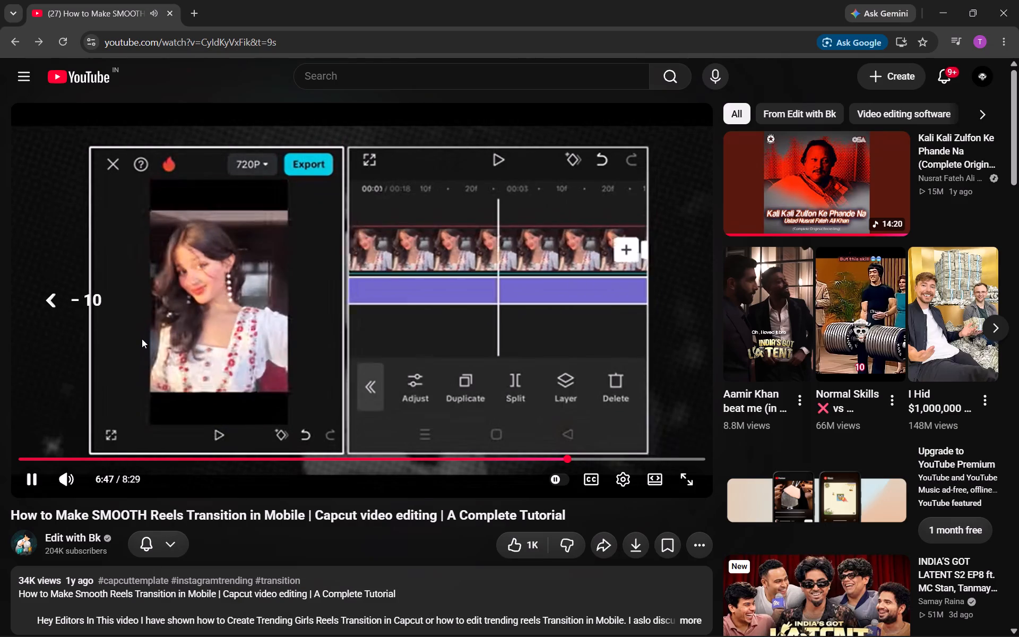
key(Left)
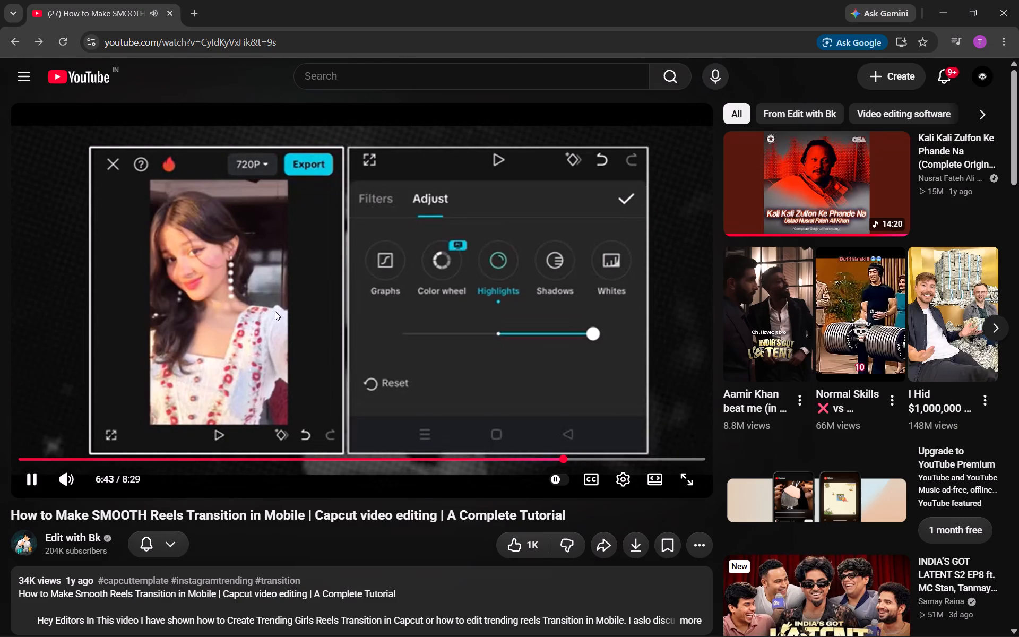
click(275, 311)
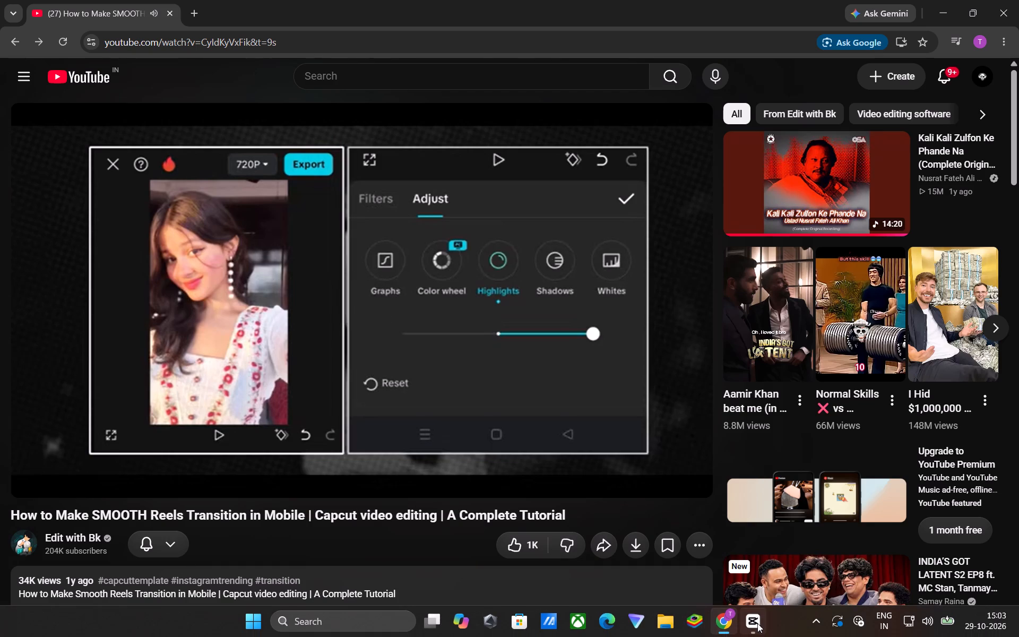
In CapCut, set the adjustment layer's Highlight to 50, previewing it on a frame around 00:00:03:23.
click(757, 623)
scroll(593, 260, down, 1)
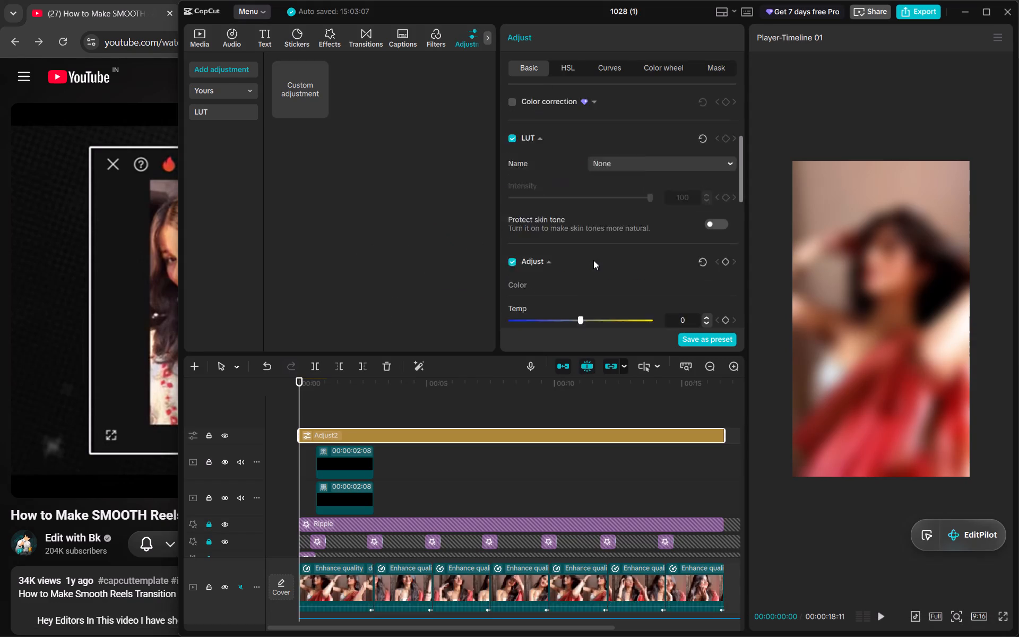
scroll(593, 260, down, 2)
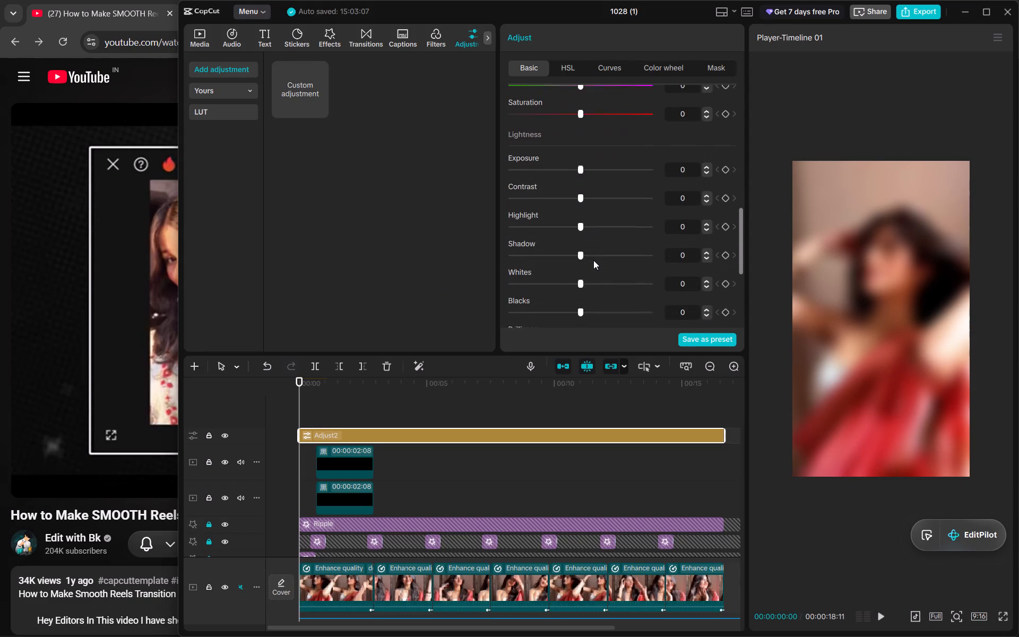
scroll(593, 260, down, 1)
drag(582, 218, 618, 223)
click(395, 382)
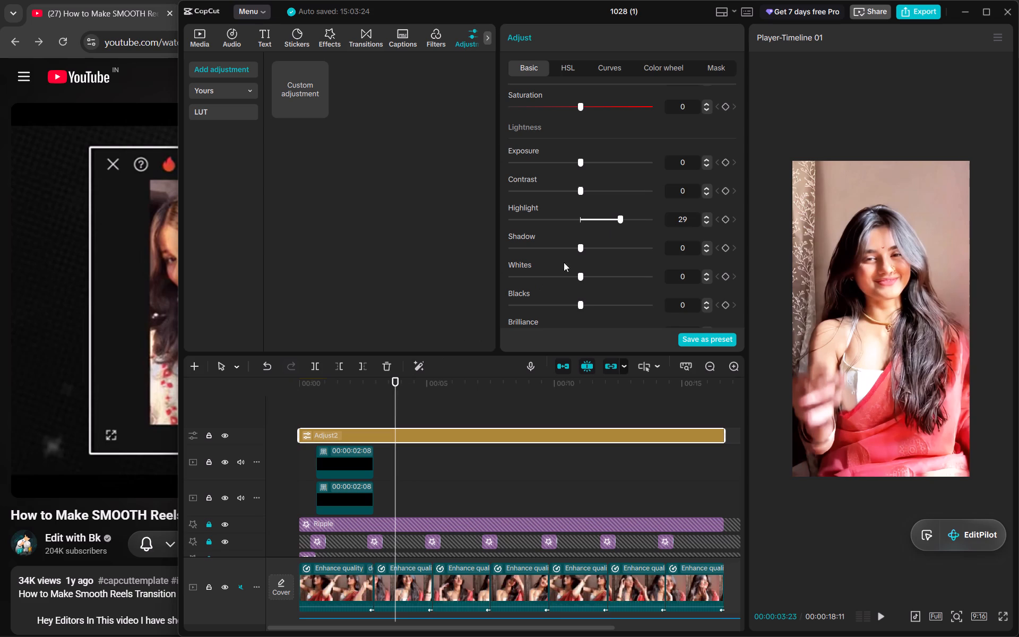
drag(620, 219, 672, 217)
drag(672, 217, 671, 211)
Switch to the YouTube tutorial and watch on to the video effects selection, pausing at the Nightclub category.
click(100, 309)
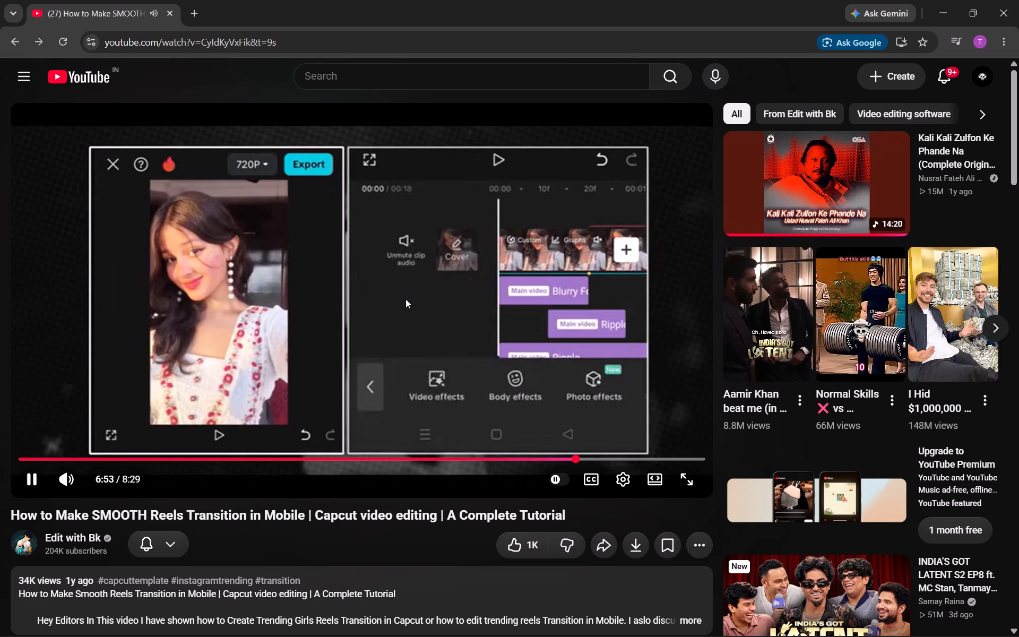
click(388, 288)
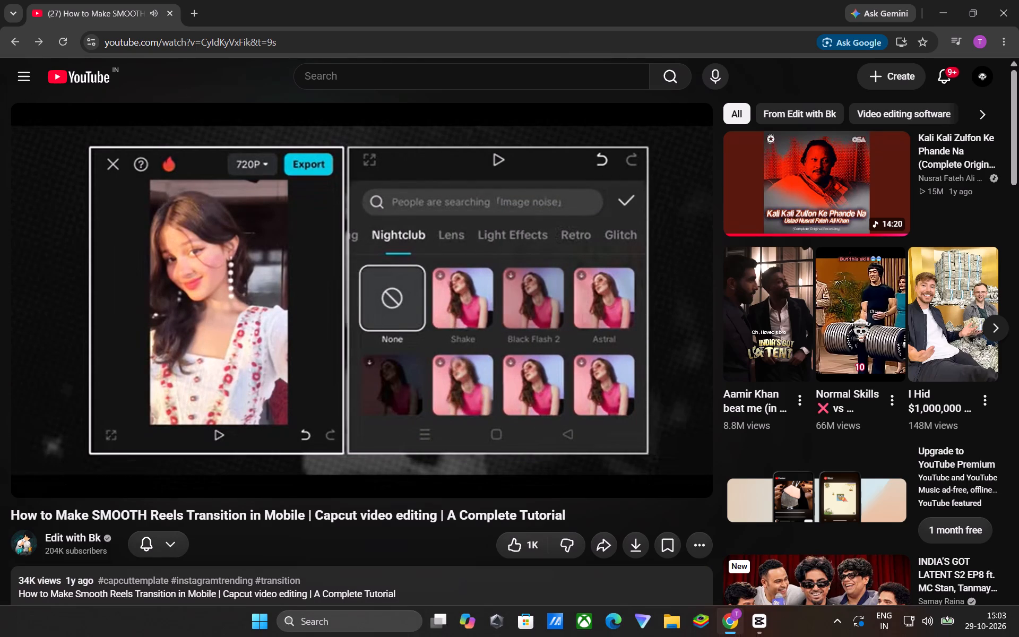
In CapCut, clear the ripple effects search and look through the video effects categories for Nightclub.
click(767, 626)
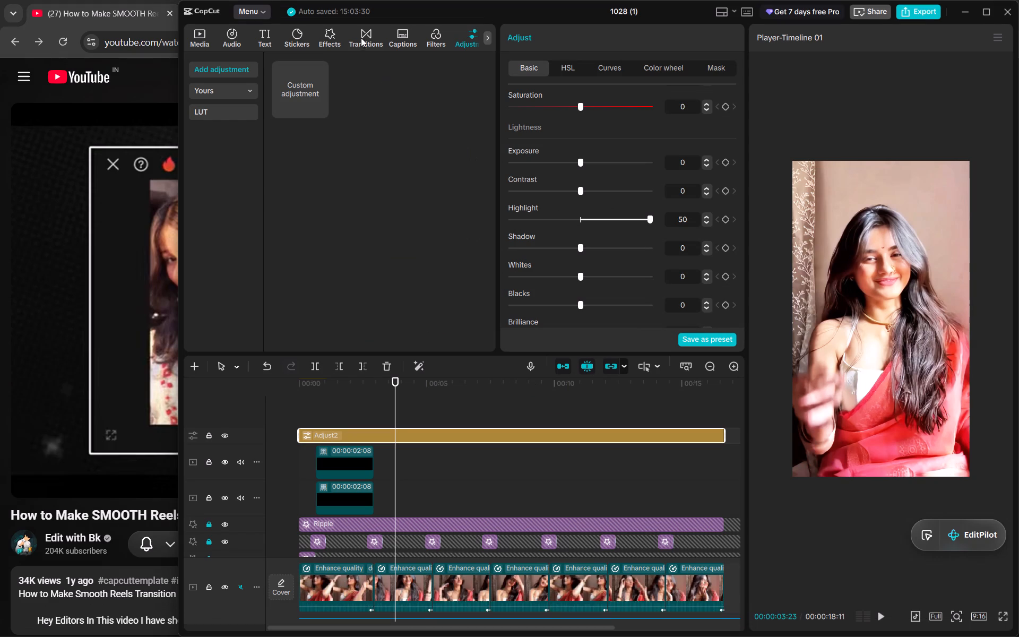
click(339, 37)
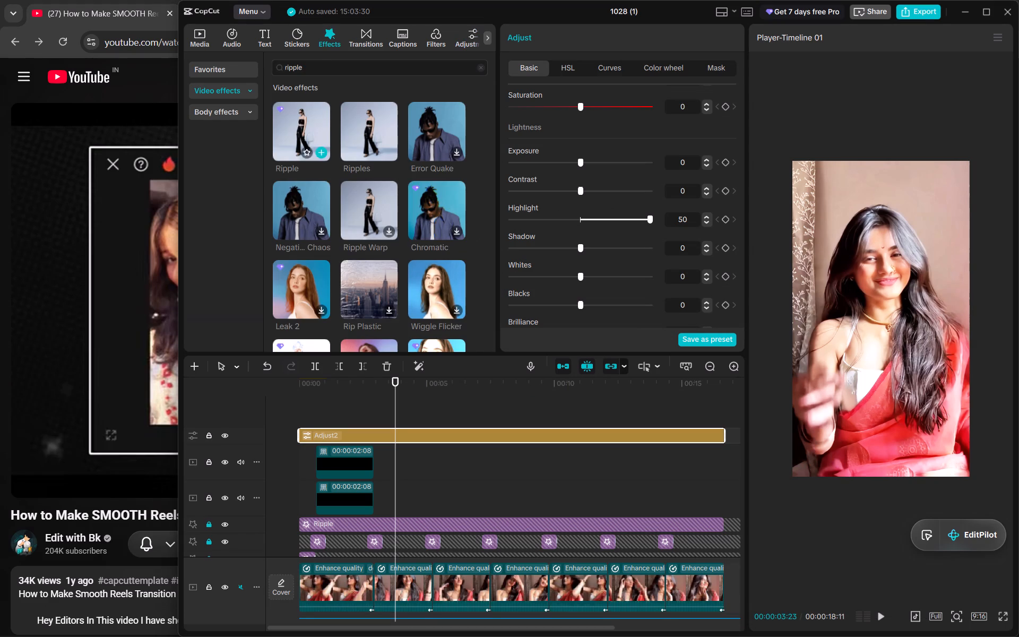
click(479, 67)
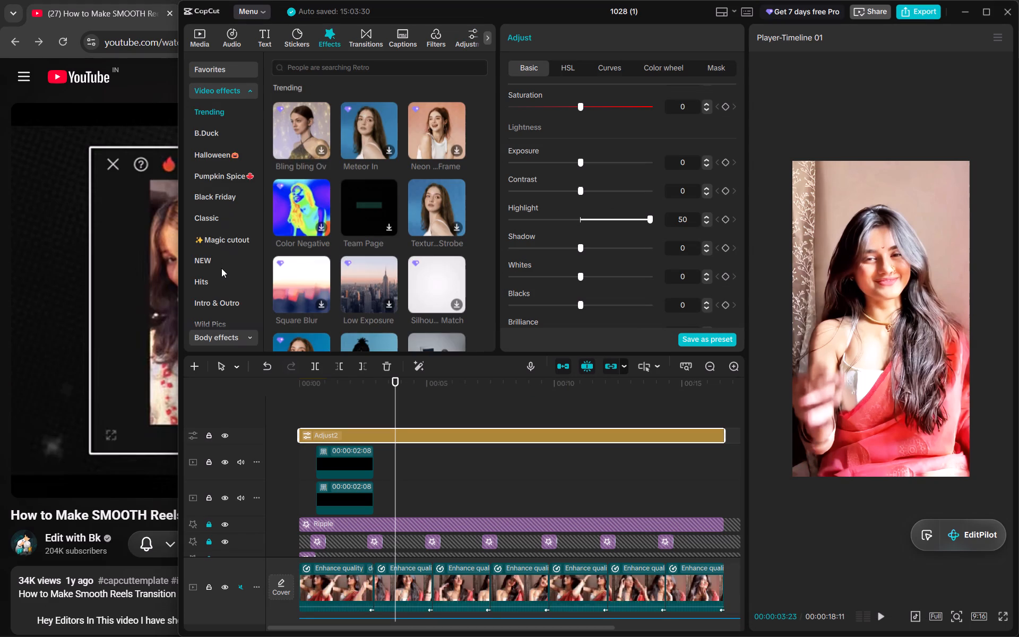
scroll(221, 268, down, 2)
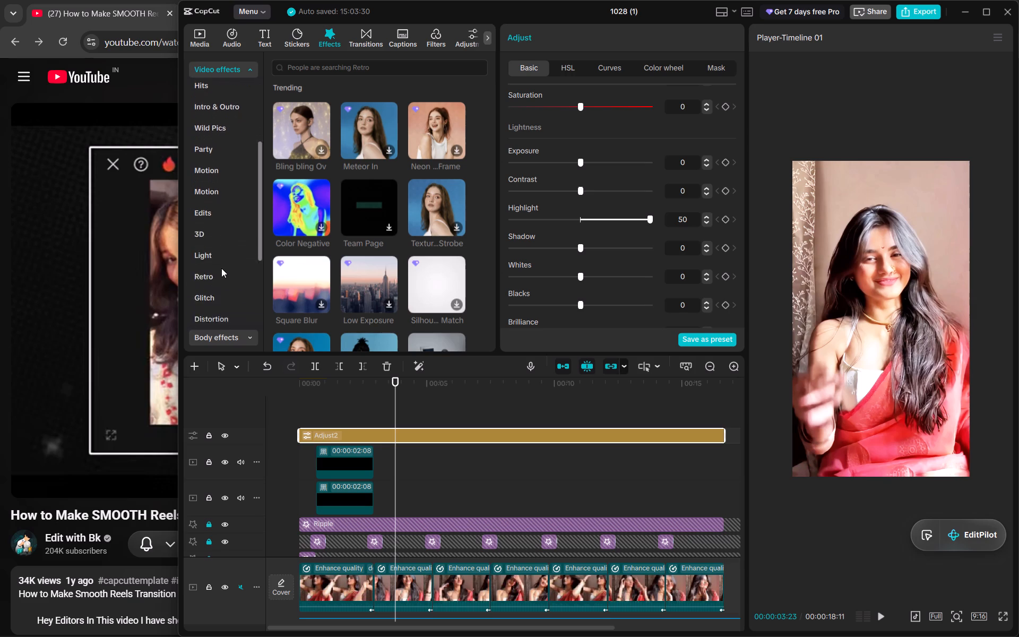
scroll(221, 268, down, 2)
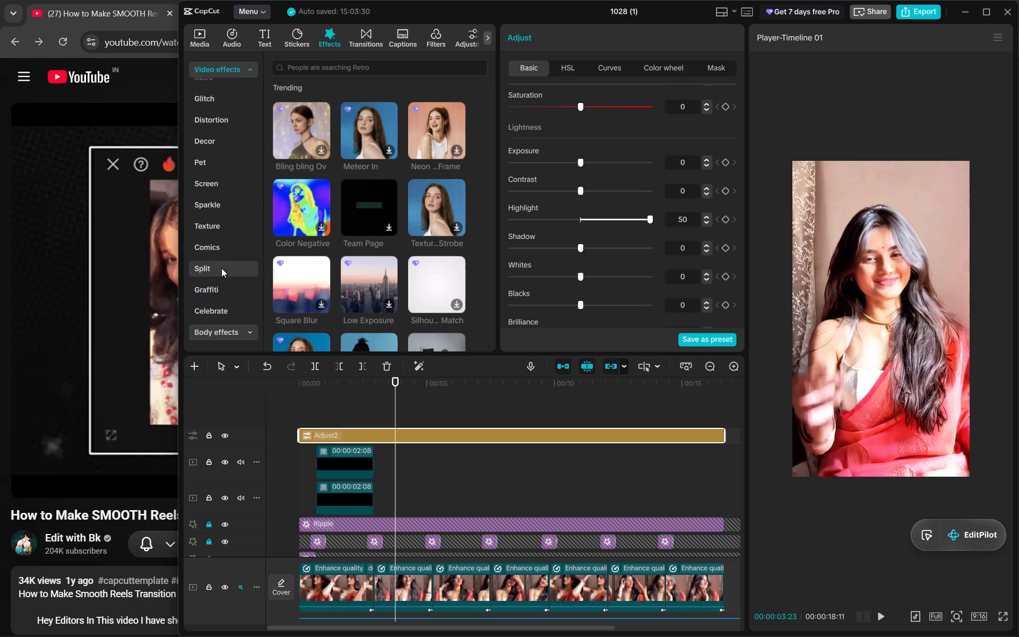
scroll(221, 268, down, 2)
Switch to the YouTube tutorial and play on briefly to see which Nightclub effect is chosen.
click(119, 556)
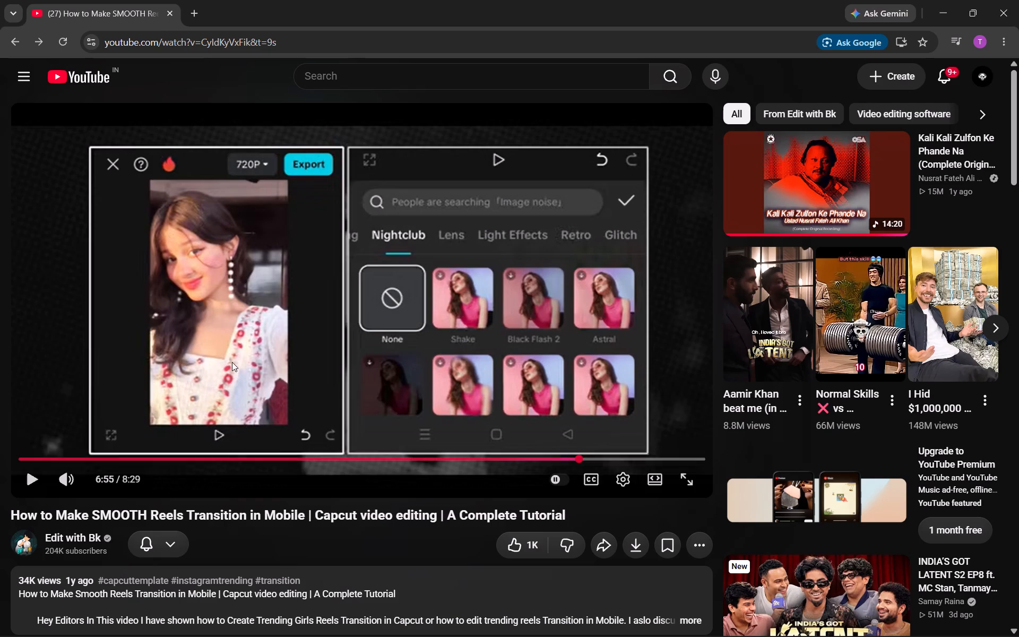
click(232, 362)
click(369, 323)
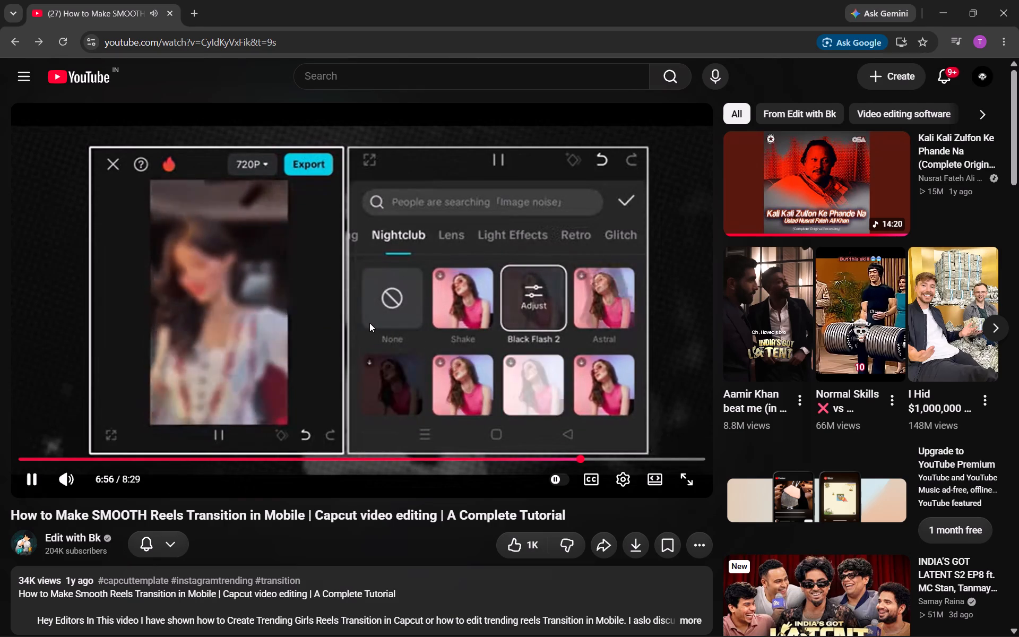
In CapCut, move the playhead to 00:00:00:07 and search the video effects for black flash.
click(742, 621)
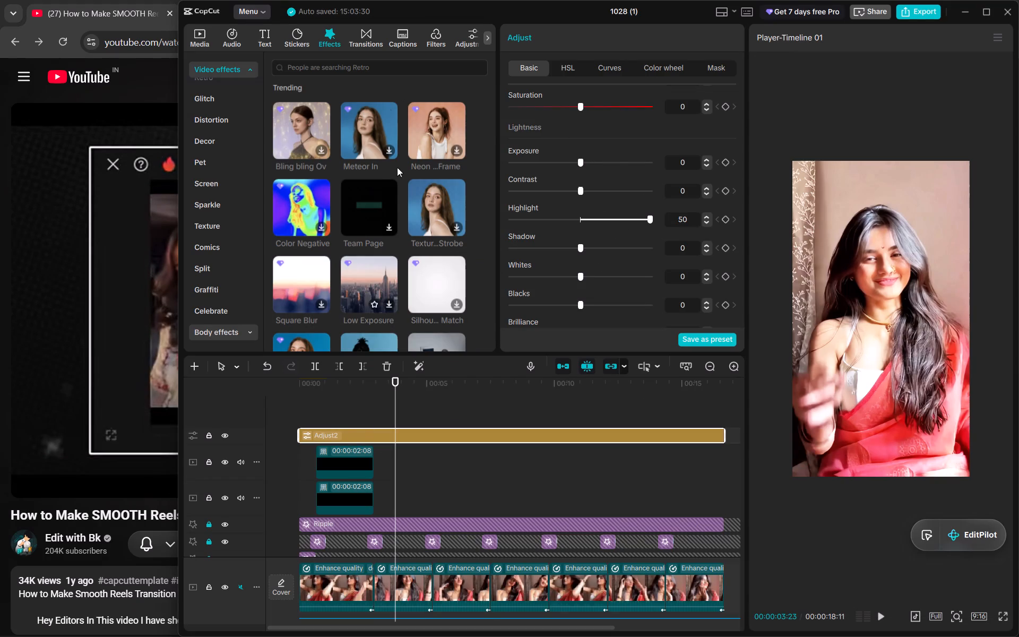
click(430, 412)
drag(430, 412, 305, 409)
click(315, 67)
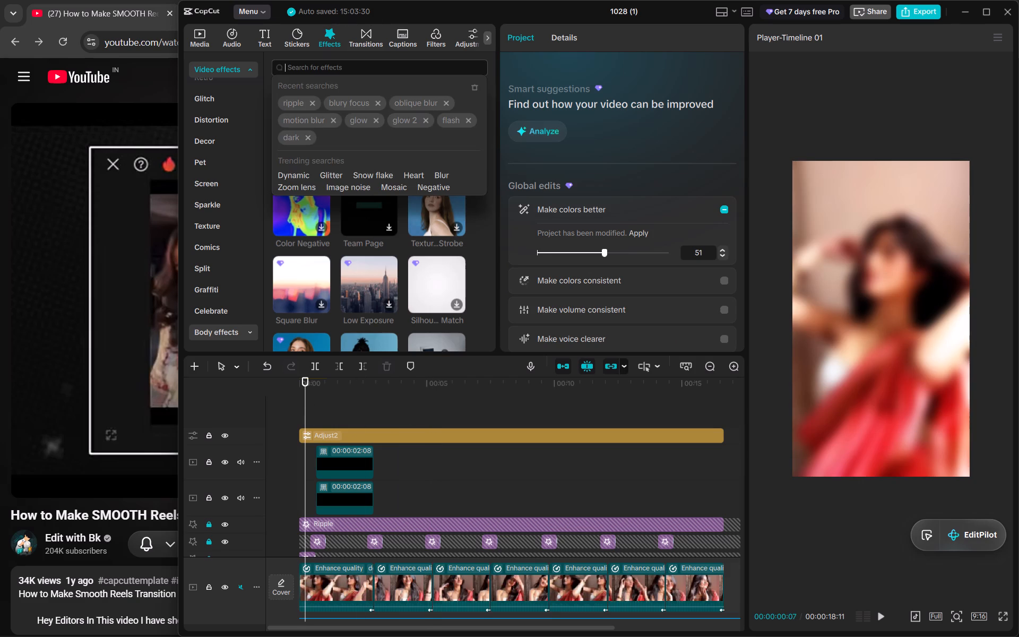
text(black)
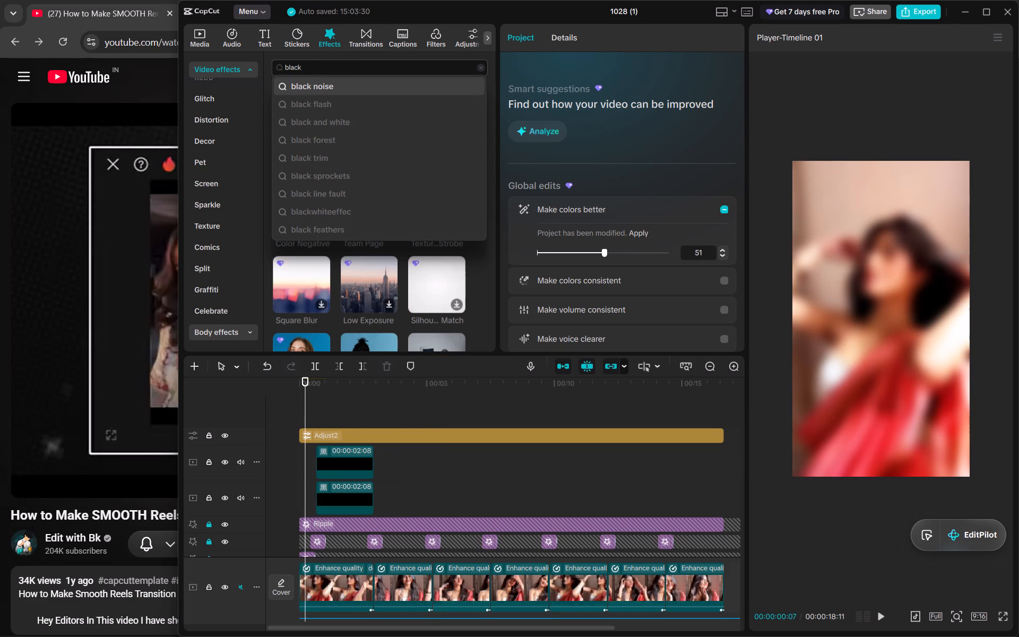
double_click(314, 108)
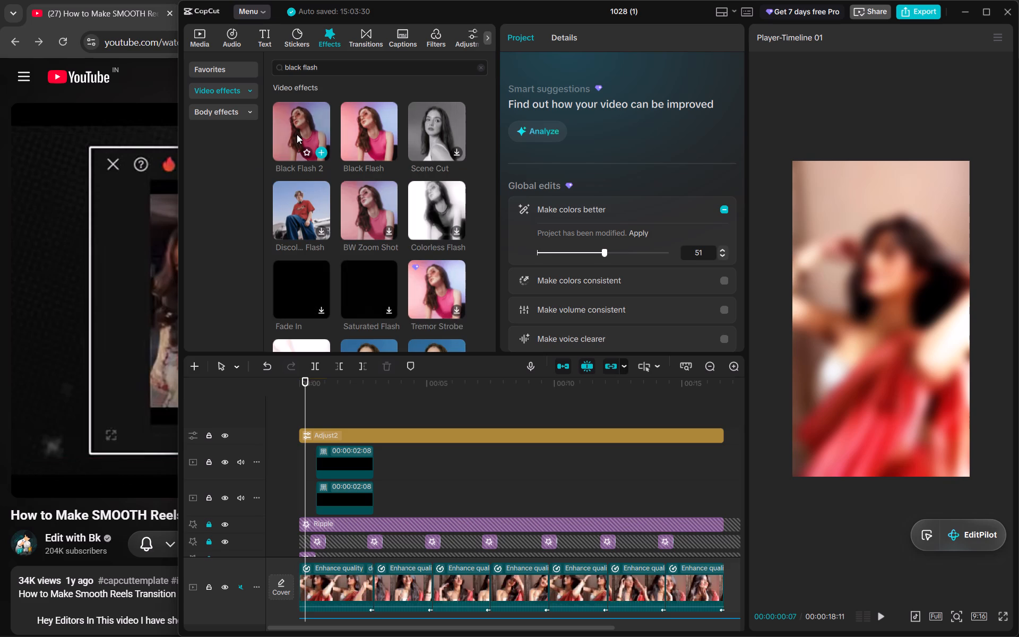
Switch to the YouTube tutorial and play on to the Black Flash 2 adjustment sliders, pausing there.
click(126, 529)
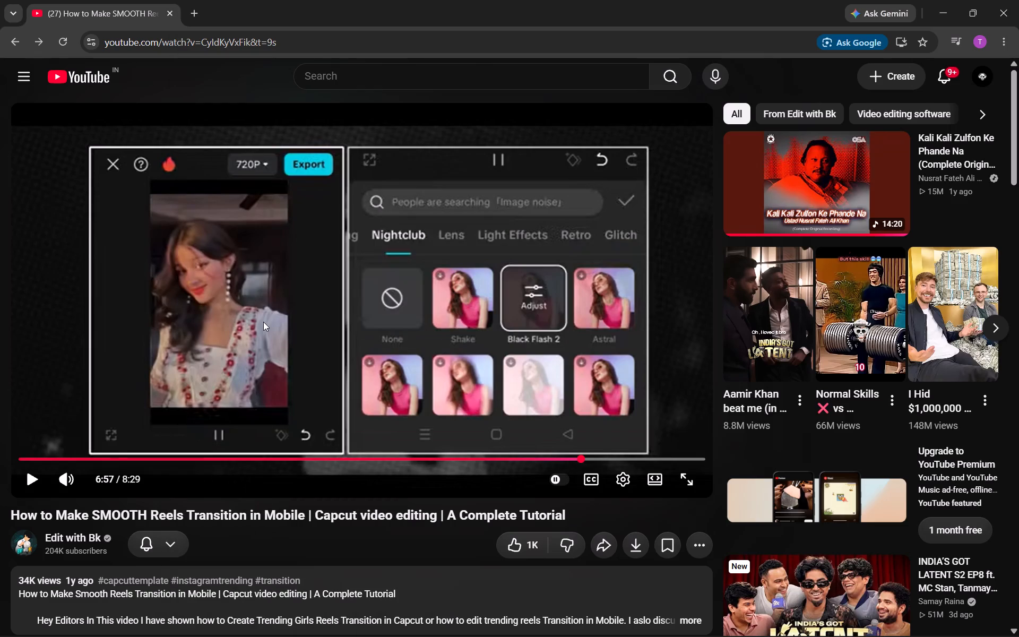
click(263, 322)
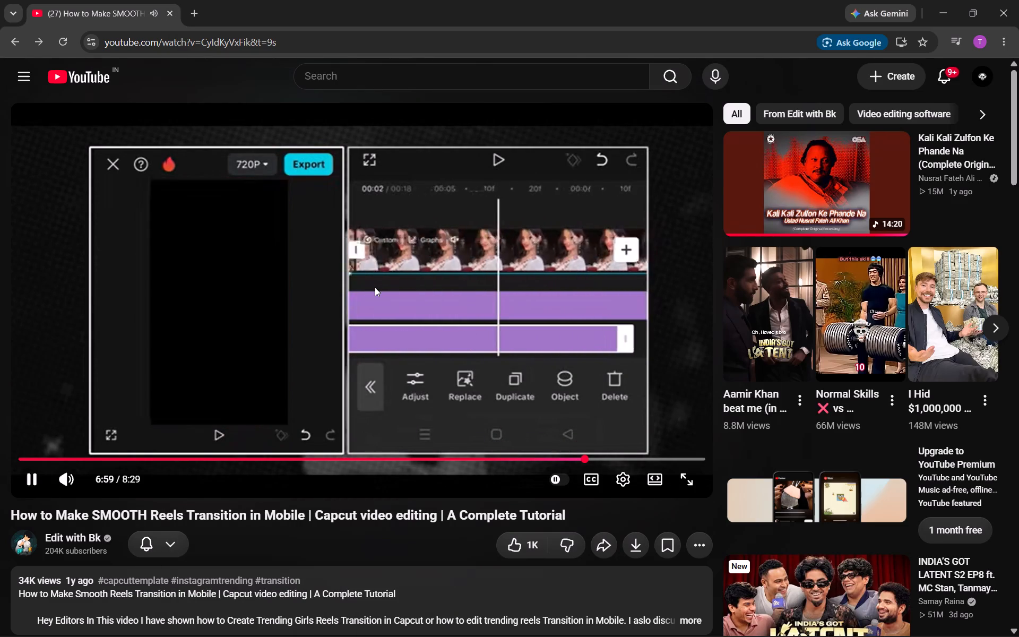
click(404, 350)
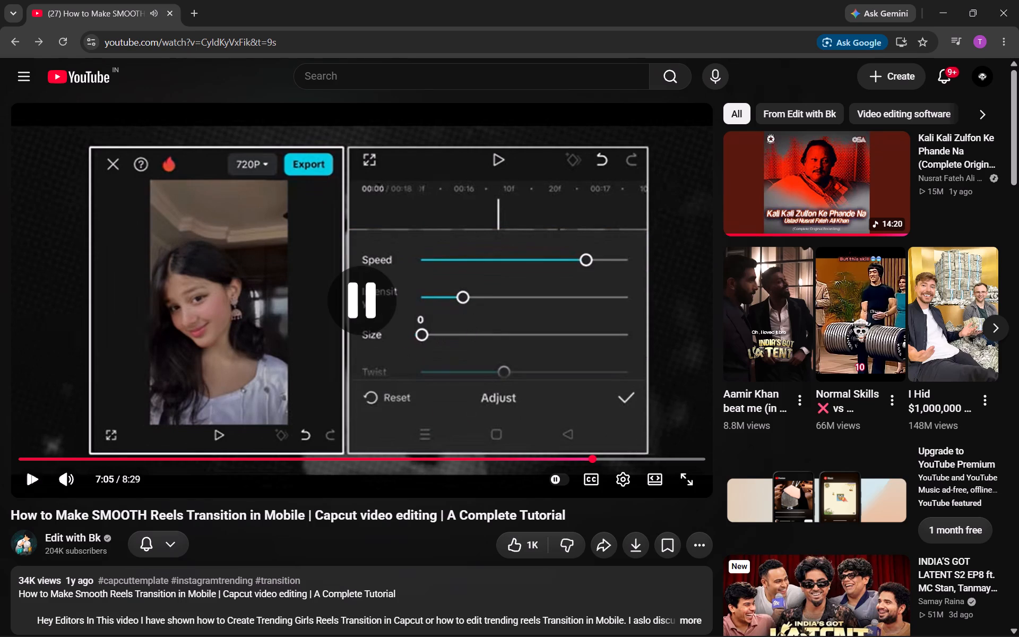
In CapCut, add the Black Flash 2 effect at the timeline start above the Adjust2 layer and extend it to the end of the clips.
click(760, 631)
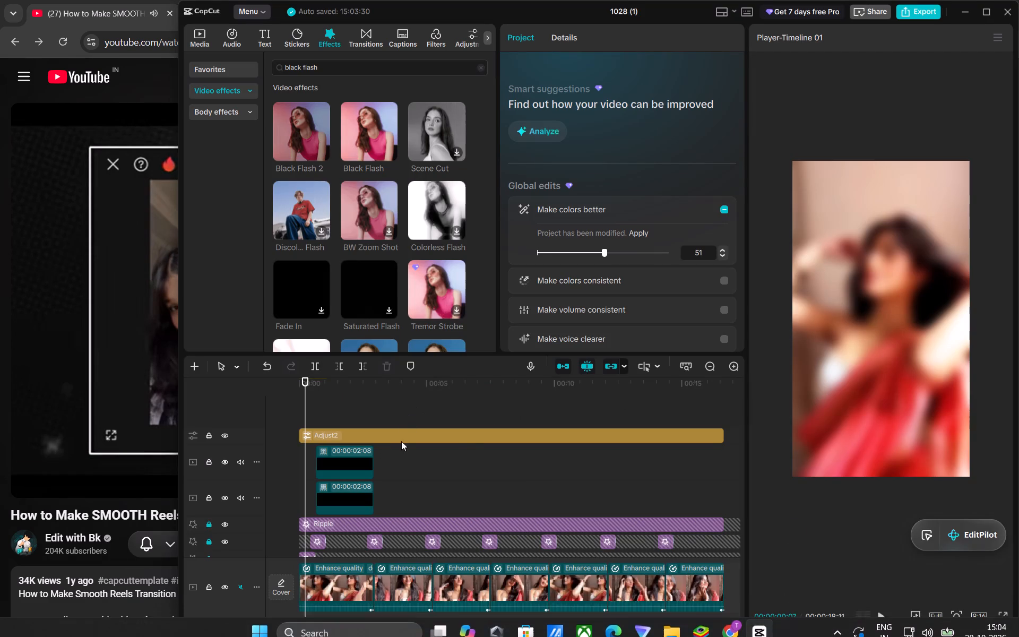
drag(301, 135, 323, 400)
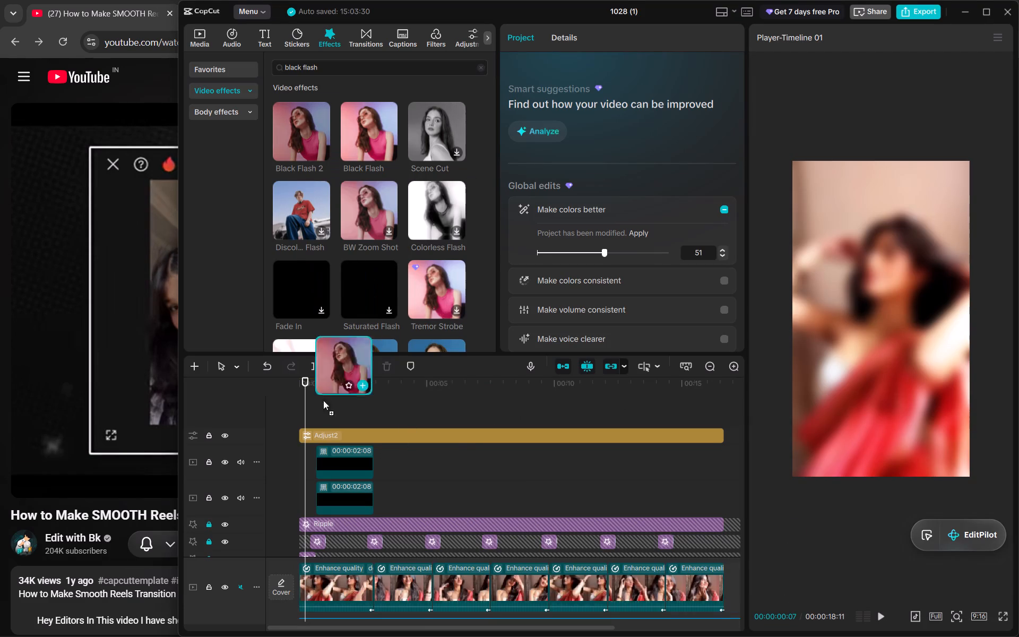
drag(323, 400, 296, 413)
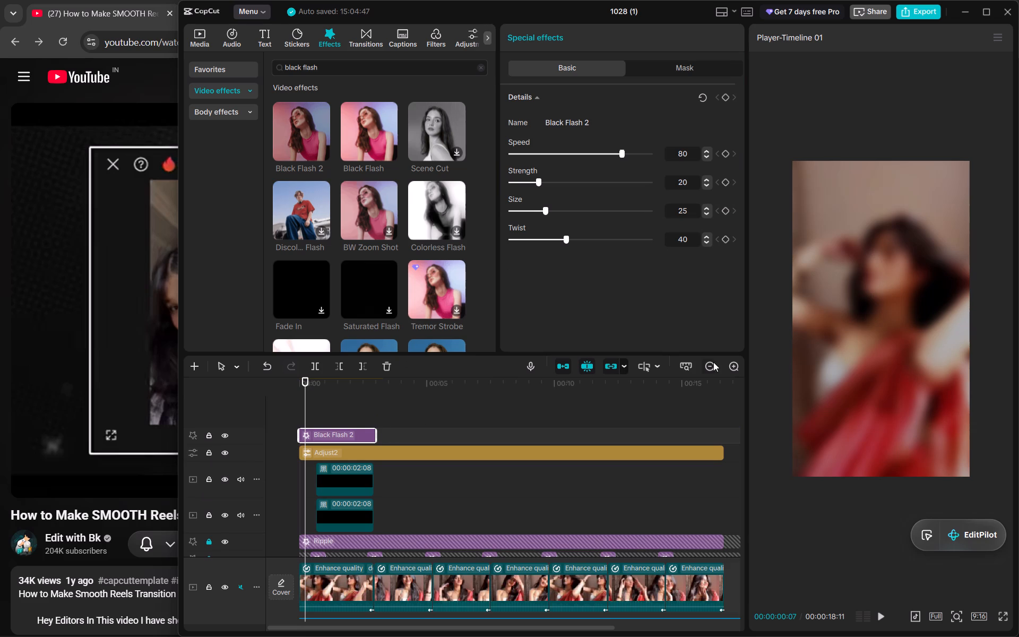
click(713, 362)
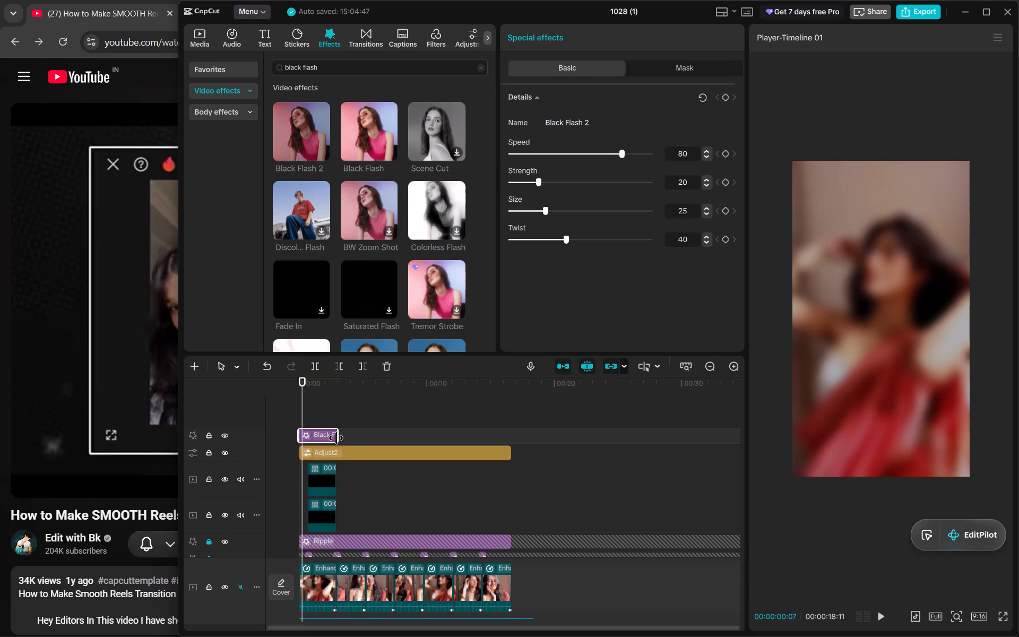
drag(336, 438, 509, 432)
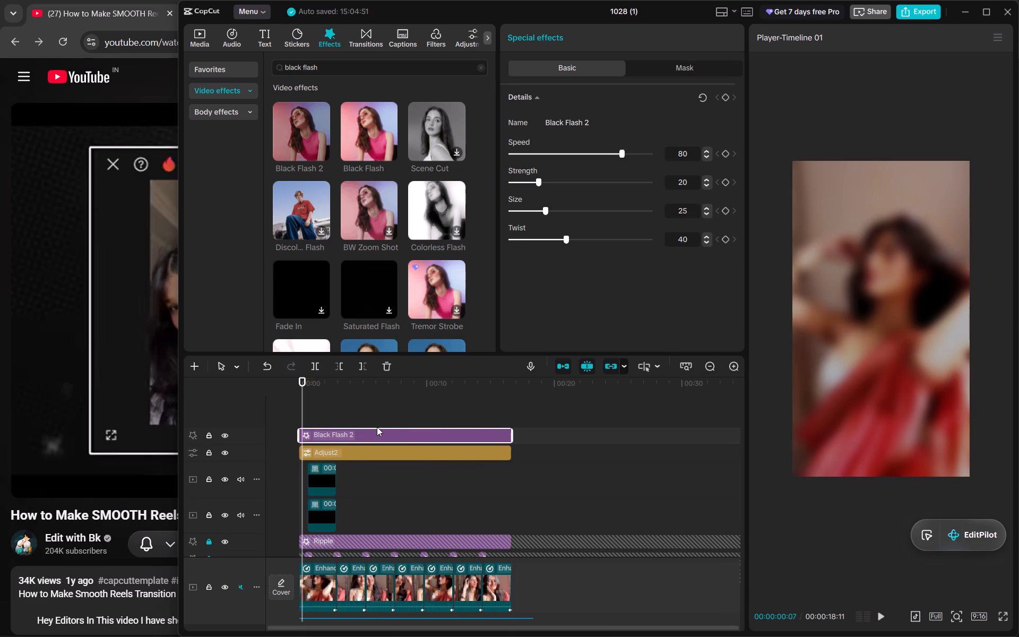
Set the Black Flash 2 effect's Size to 0.
drag(541, 211, 514, 217)
drag(514, 217, 504, 218)
Switch to the YouTube tutorial and play on briefly to check the remaining Black Flash 2 adjustments.
click(168, 311)
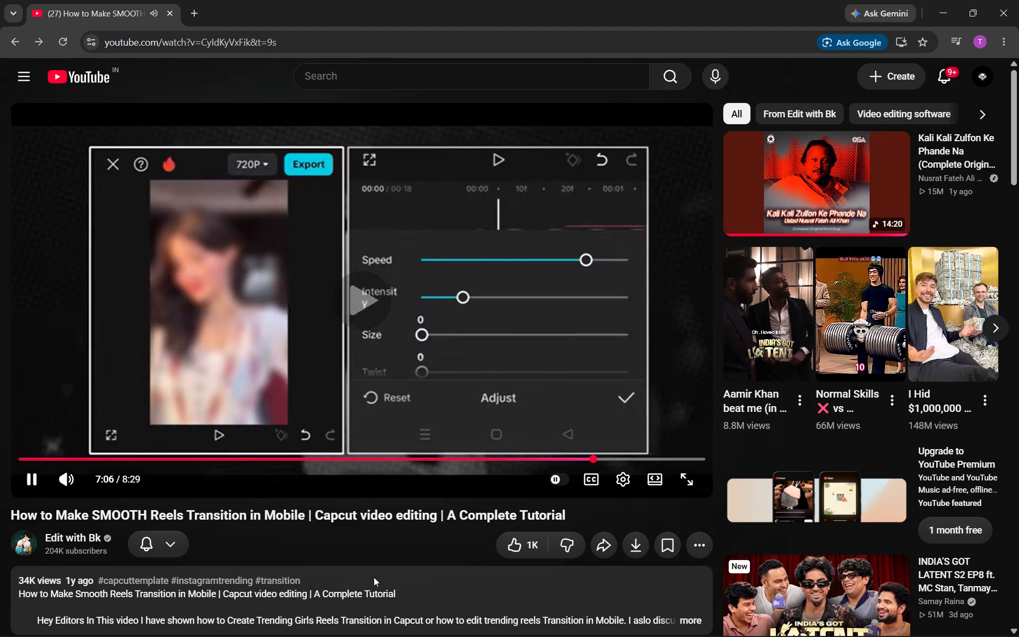
click(468, 348)
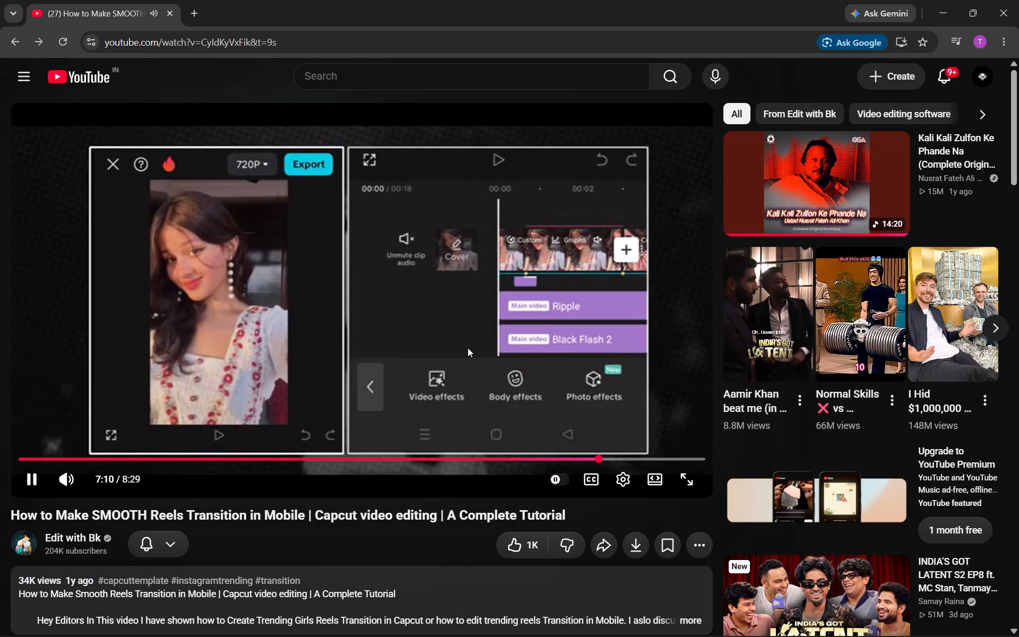
In CapCut, play the opening seconds of the timeline from the start to preview the Black Flash 2 effect.
click(747, 633)
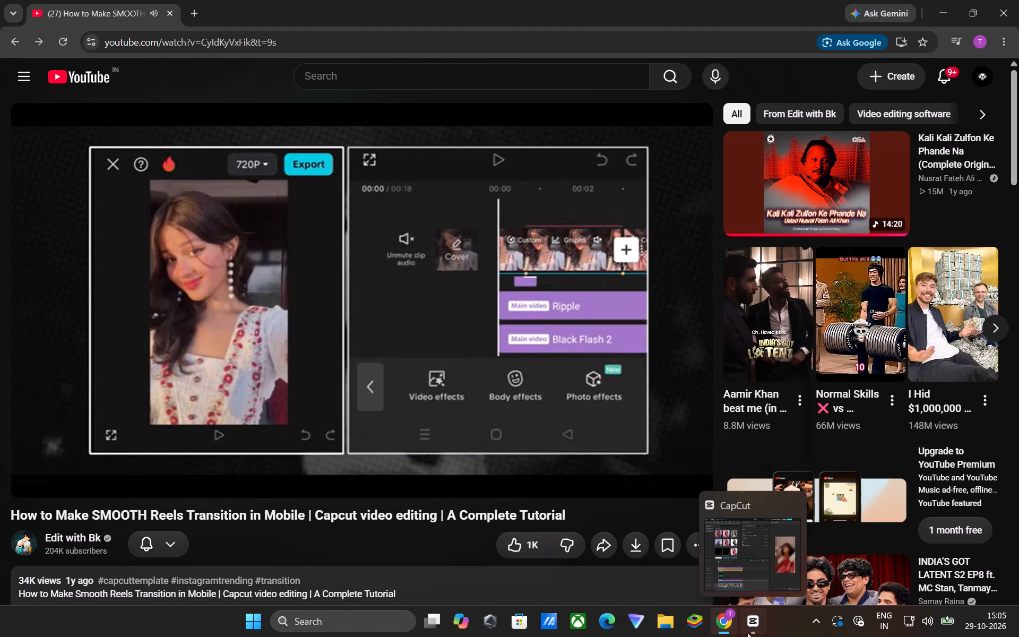
click(684, 154)
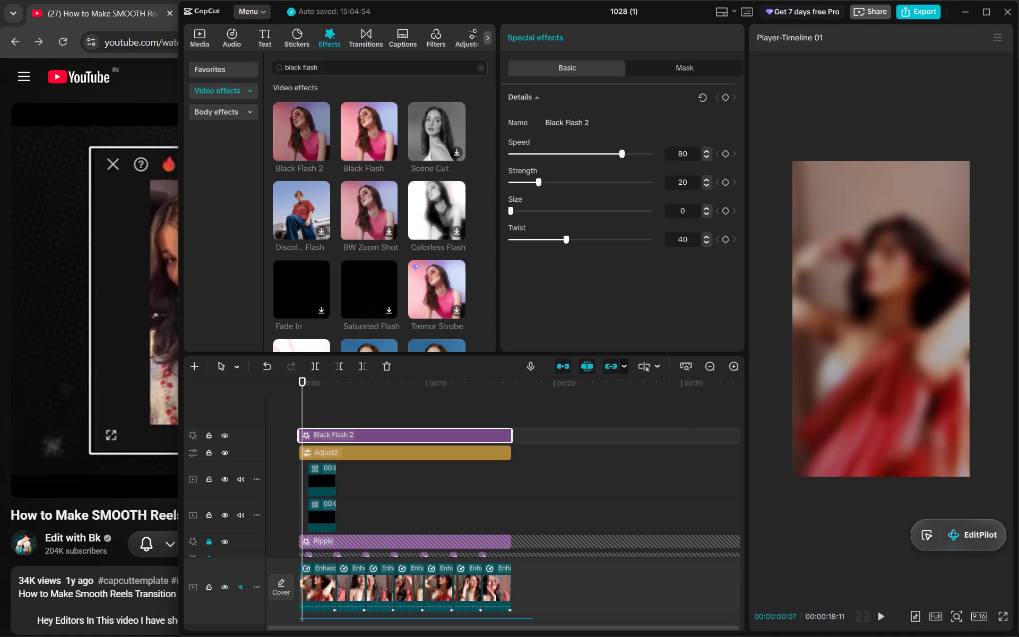
key(Right)
click(328, 393)
drag(328, 393, 235, 397)
key(space)
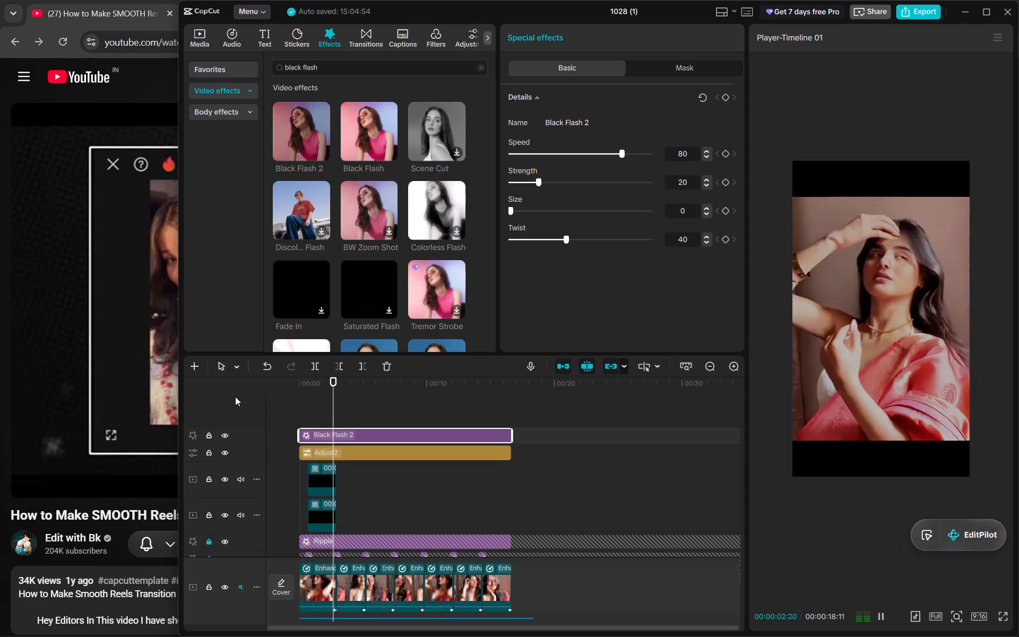
key(space)
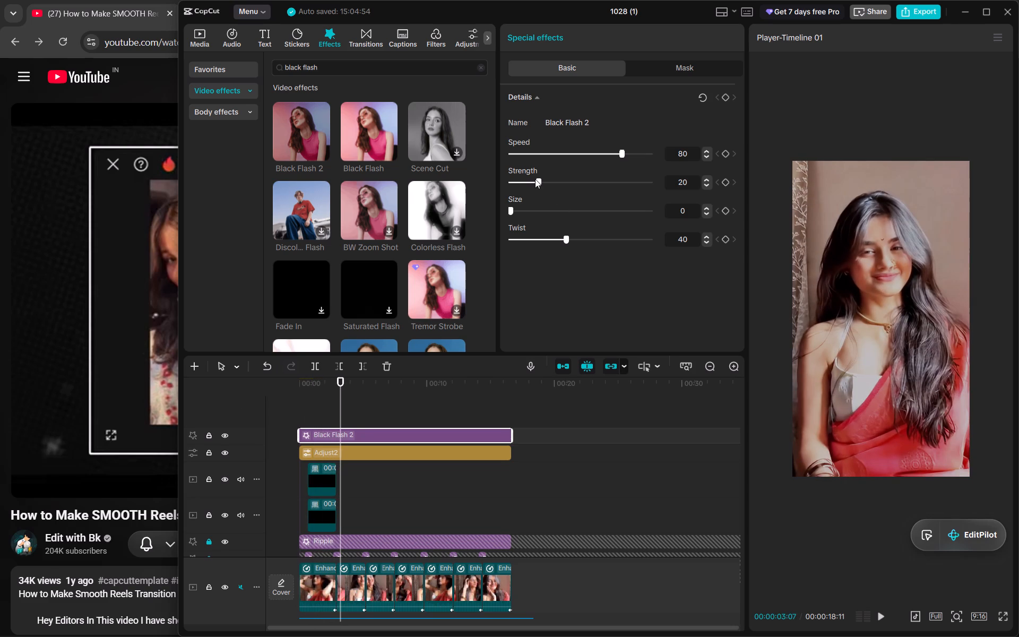
Set the Black Flash 2 effect's Strength to 13 and its Speed to 5.
drag(540, 180, 531, 186)
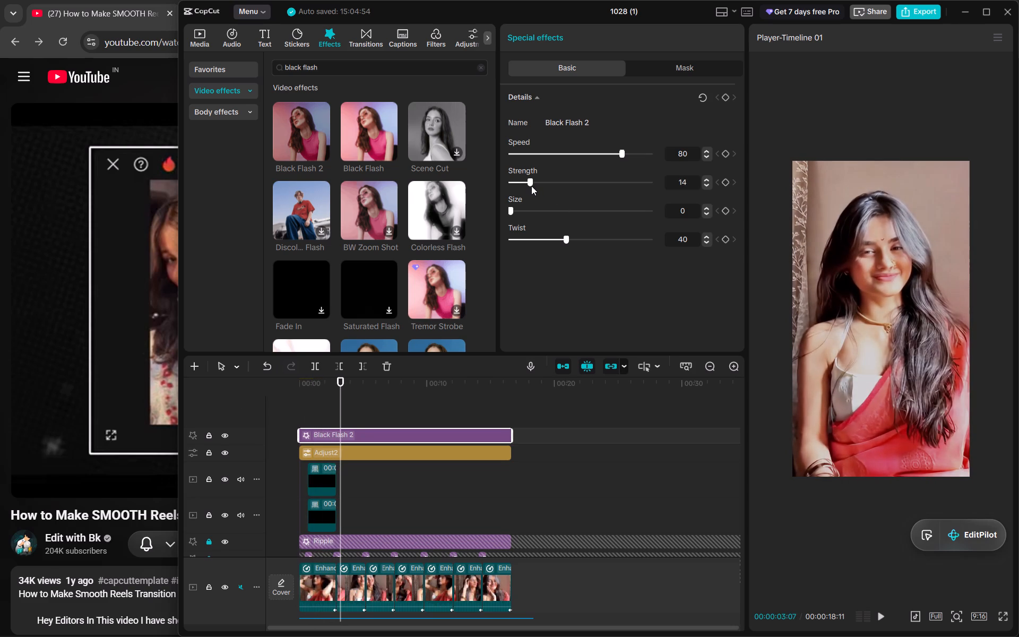
drag(531, 186, 530, 187)
click(623, 154)
drag(623, 154, 541, 159)
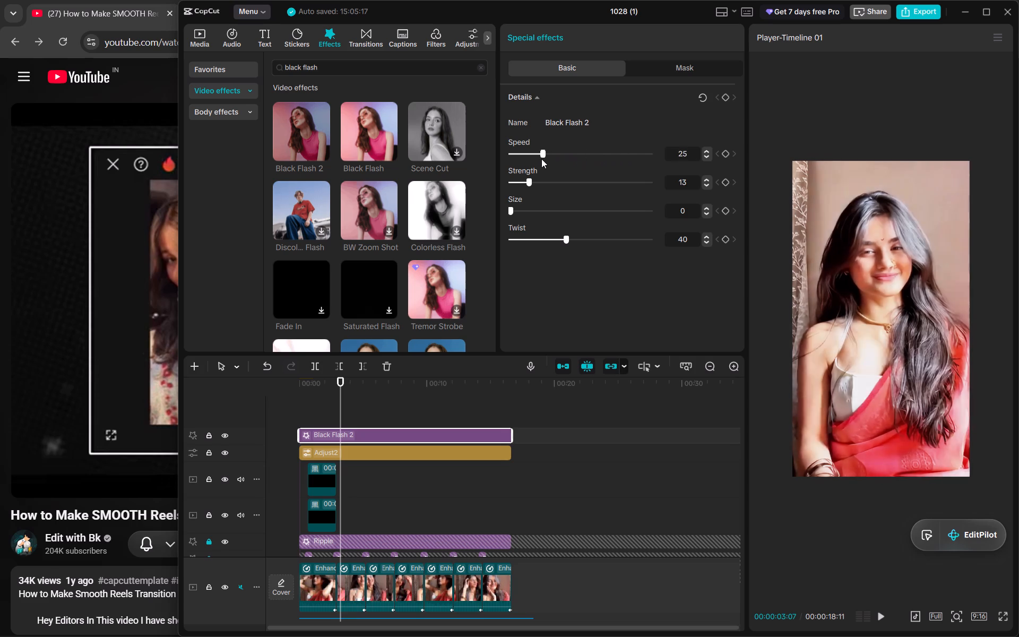
drag(541, 159, 523, 162)
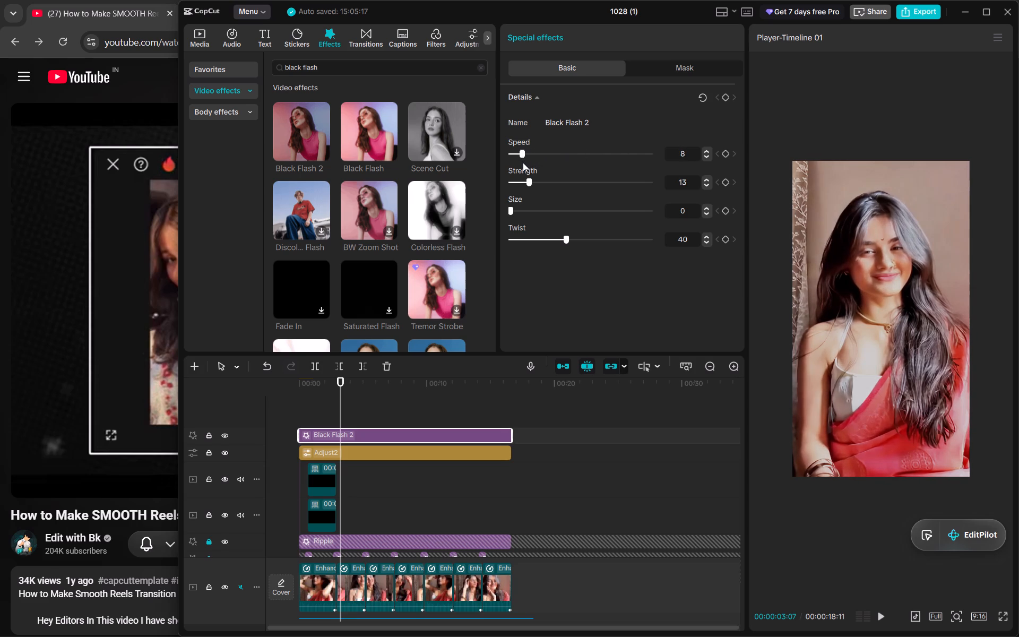
drag(523, 162, 523, 163)
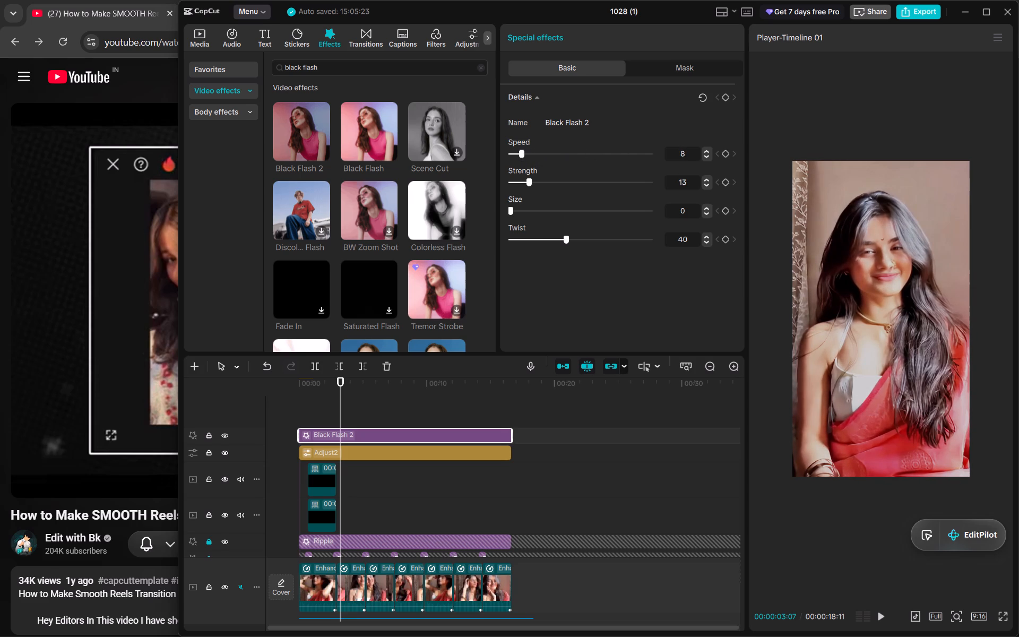
click(686, 157)
key(BackSpace)
key(5)
key(Return)
Play the whole timeline from near the start to the end to review the edit with the adjusted Black Flash 2 effect.
drag(338, 391, 234, 406)
double_click(360, 405)
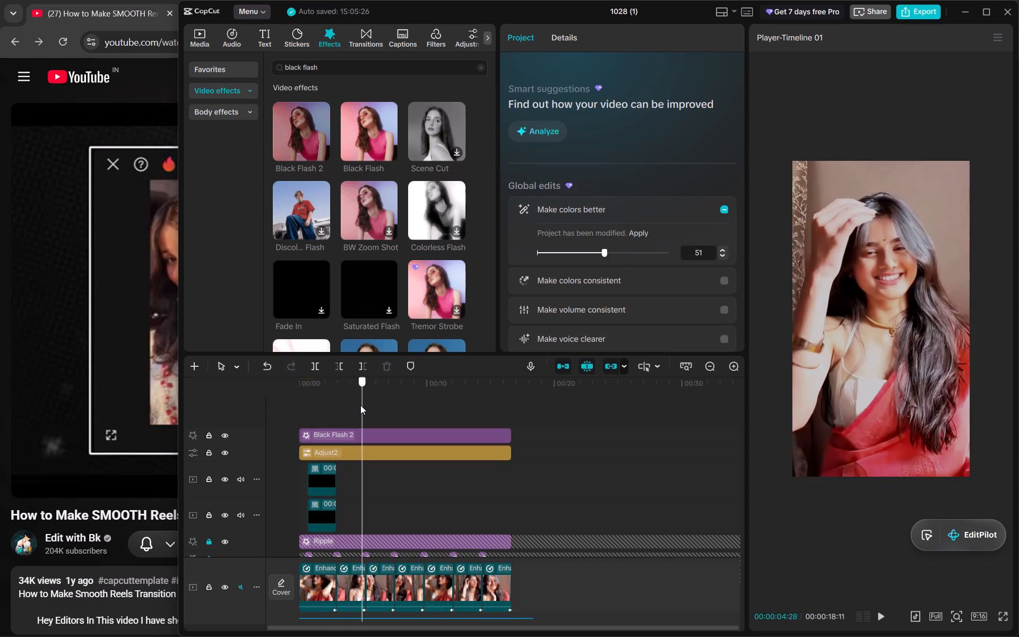
drag(360, 405, 286, 418)
key(space)
key(space)
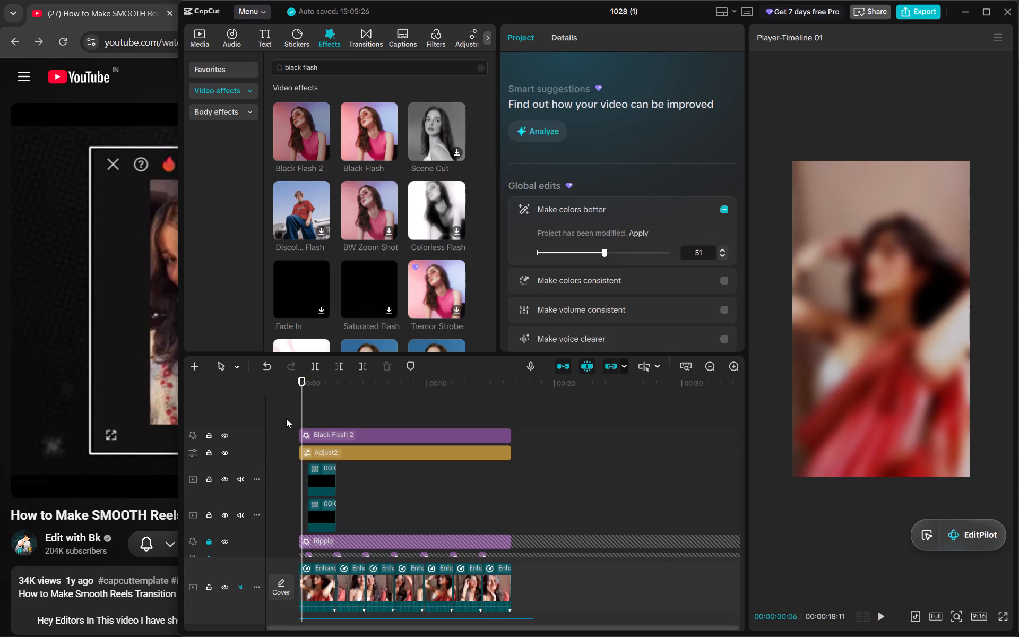
key(space)
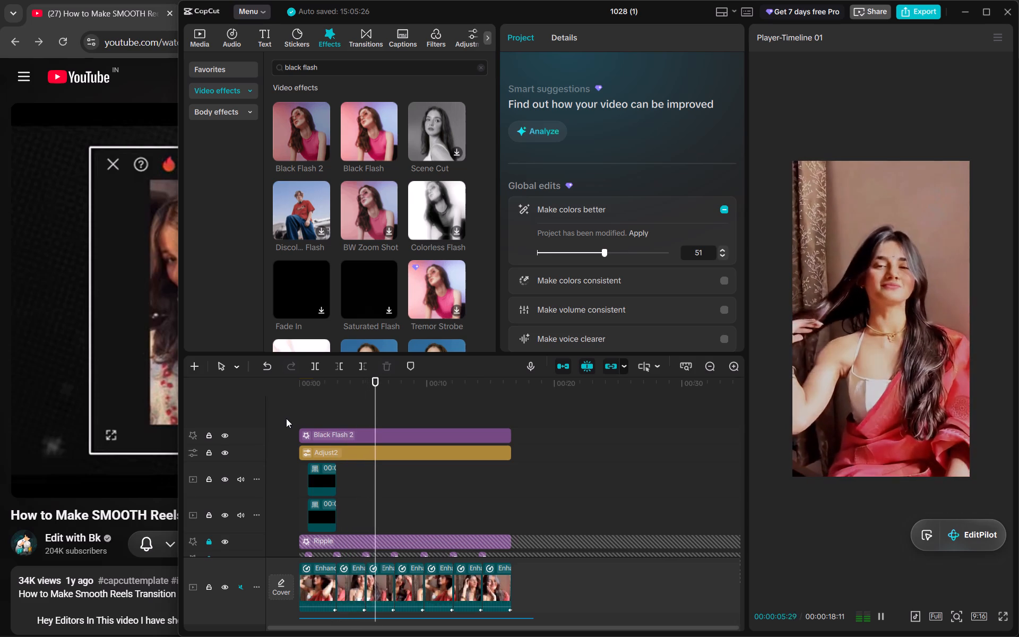
Play the timeline from about the 7-second mark to review the middle clips, and pause near 13 seconds.
click(398, 410)
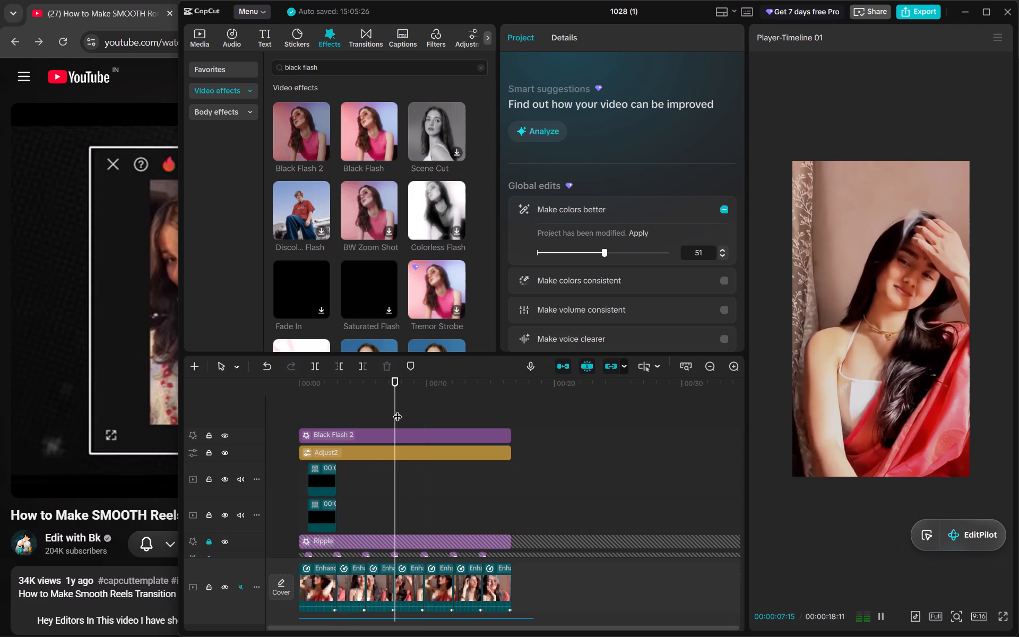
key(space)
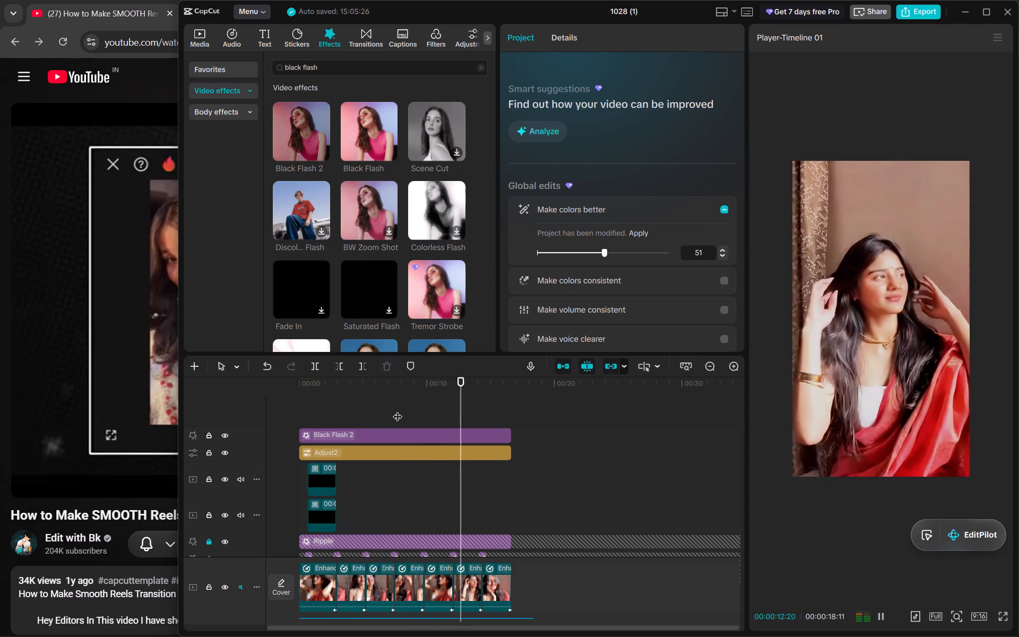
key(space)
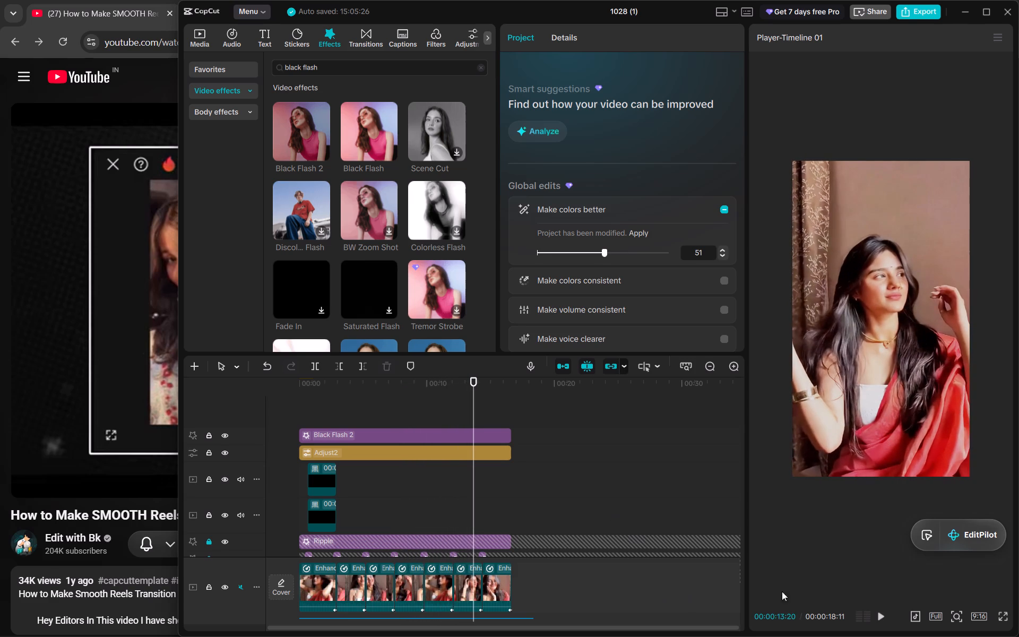
Set the player's social media preview to Instagram Reels.
click(914, 611)
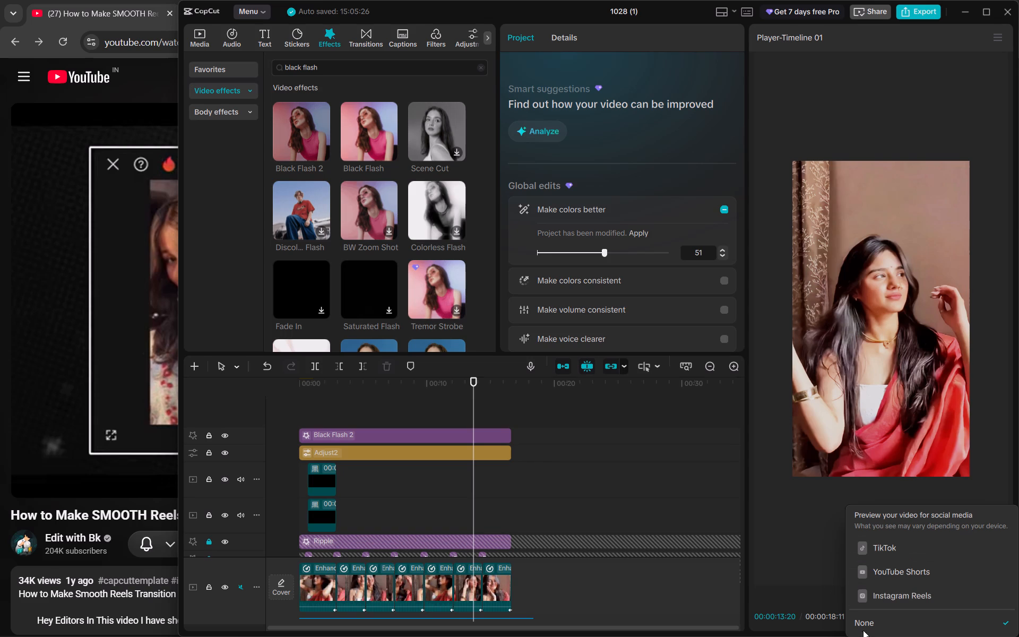
click(871, 598)
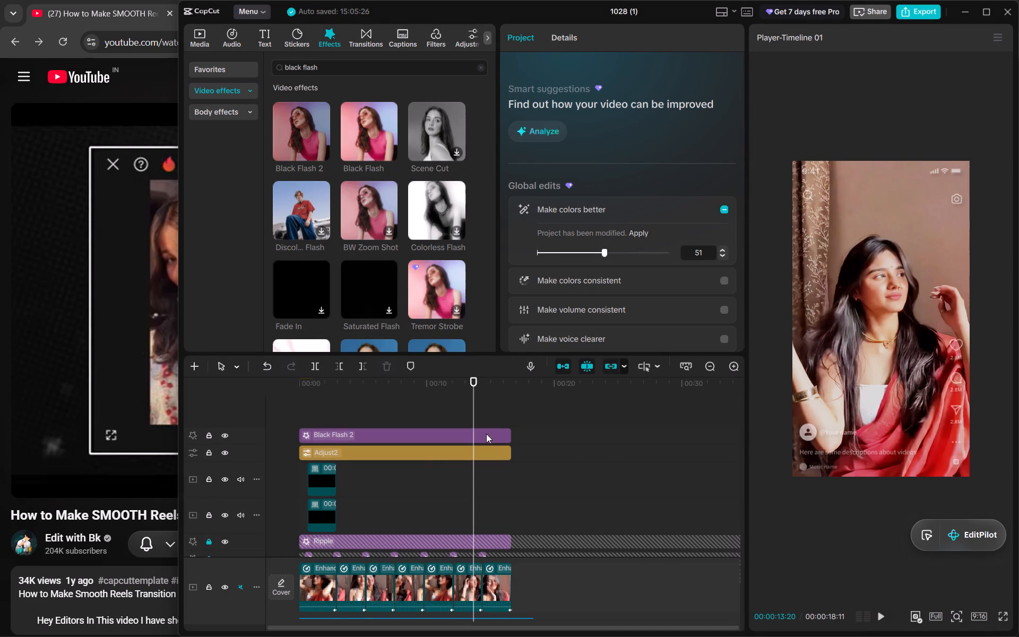
Play the timeline from the start through to the end to review the edit under the Instagram Reels overlay.
drag(471, 411, 213, 349)
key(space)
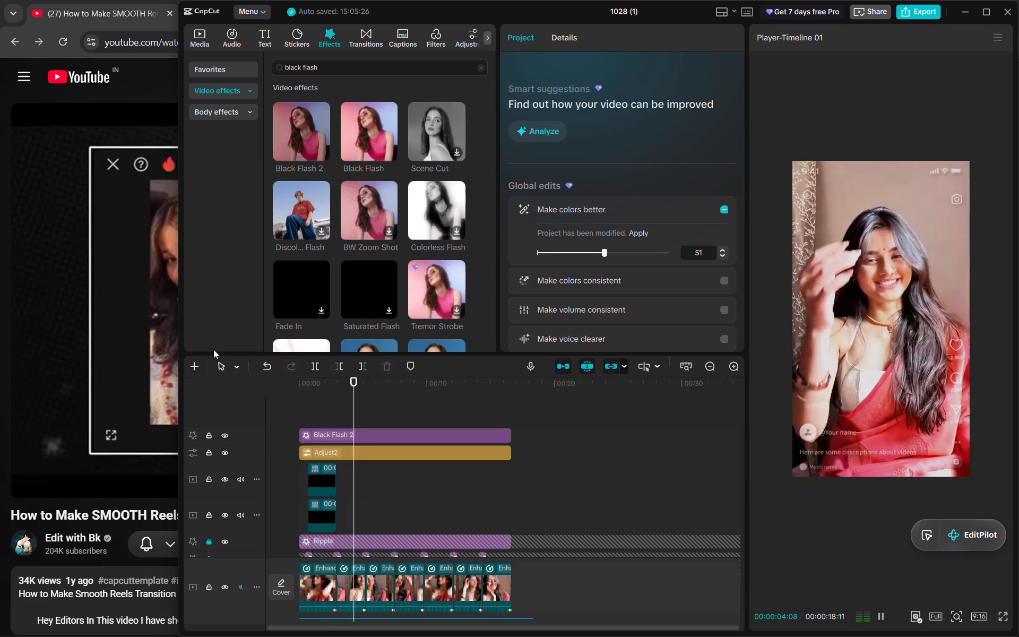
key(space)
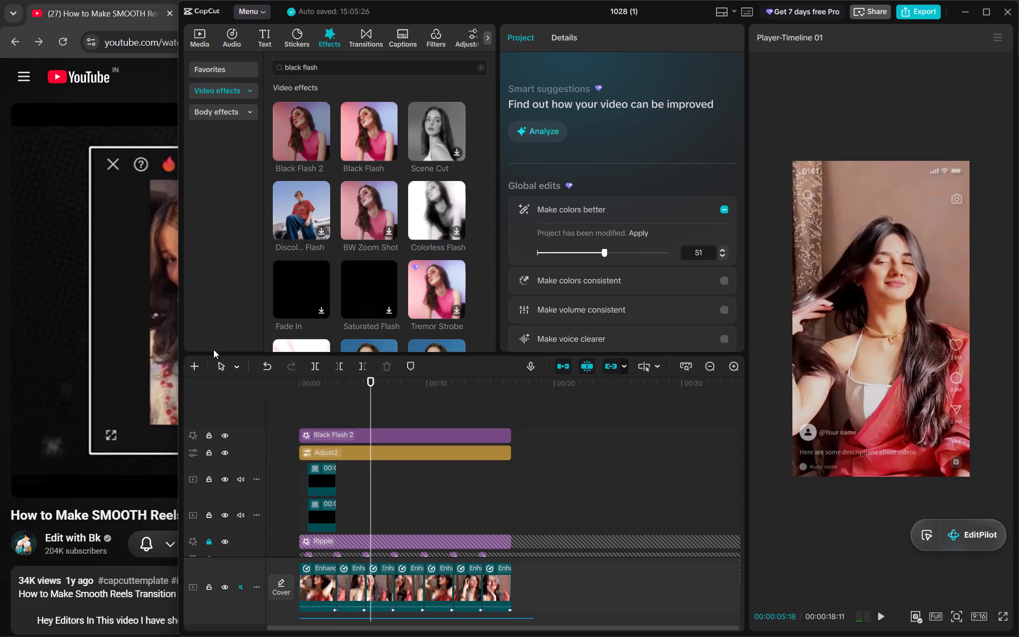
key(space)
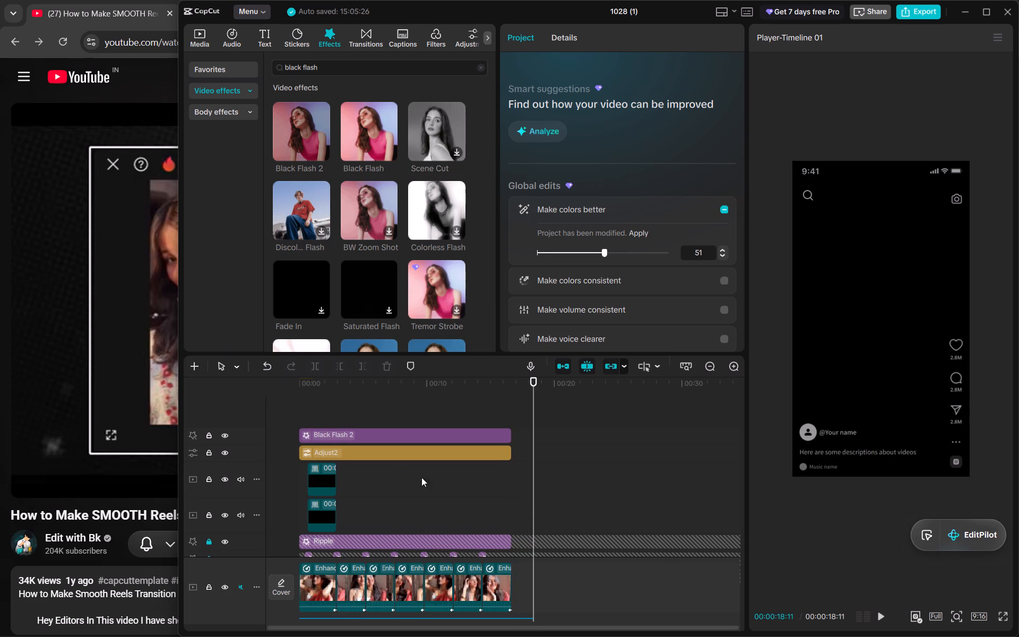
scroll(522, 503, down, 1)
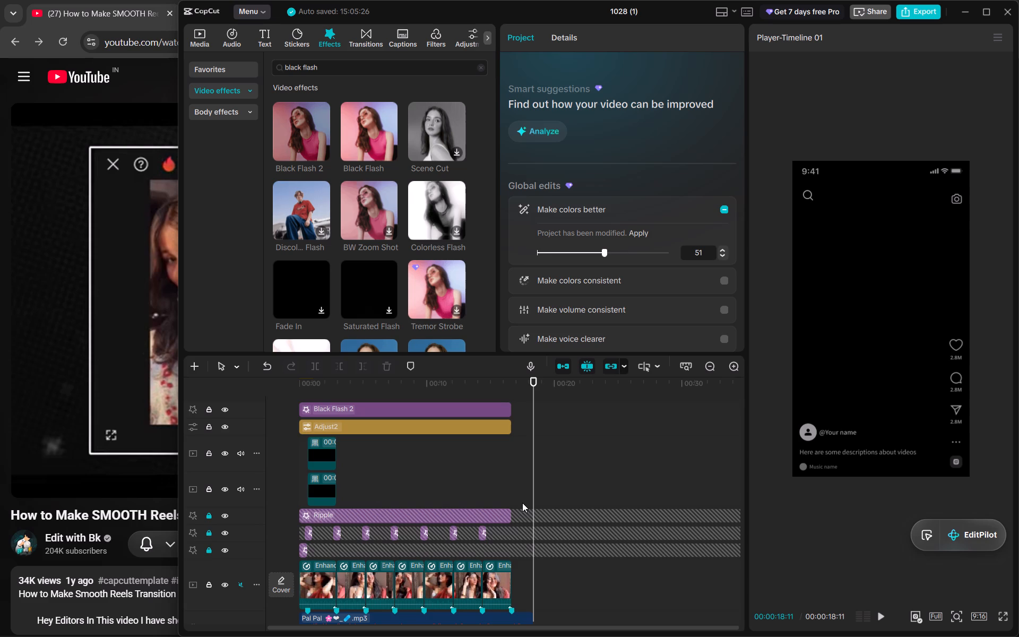
Switch to the YouTube tutorial to continue from the finished Black Flash 2 section.
click(118, 556)
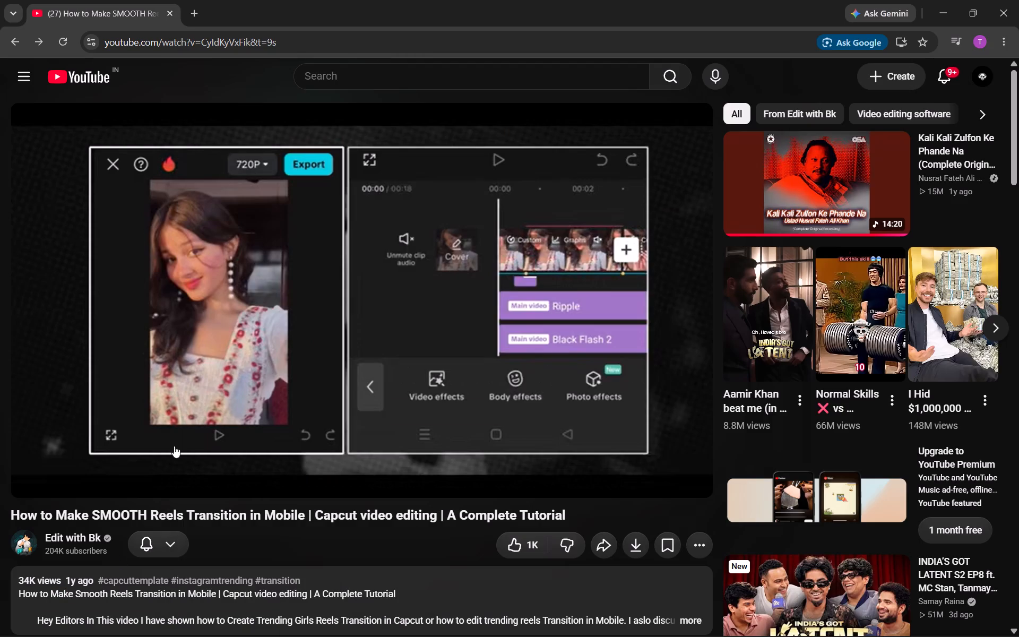
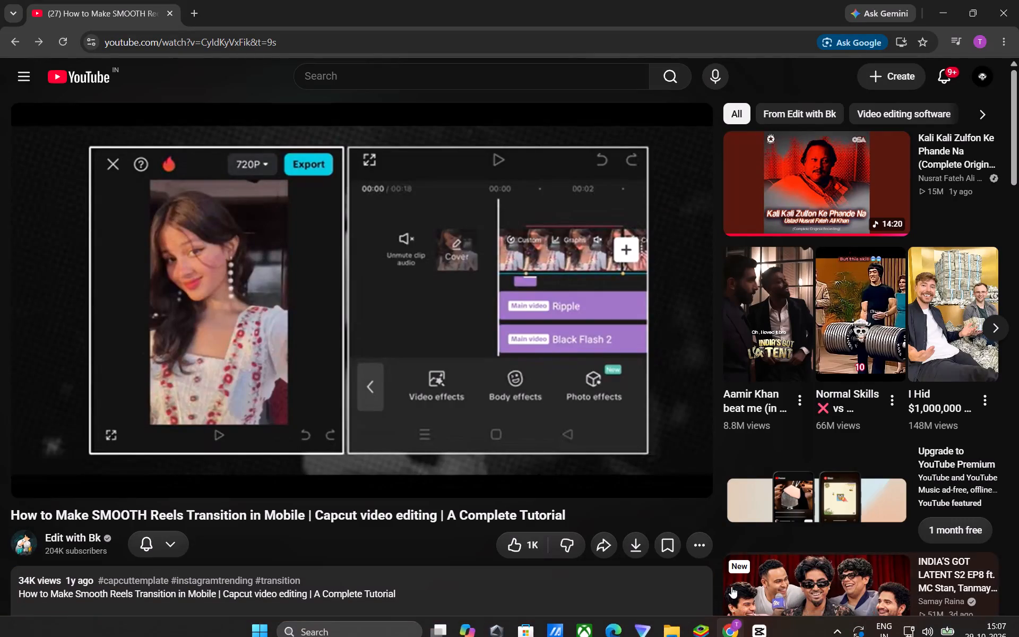
Switch from the YouTube tutorial to the CapCut editing project.
click(757, 627)
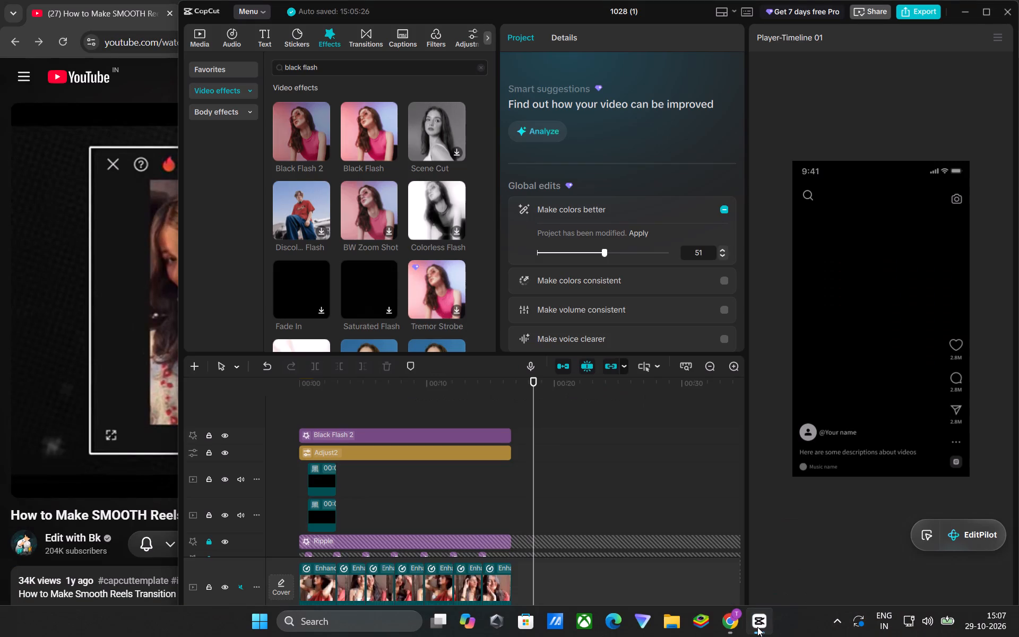
Switch to the YouTube tutorial, watch the overlay section, and pause the video at 7:41.
click(161, 321)
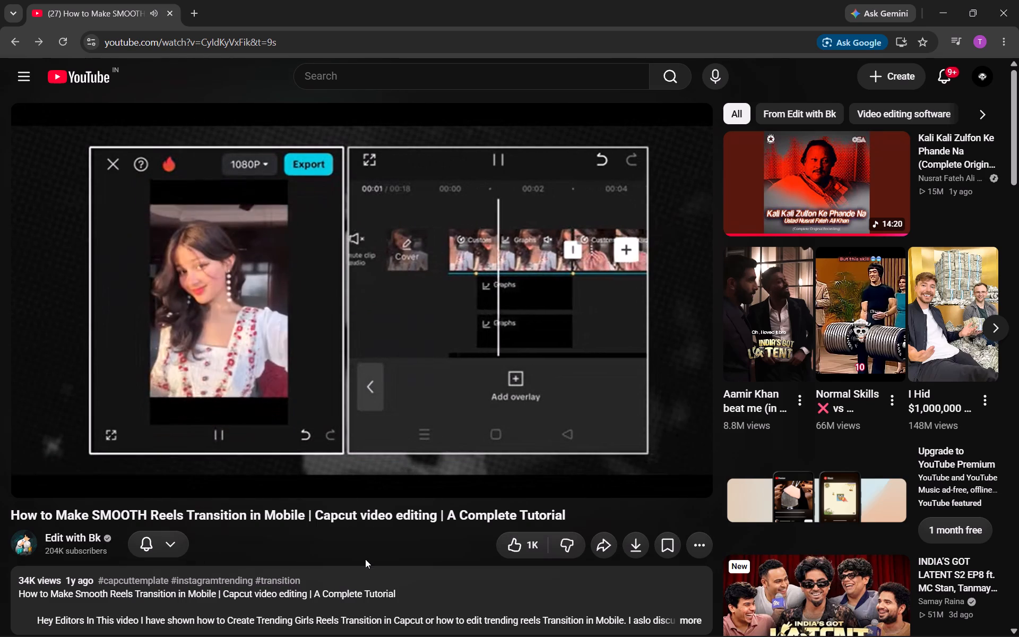
click(341, 403)
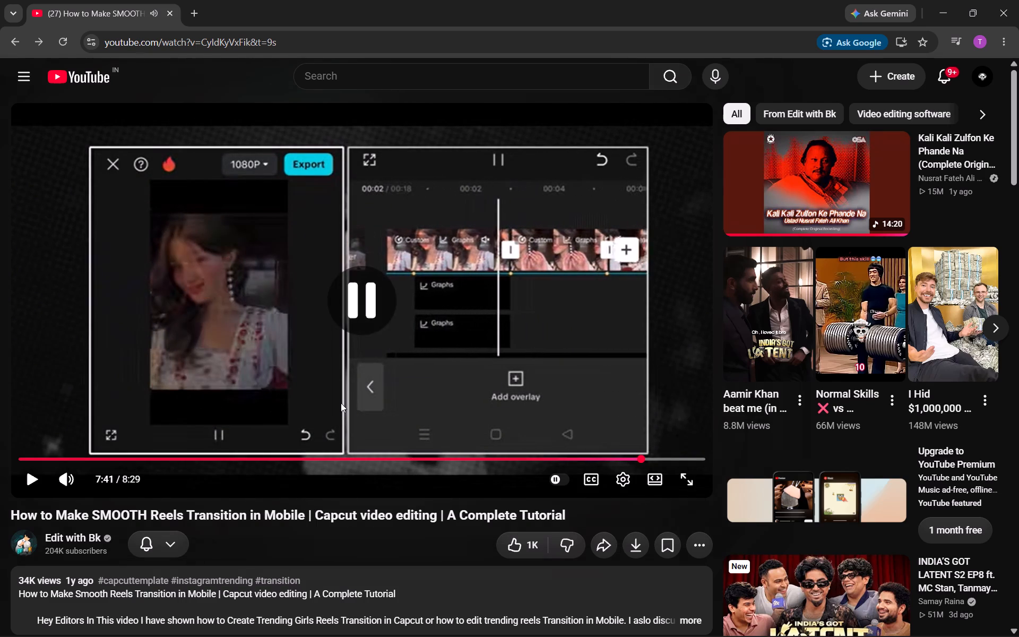
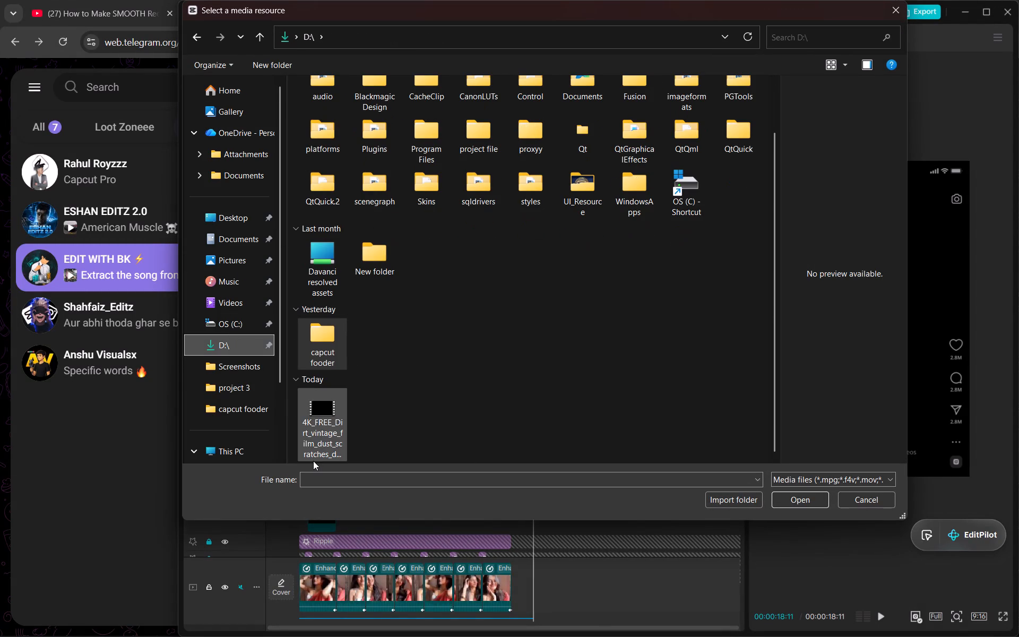
Import the 4K_FREE_Dirt_vintage_film_dust_scratches_damage_35mm_footage_overlay video from drive D into the project media.
click(313, 461)
click(796, 497)
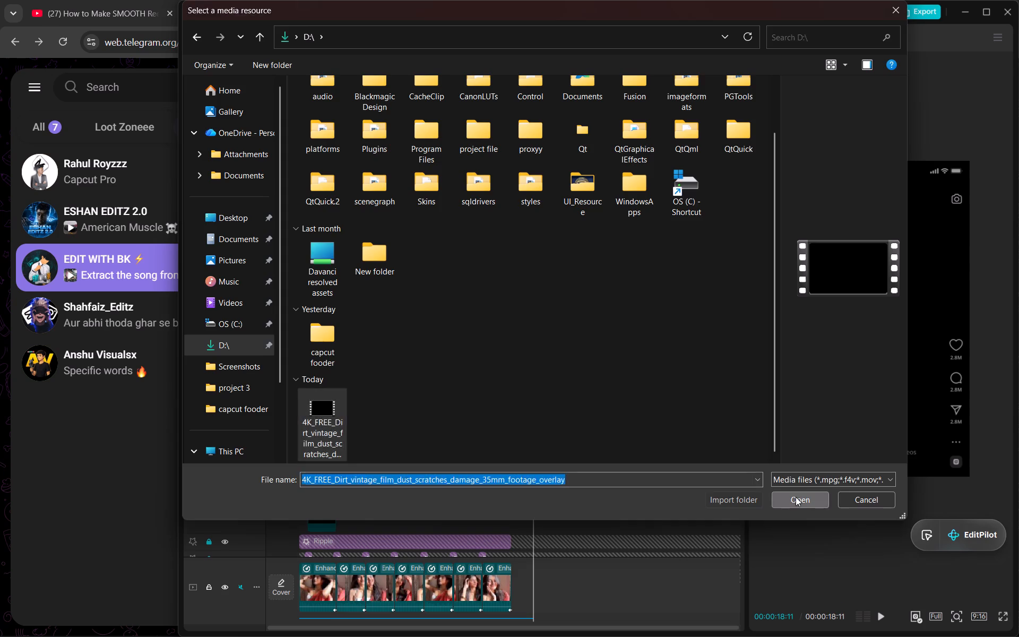
Place the film dust and scratches overlay at the start of the timeline on a new track above Black Flash 2.
click(308, 204)
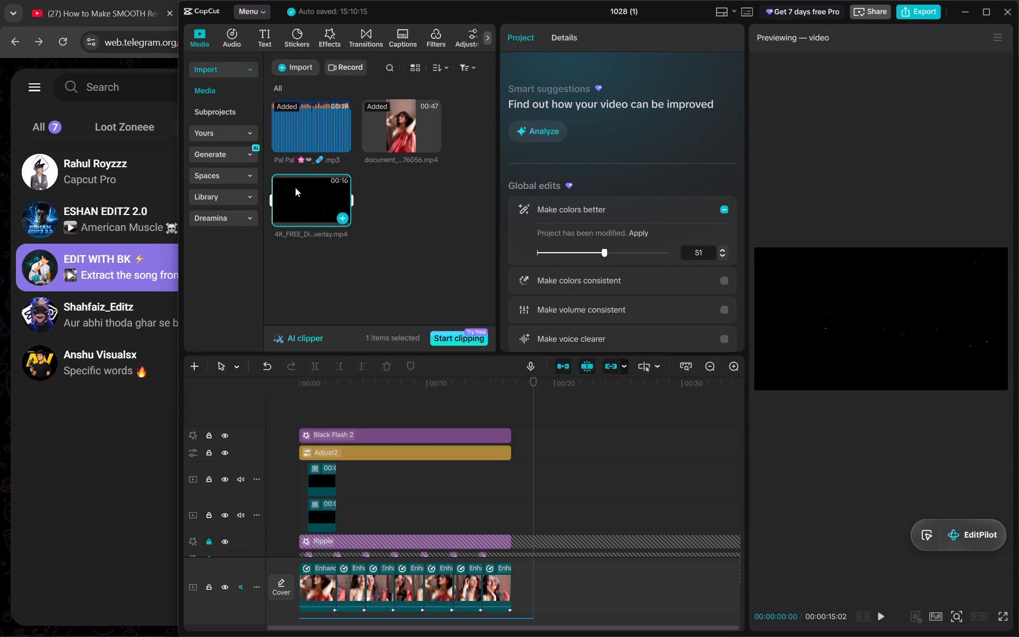
drag(295, 187, 296, 410)
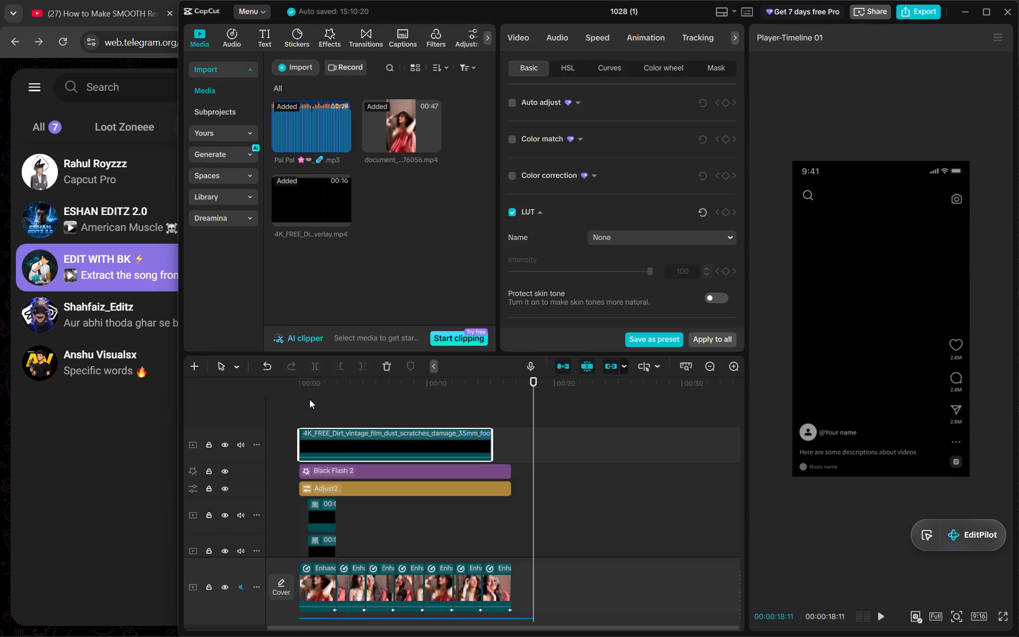
Play the first couple of seconds from the timeline start to check how the dust overlay sits over the footage.
click(311, 395)
drag(311, 395, 301, 395)
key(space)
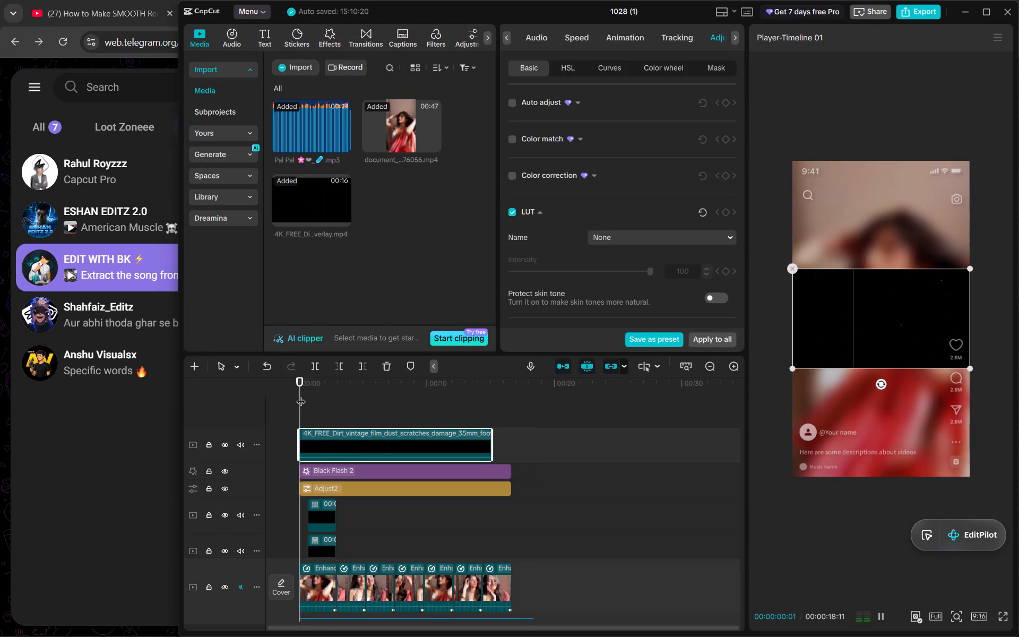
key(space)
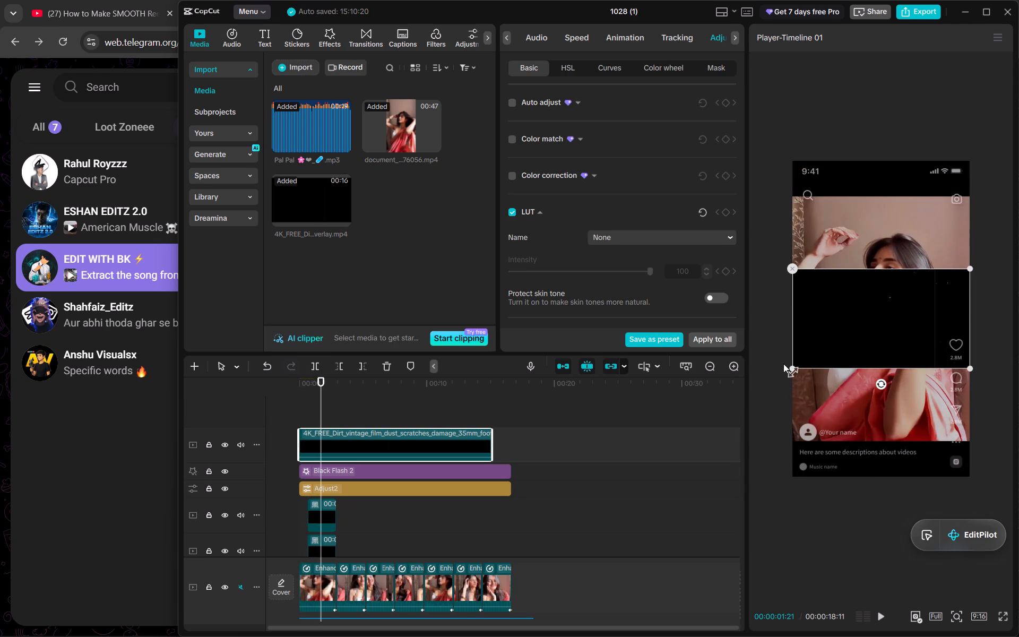
Rotate the film dust and scratches overlay counterclockwise to about -46° in the preview.
drag(881, 384, 950, 370)
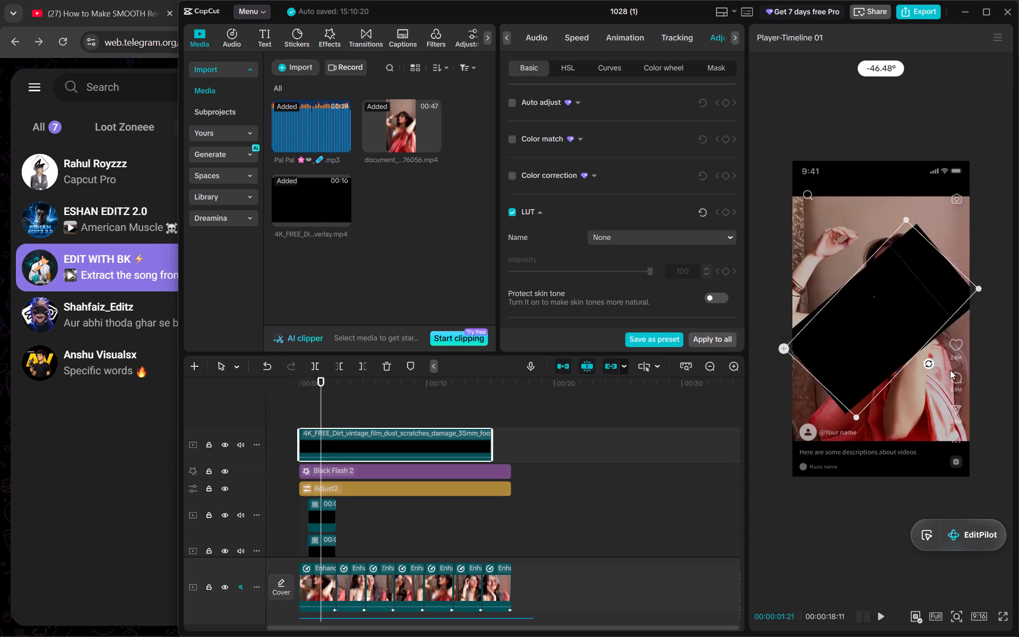
Rotate the film dust and scratches overlay to an upright vertical orientation and enlarge it to fill the whole 9:16 frame.
drag(950, 370, 943, 323)
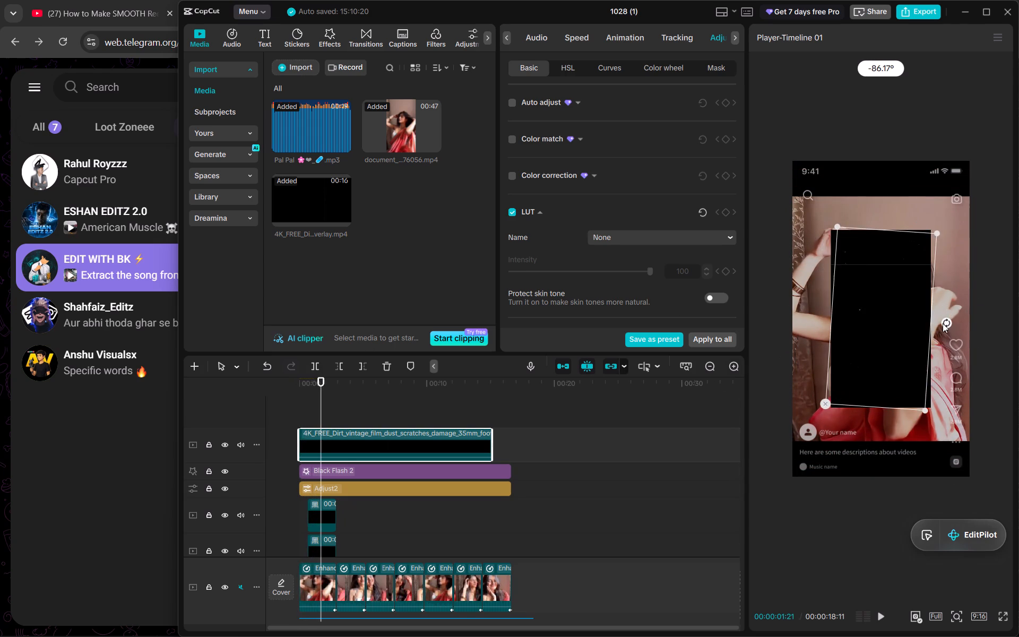
drag(943, 323, 946, 318)
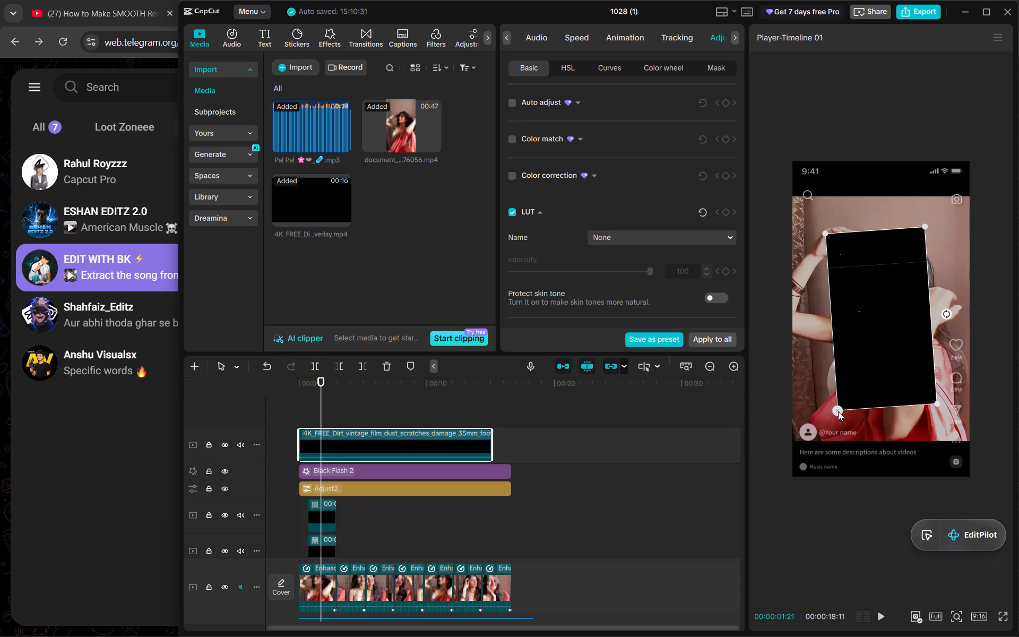
drag(937, 403, 959, 411)
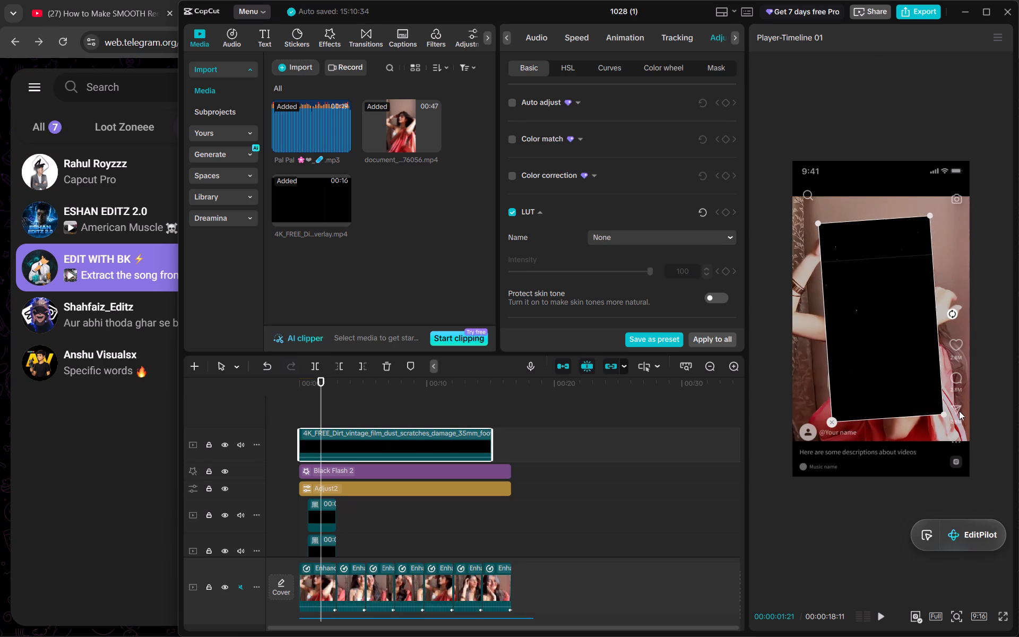
click(952, 315)
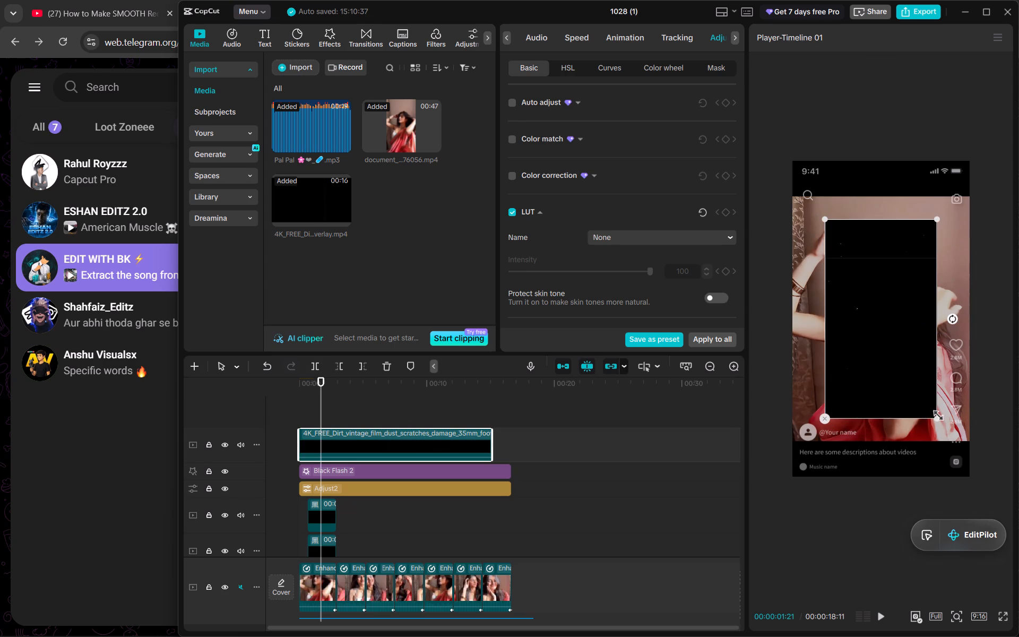
drag(936, 418, 1018, 479)
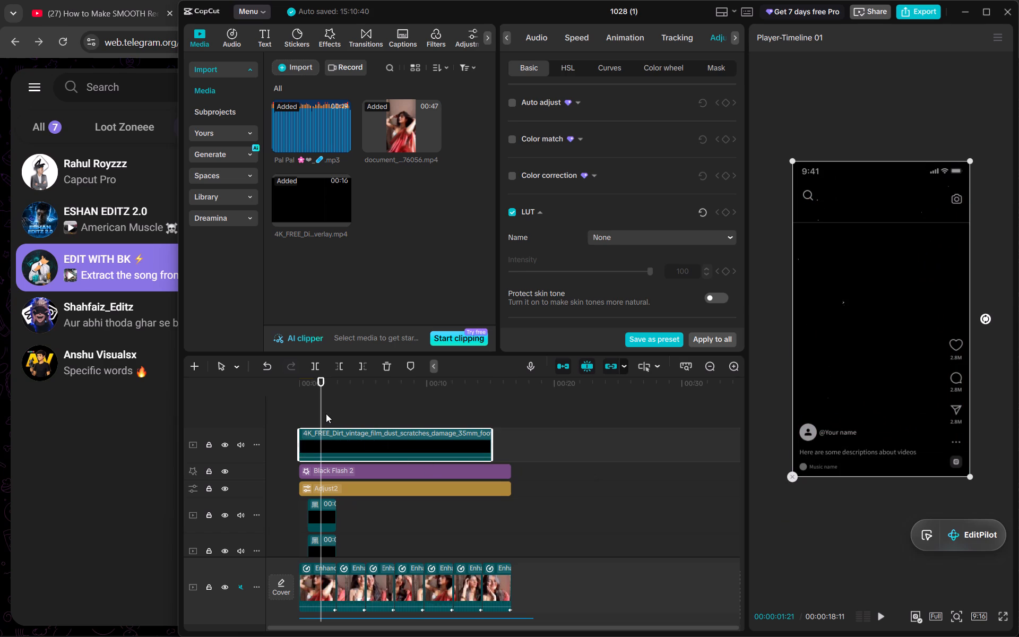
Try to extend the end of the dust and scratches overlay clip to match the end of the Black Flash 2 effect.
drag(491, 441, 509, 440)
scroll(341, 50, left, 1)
Open the filter library and browse the Featured filters.
click(438, 33)
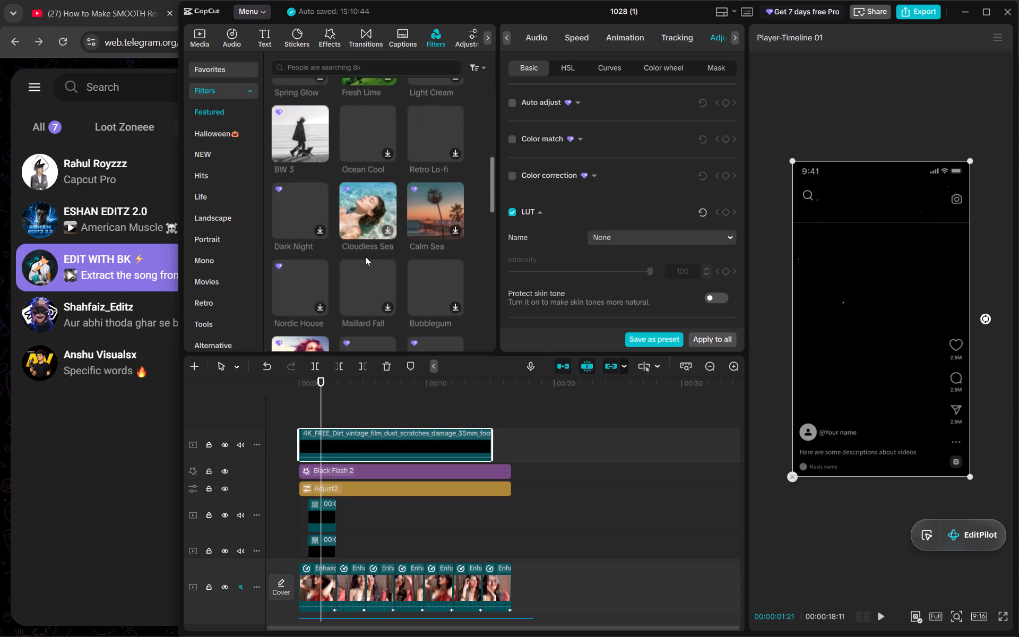
scroll(365, 256, up, 1)
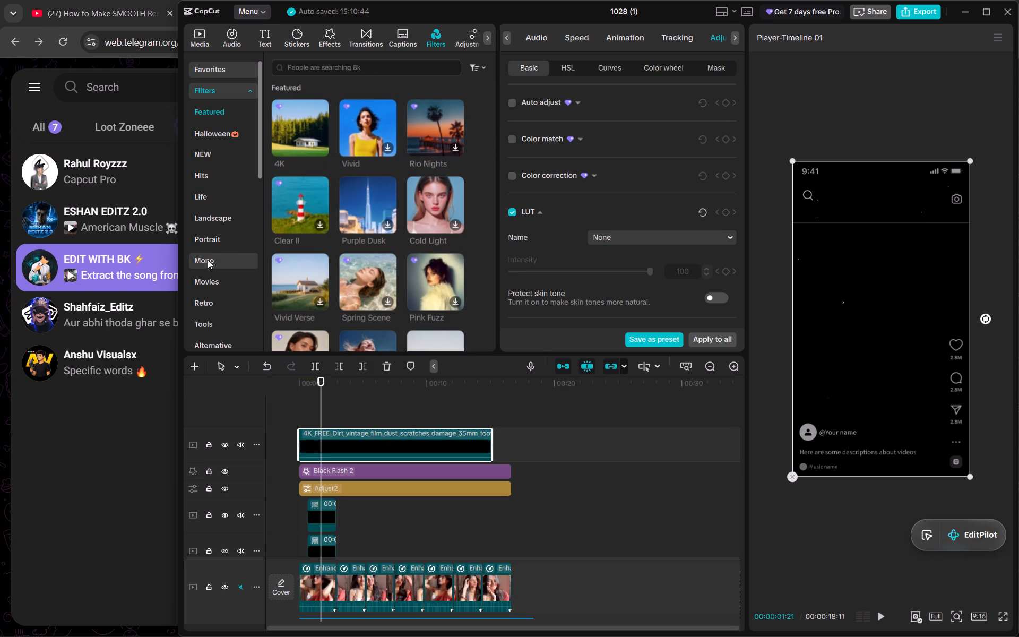
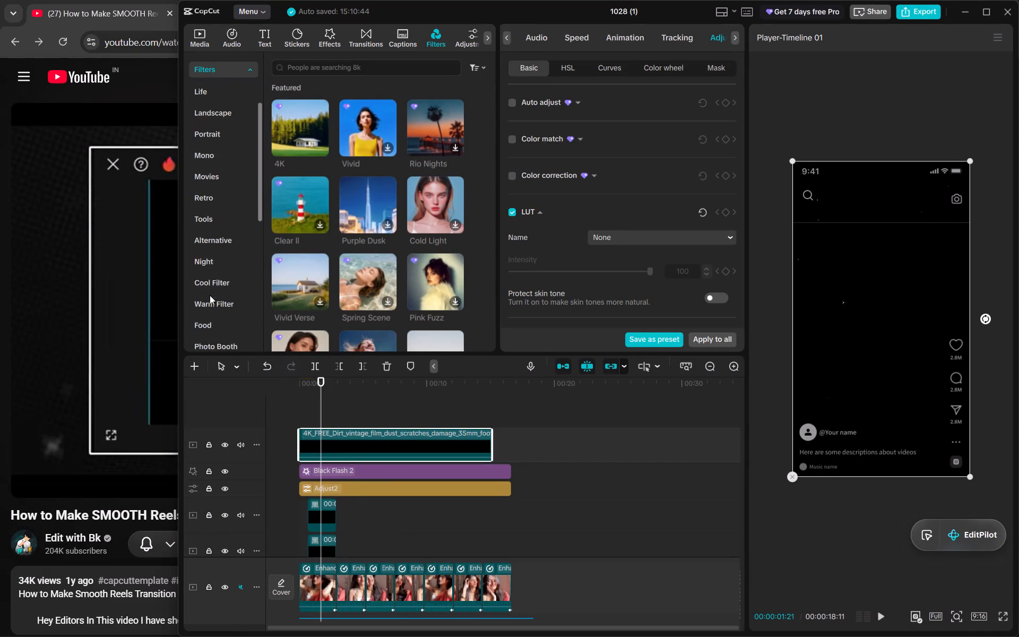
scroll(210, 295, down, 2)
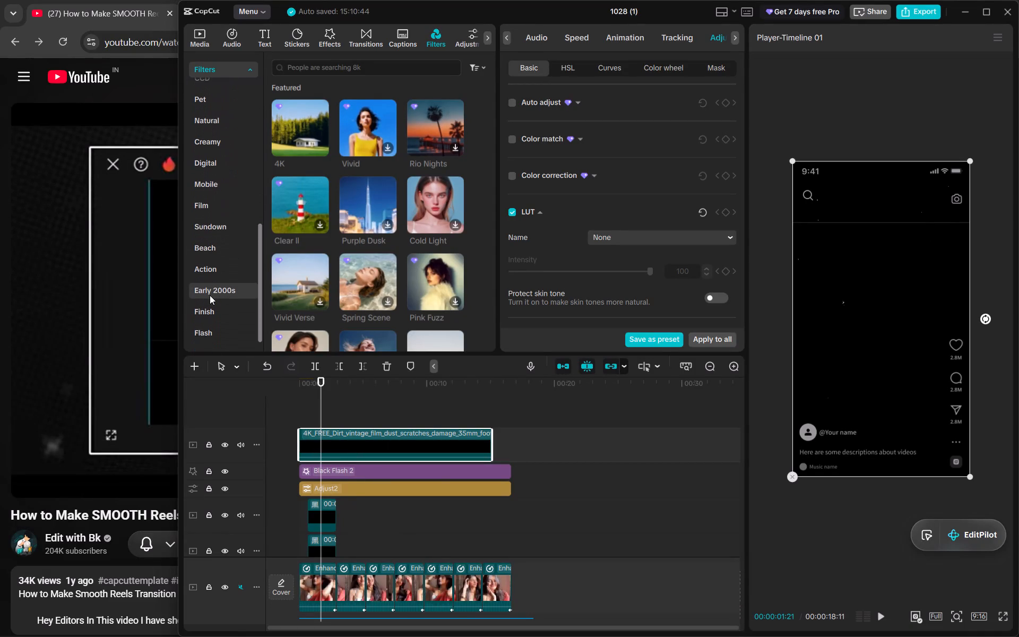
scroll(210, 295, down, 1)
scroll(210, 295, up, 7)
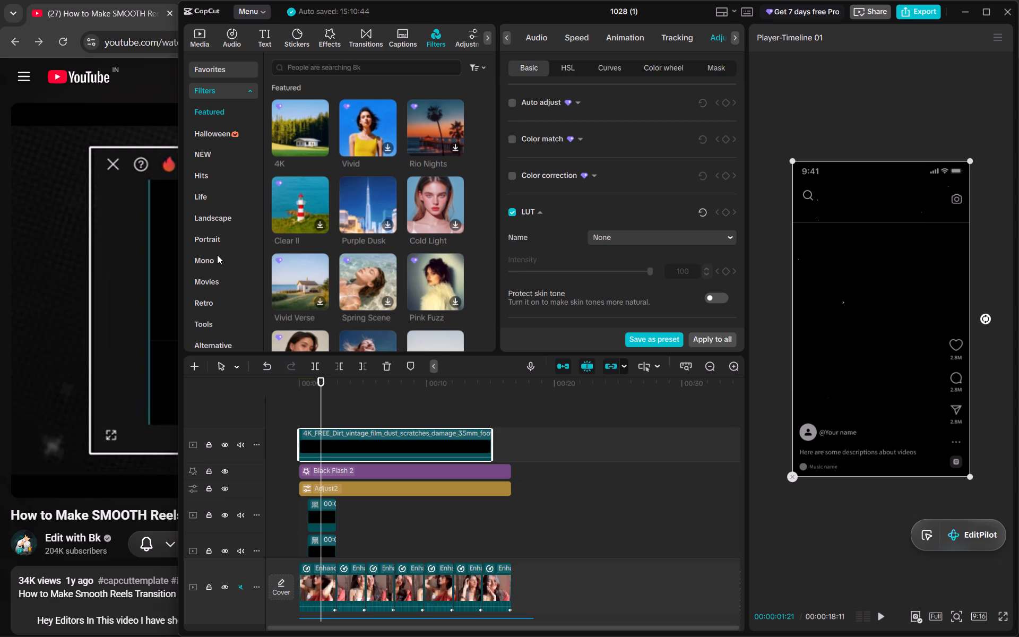
Look through the filter categories and the dust overlay clip's Adjust settings for the tutorial's blending option.
scroll(217, 255, down, 2)
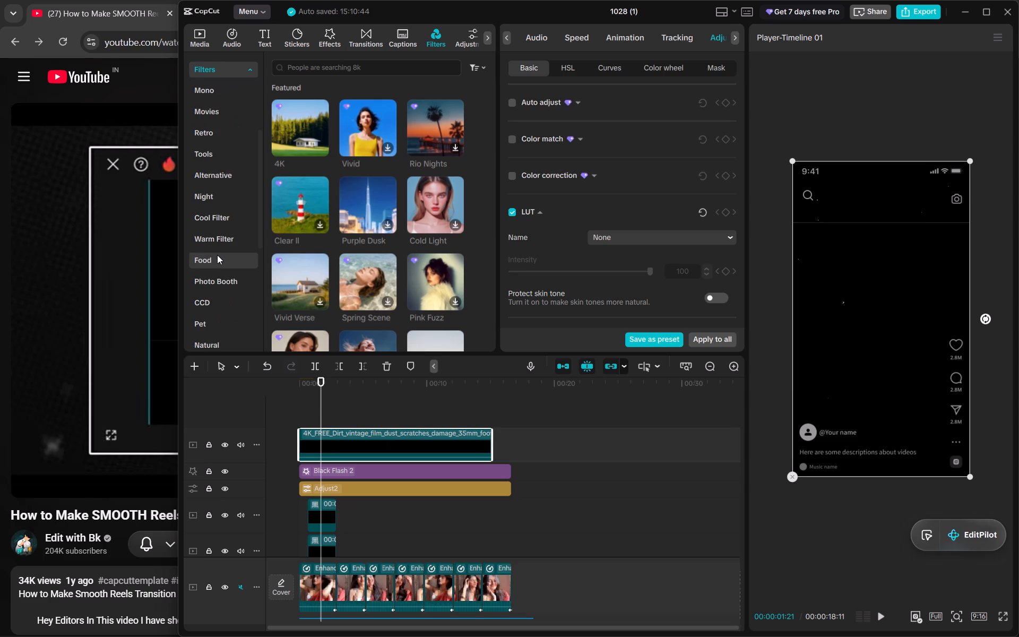
scroll(217, 255, down, 2)
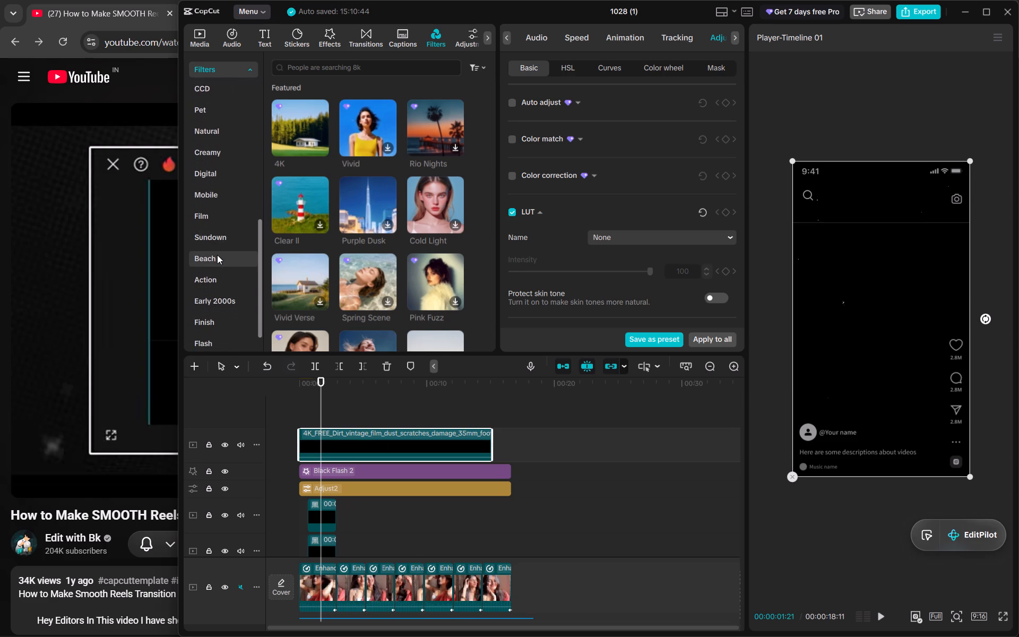
scroll(217, 255, down, 1)
scroll(552, 37, right, 8)
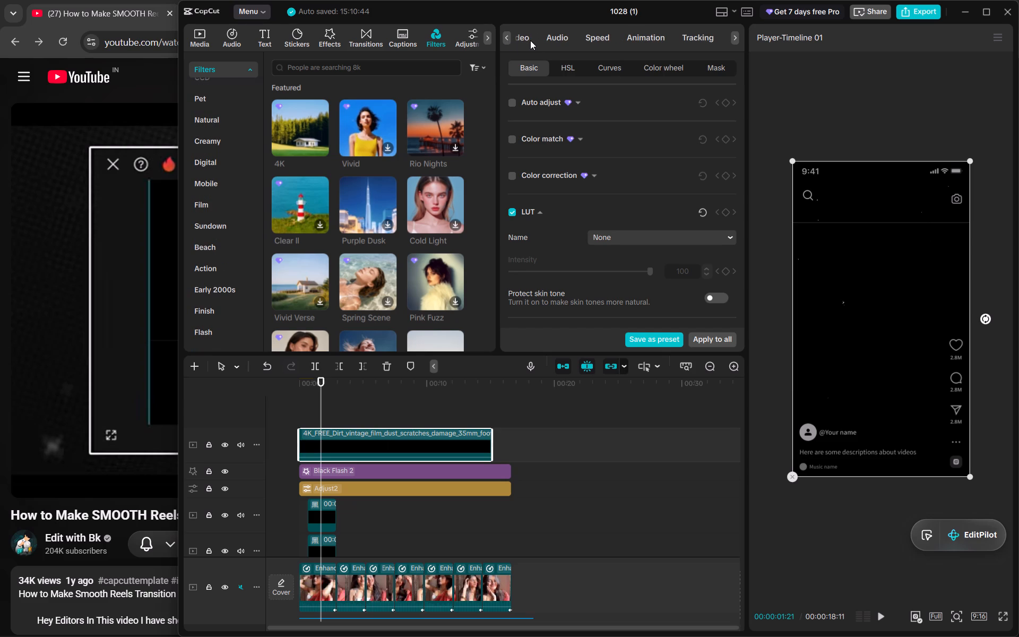
scroll(530, 40, left, 5)
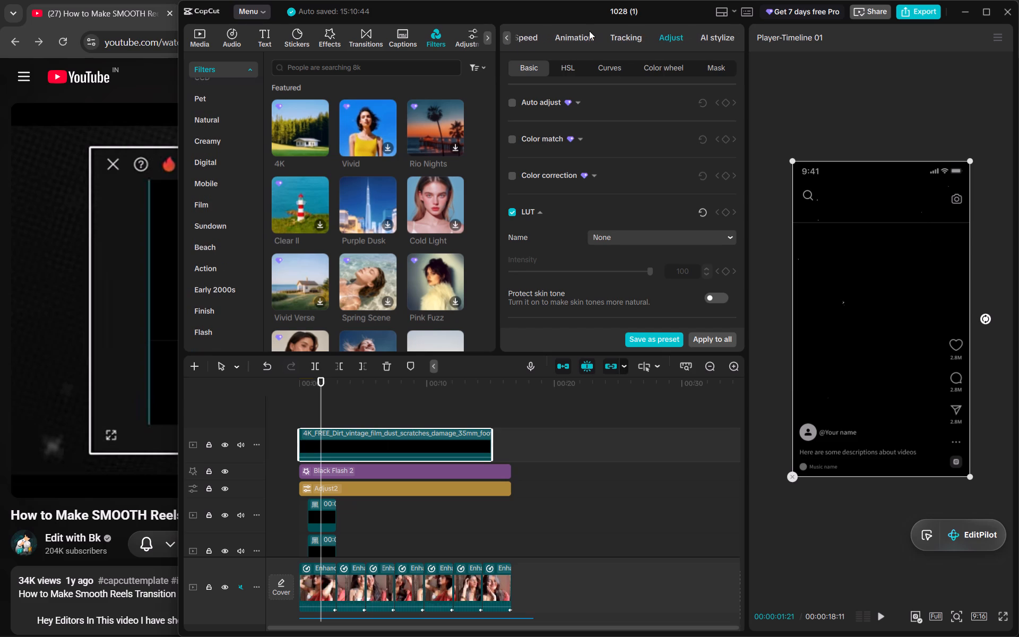
scroll(591, 66, left, 2)
scroll(560, 228, down, 5)
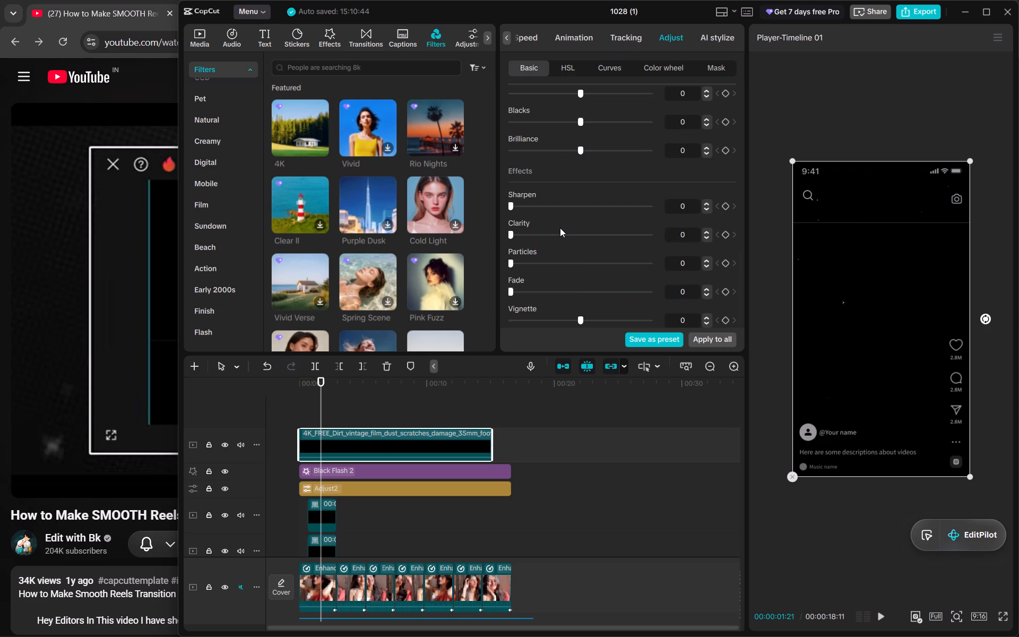
scroll(560, 228, up, 5)
scroll(560, 228, down, 5)
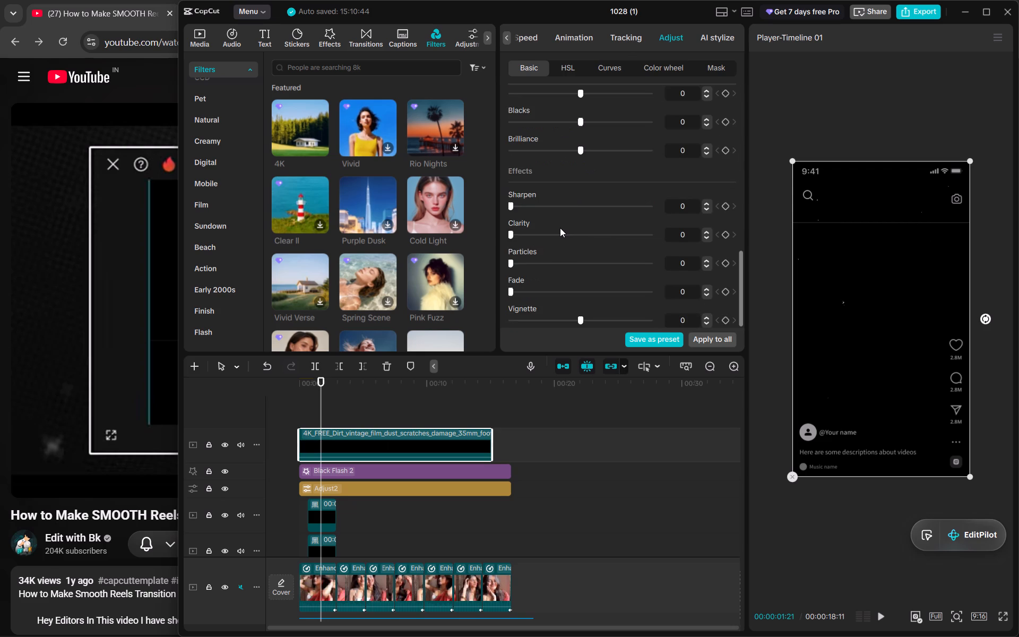
scroll(560, 228, up, 4)
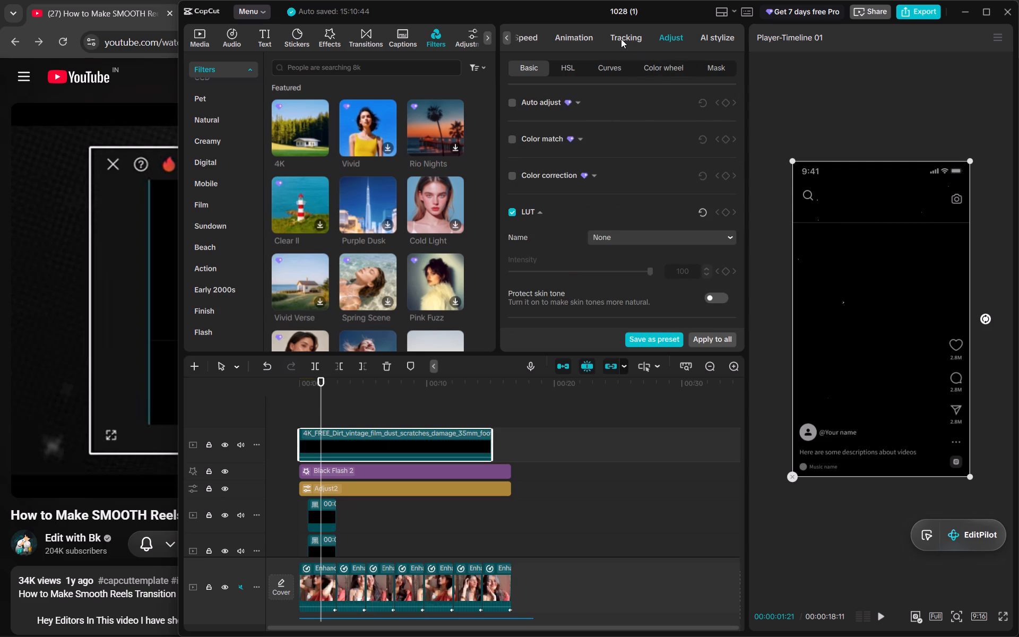
scroll(621, 39, right, 4)
scroll(572, 42, right, 2)
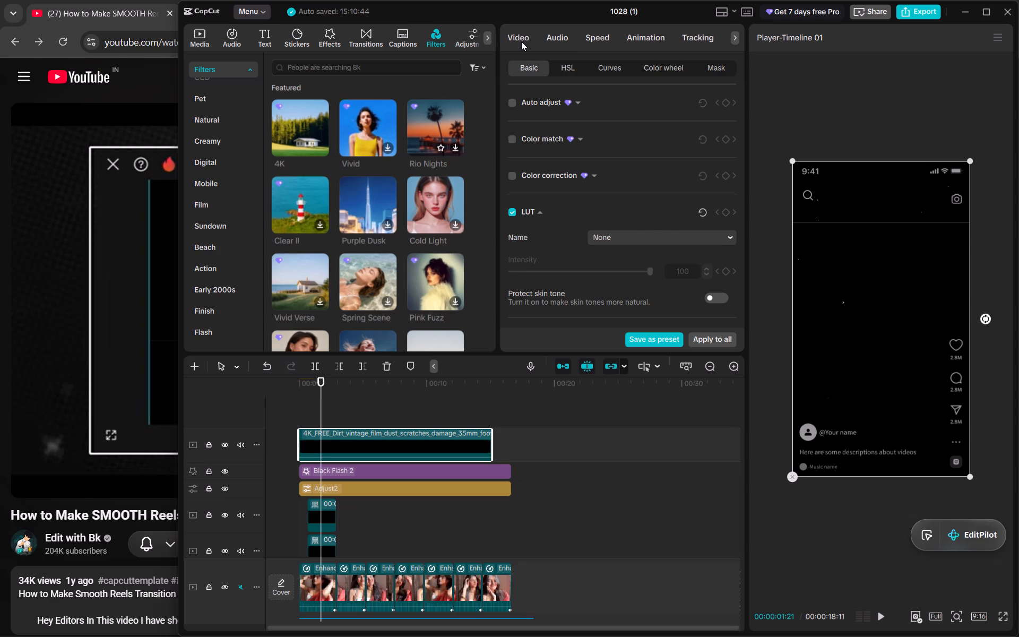
Examine the dust overlay clip's basic Video, Adjust, AI stylize and Tracking settings for the tutorial's blending option.
click(521, 41)
scroll(561, 201, up, 1)
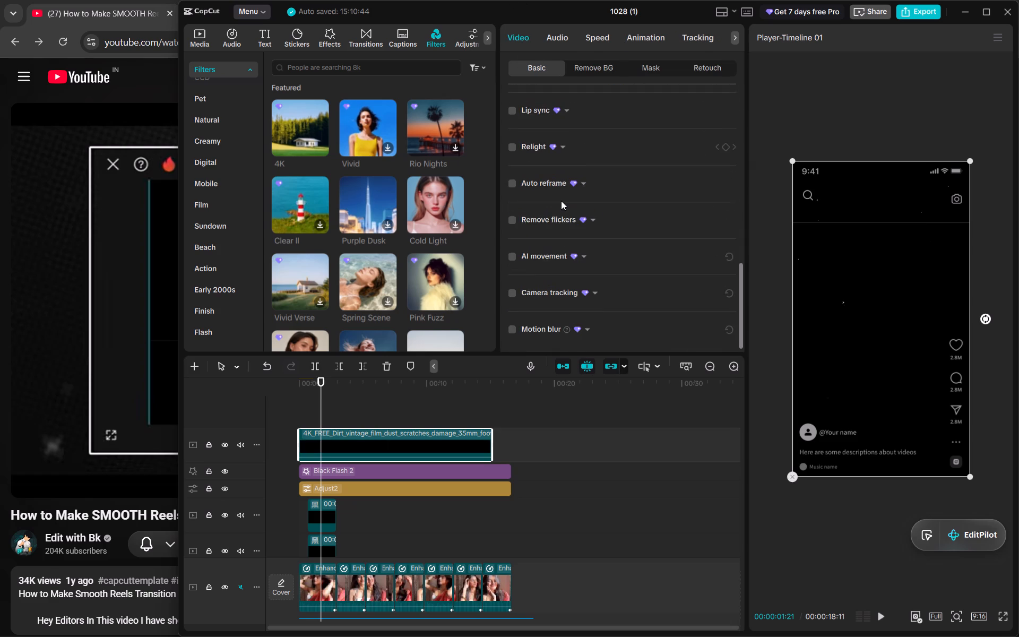
scroll(561, 201, up, 1)
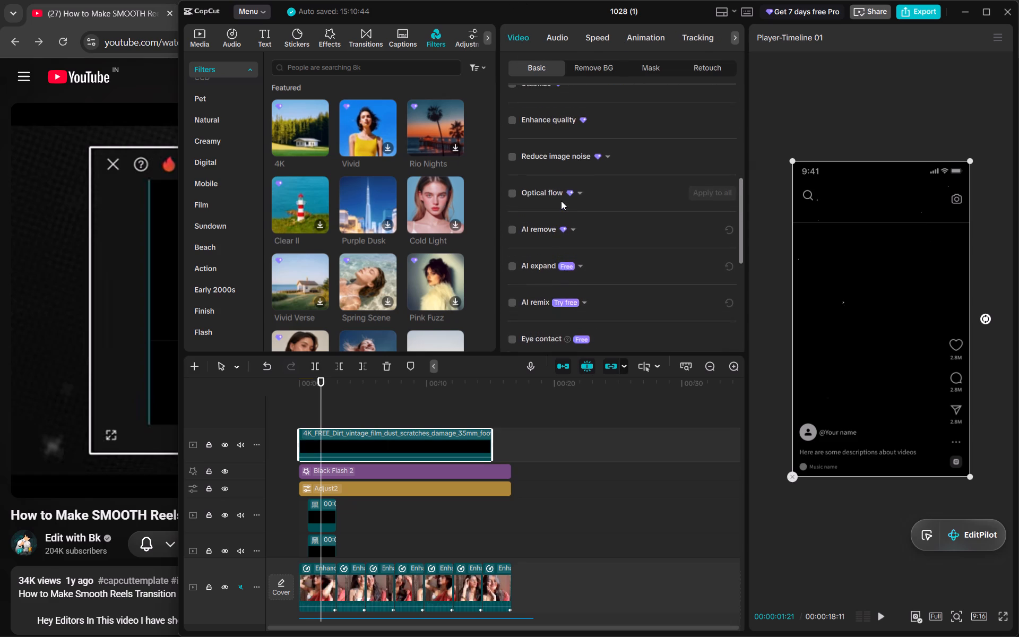
scroll(561, 201, up, 2)
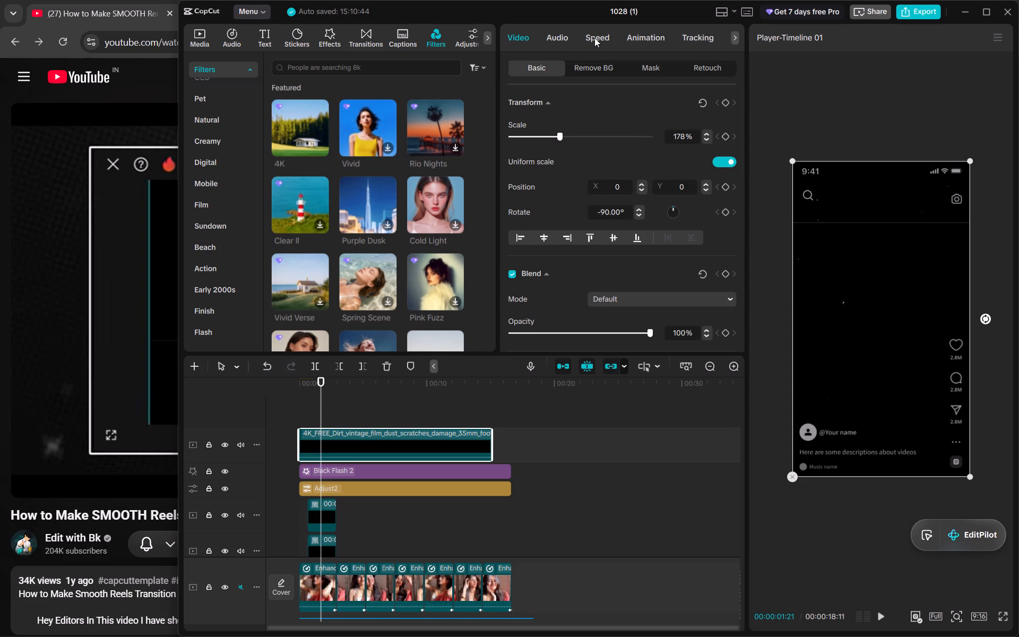
scroll(594, 38, left, 5)
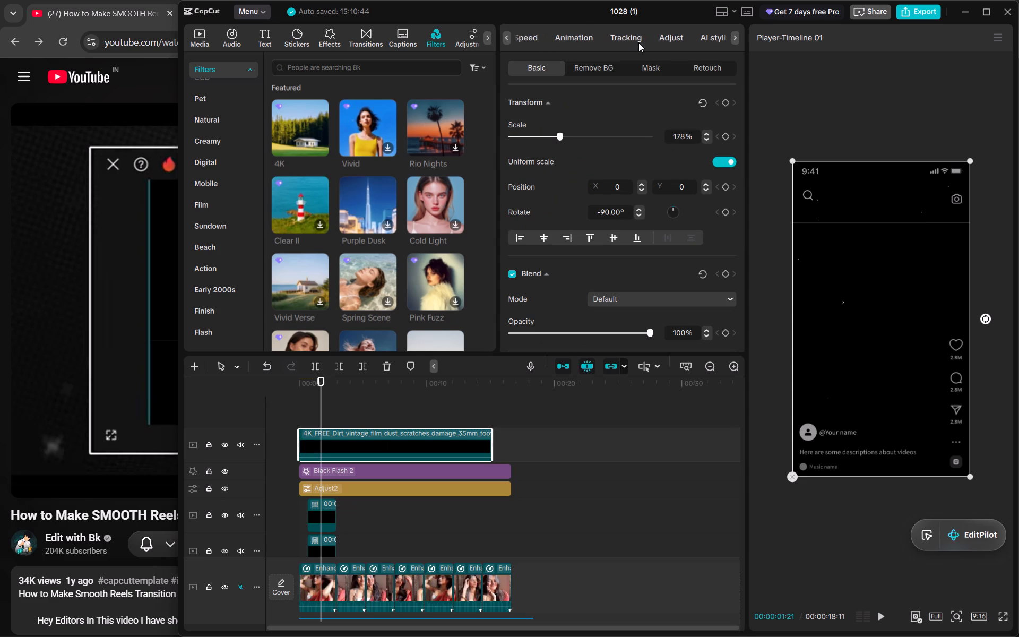
scroll(638, 42, left, 2)
click(657, 38)
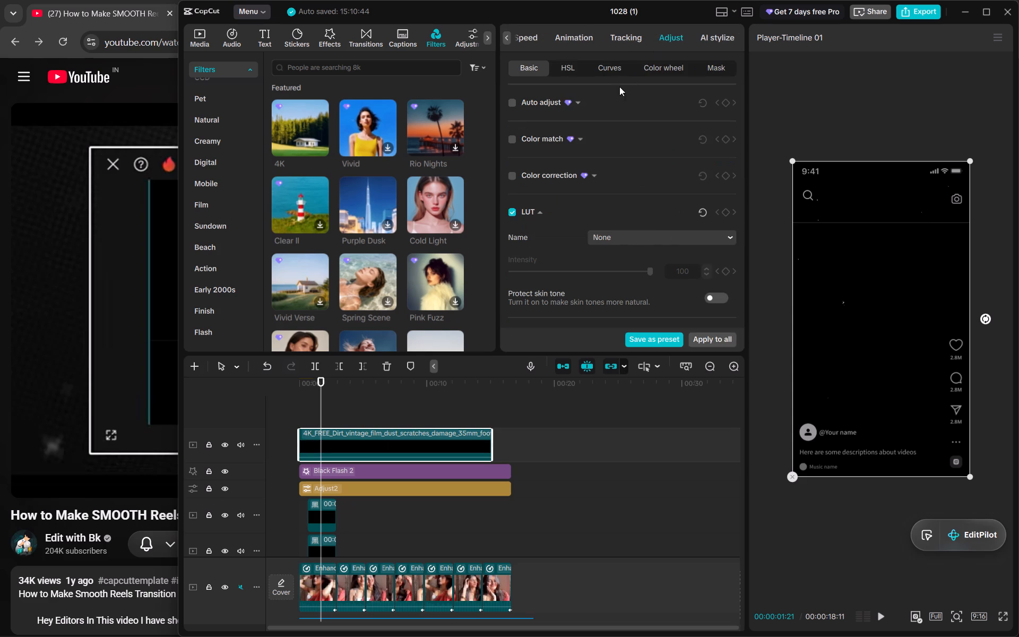
scroll(553, 263, down, 5)
scroll(553, 263, up, 2)
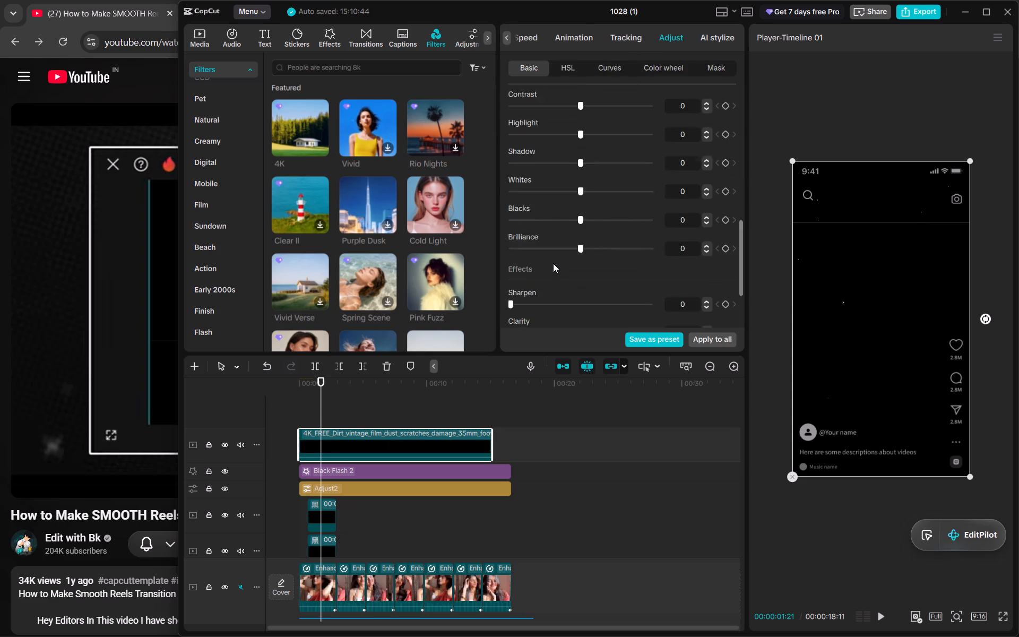
scroll(553, 263, up, 3)
click(712, 38)
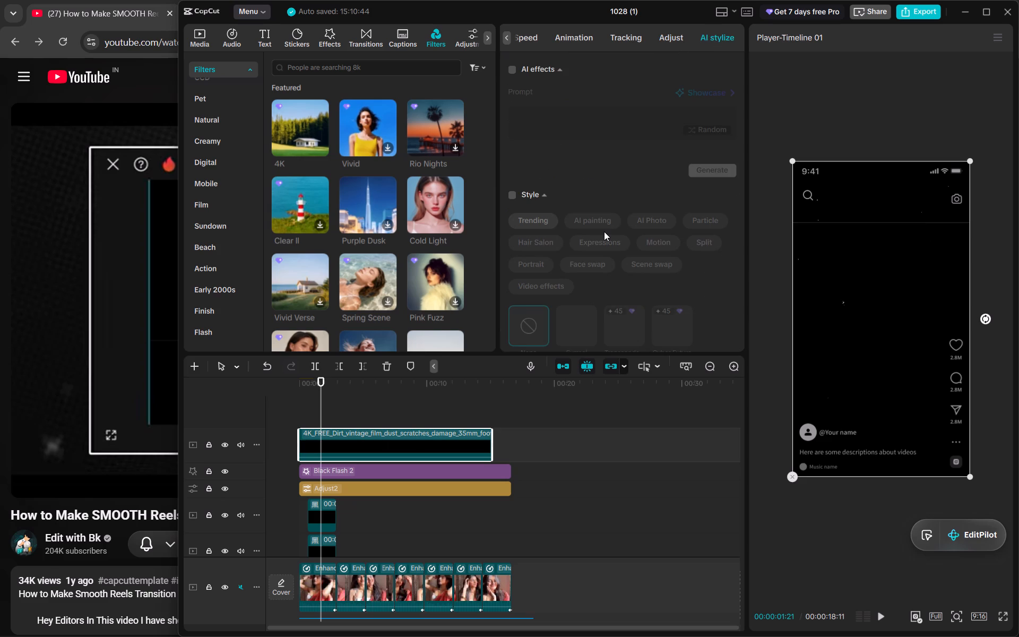
scroll(604, 231, down, 1)
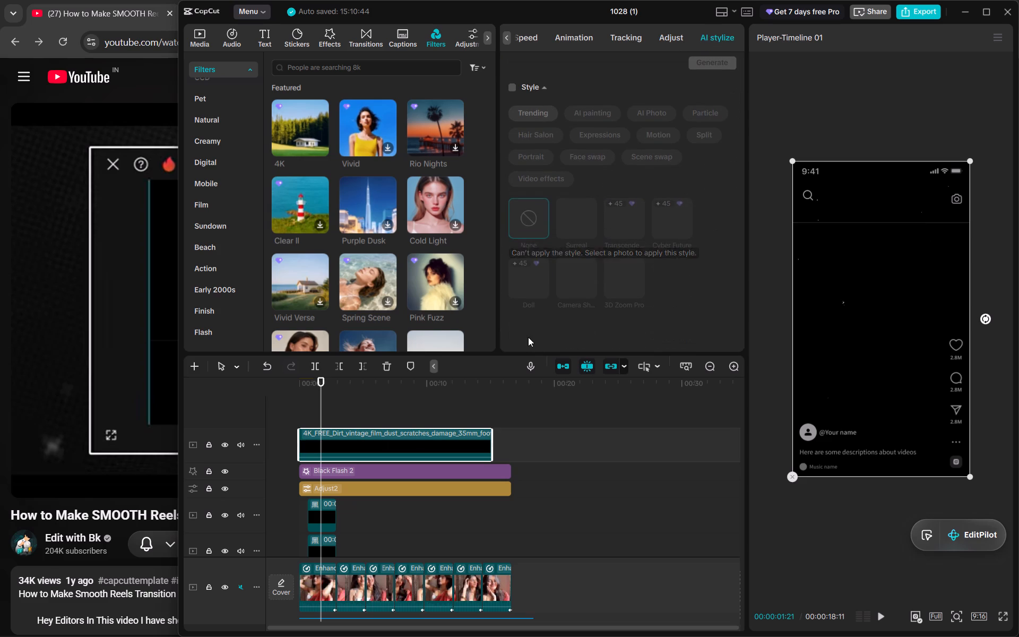
scroll(584, 212, up, 3)
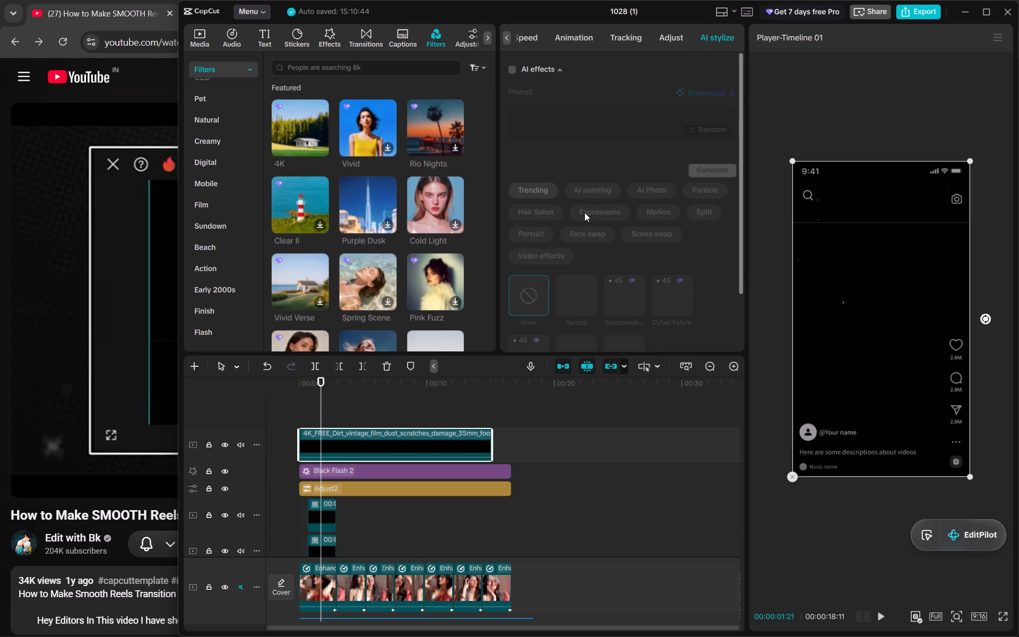
click(669, 36)
click(637, 39)
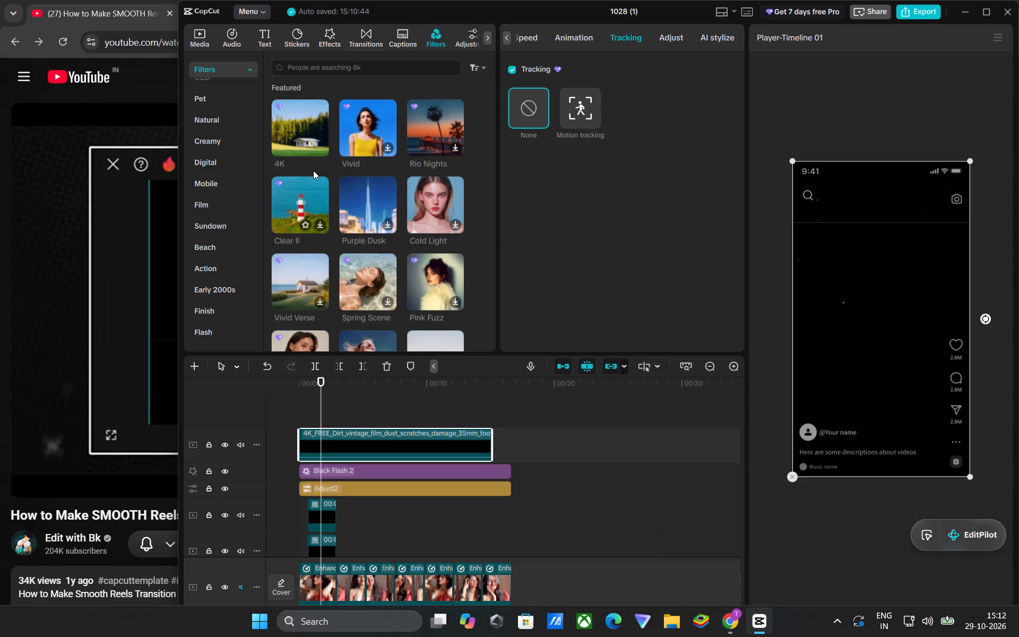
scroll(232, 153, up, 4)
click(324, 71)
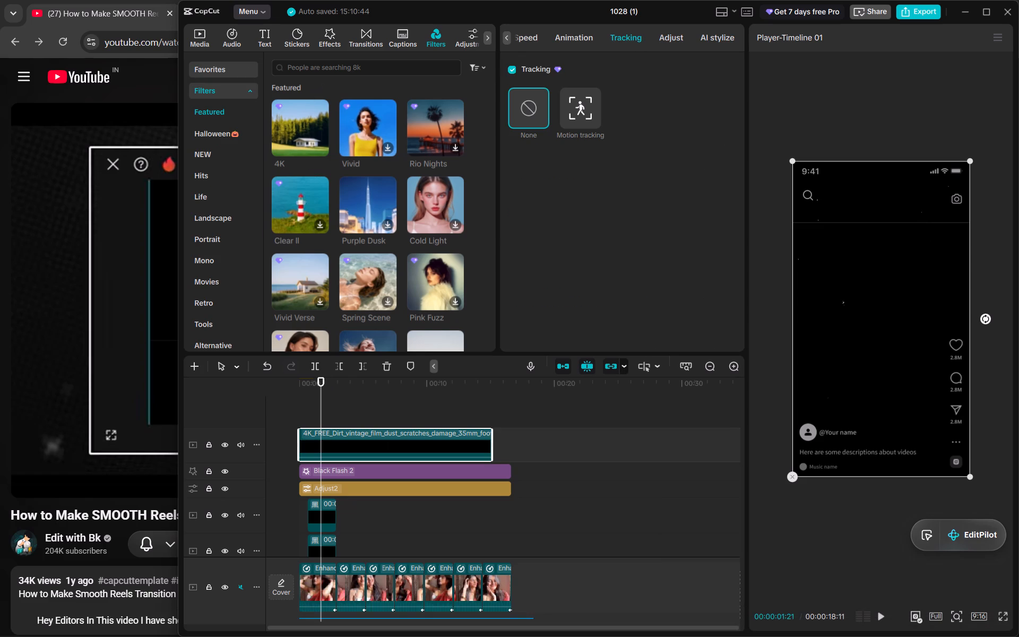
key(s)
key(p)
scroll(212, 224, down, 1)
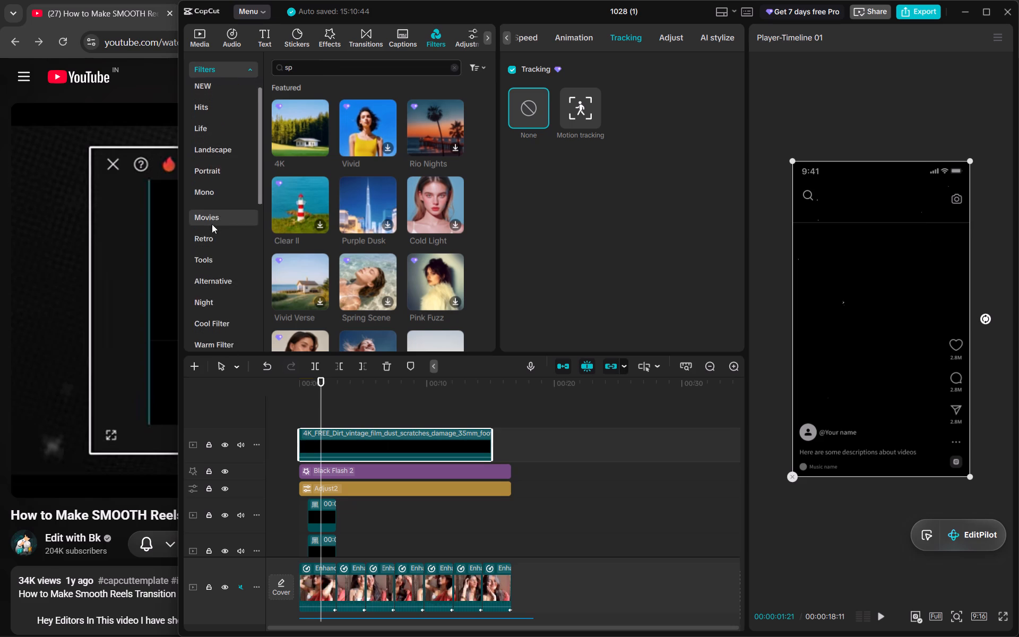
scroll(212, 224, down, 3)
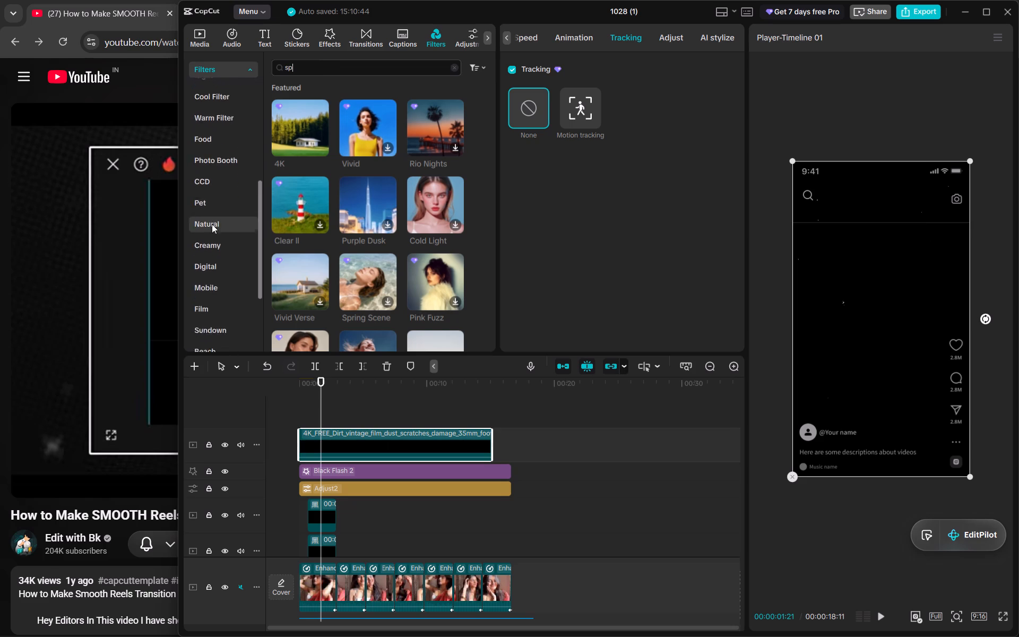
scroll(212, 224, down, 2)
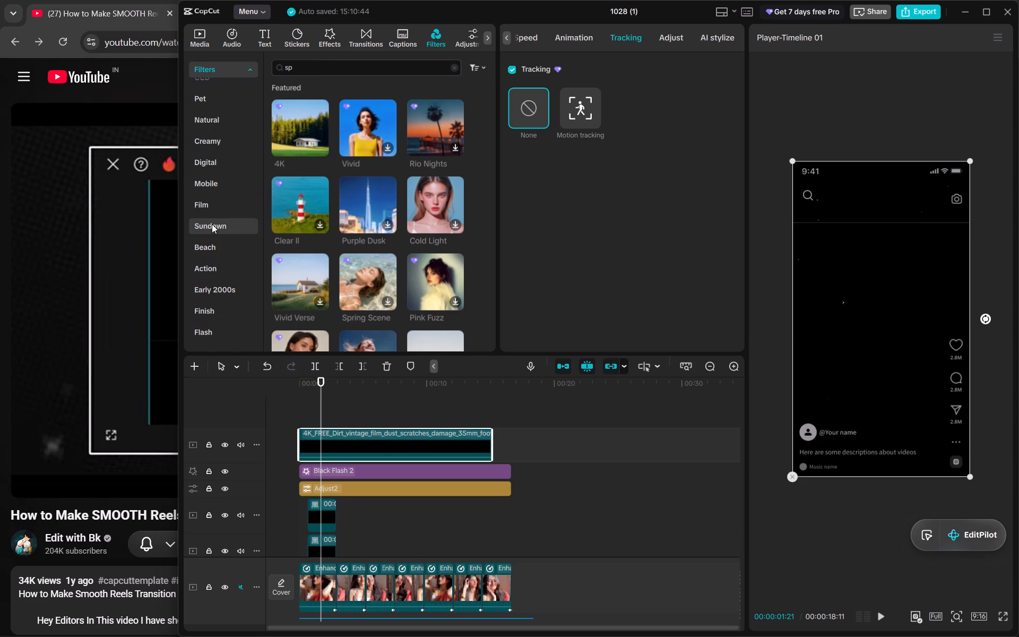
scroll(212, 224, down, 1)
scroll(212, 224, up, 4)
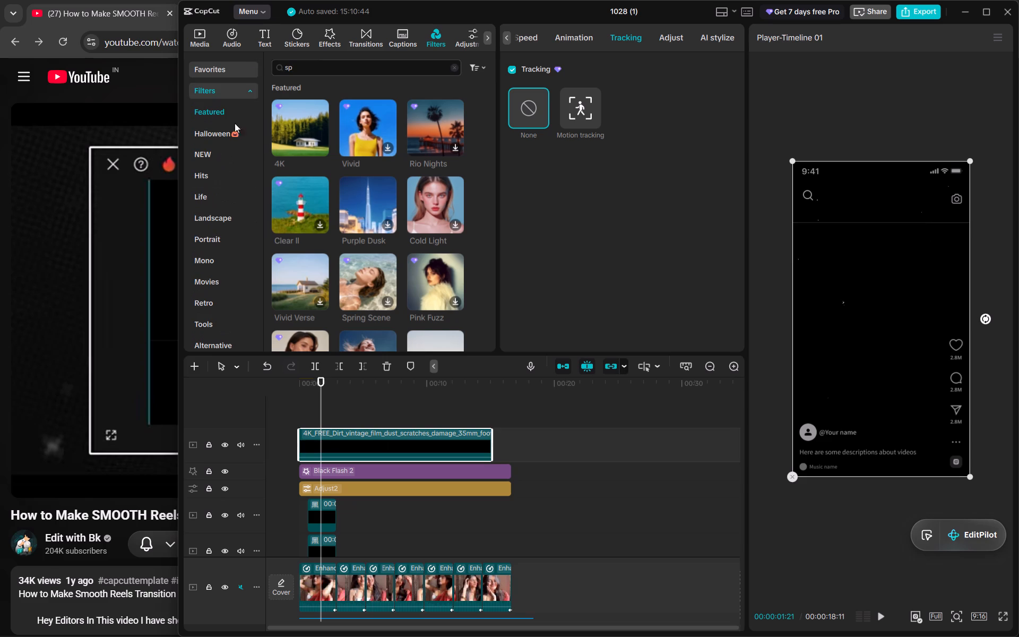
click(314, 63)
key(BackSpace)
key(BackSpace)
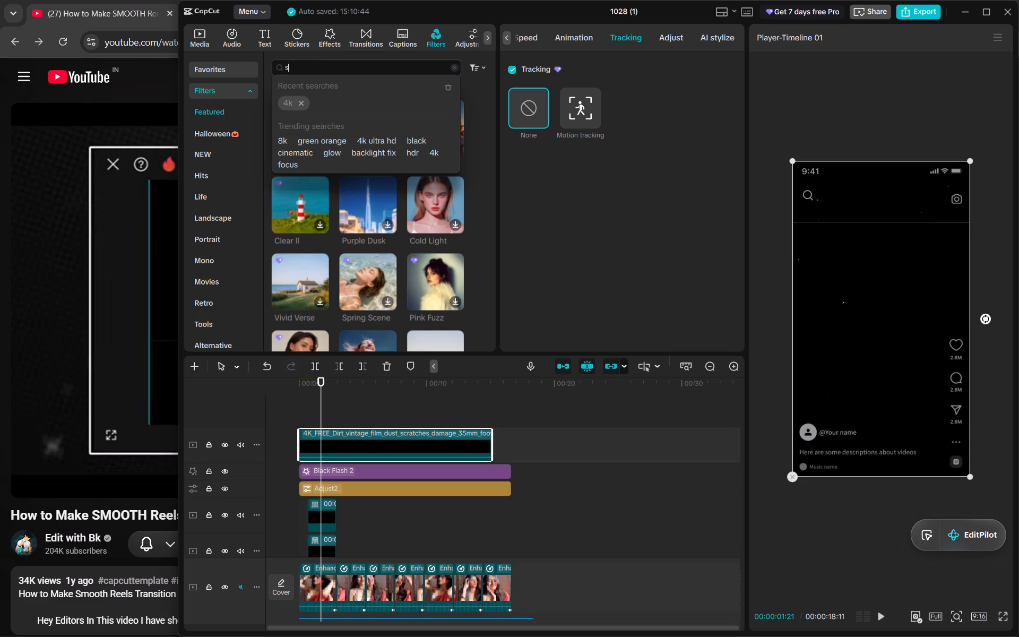
Switch to the YouTube tutorial, replay the last few seconds and pause where the overlay's Splice modes are shown.
click(158, 225)
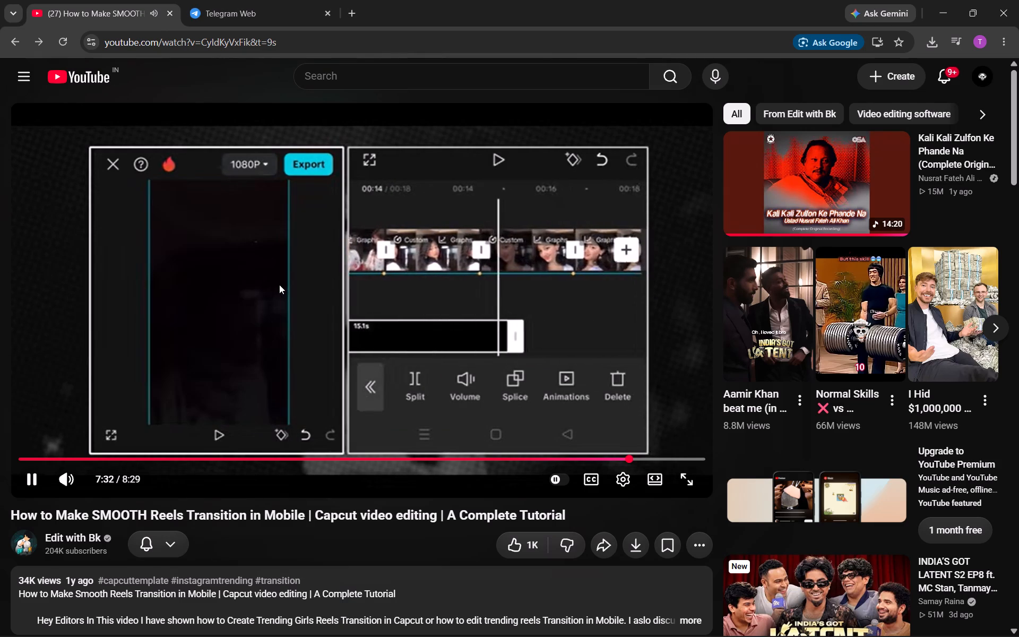
key(Left)
key(Left)
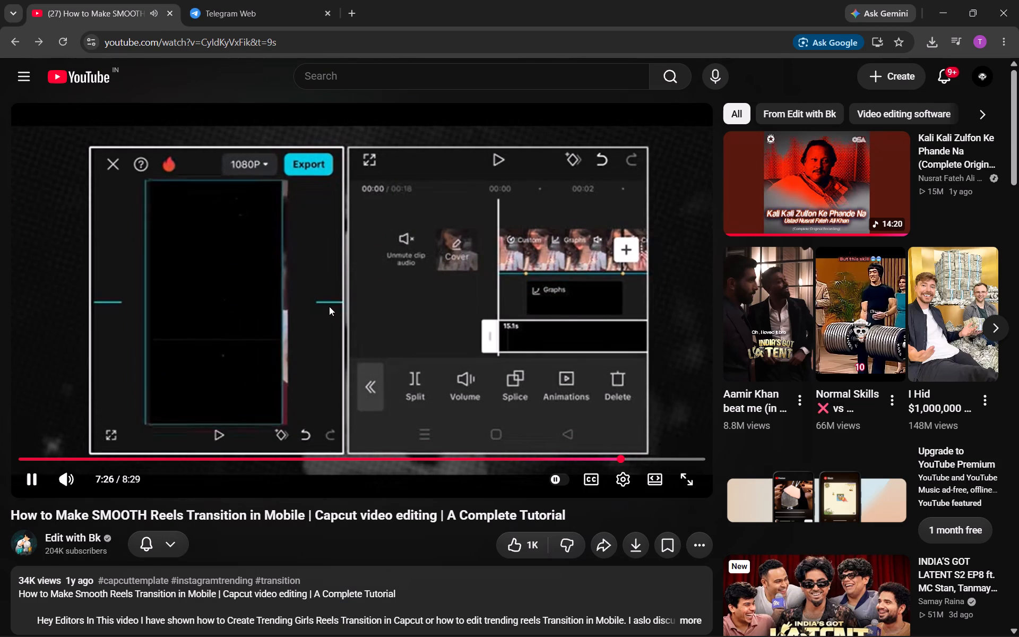
click(387, 320)
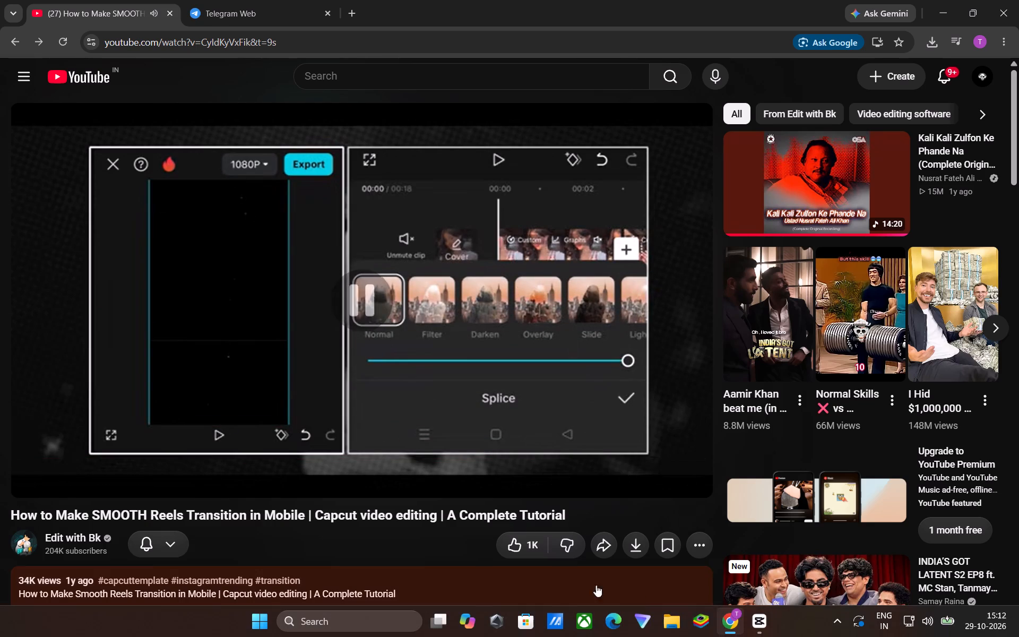
Switch back to CapCut and look through the asset categories and the dust overlay clip's commands for the Splice option.
click(752, 626)
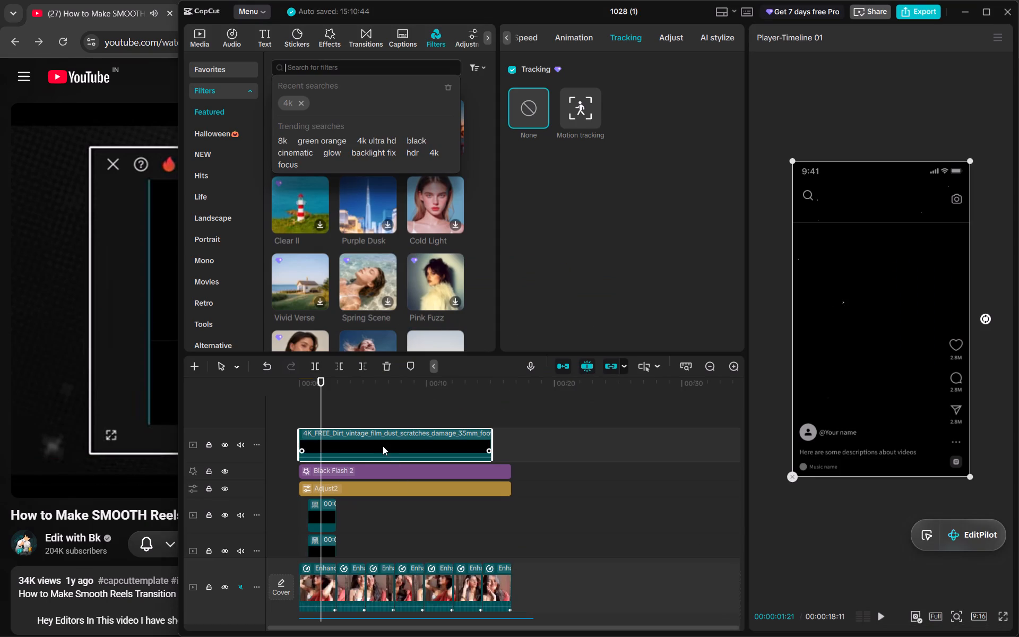
click(488, 202)
scroll(350, 47, left, 1)
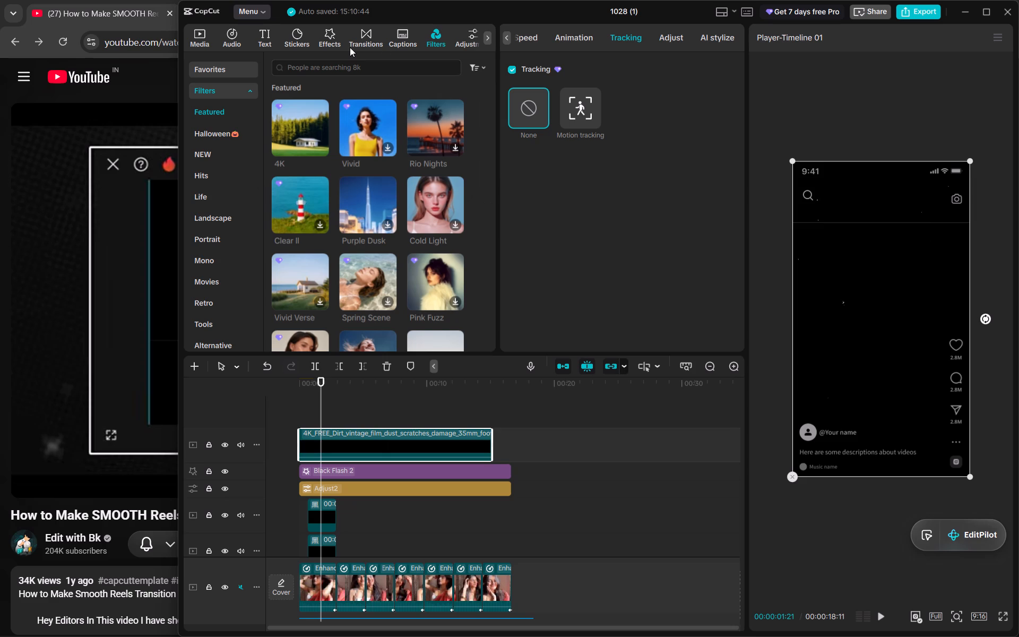
scroll(415, 46, left, 2)
click(488, 35)
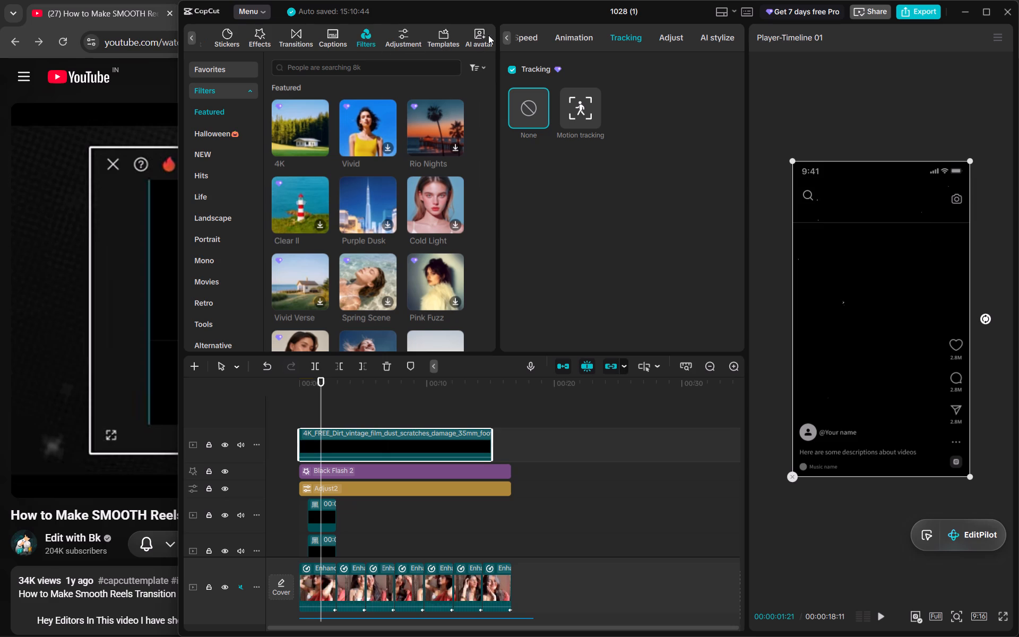
scroll(435, 37, right, 2)
click(192, 38)
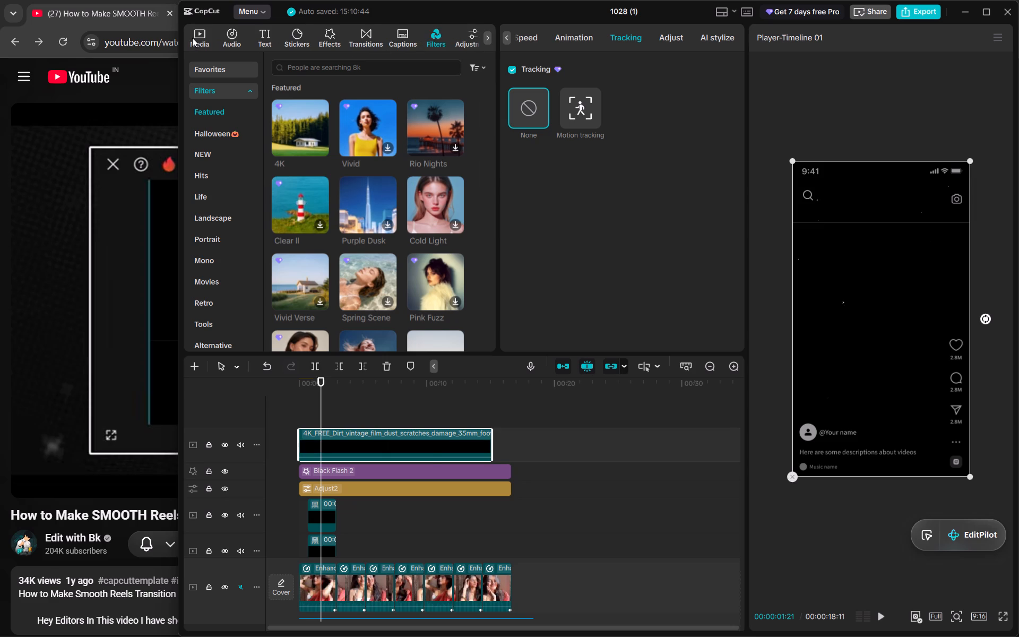
click(427, 434)
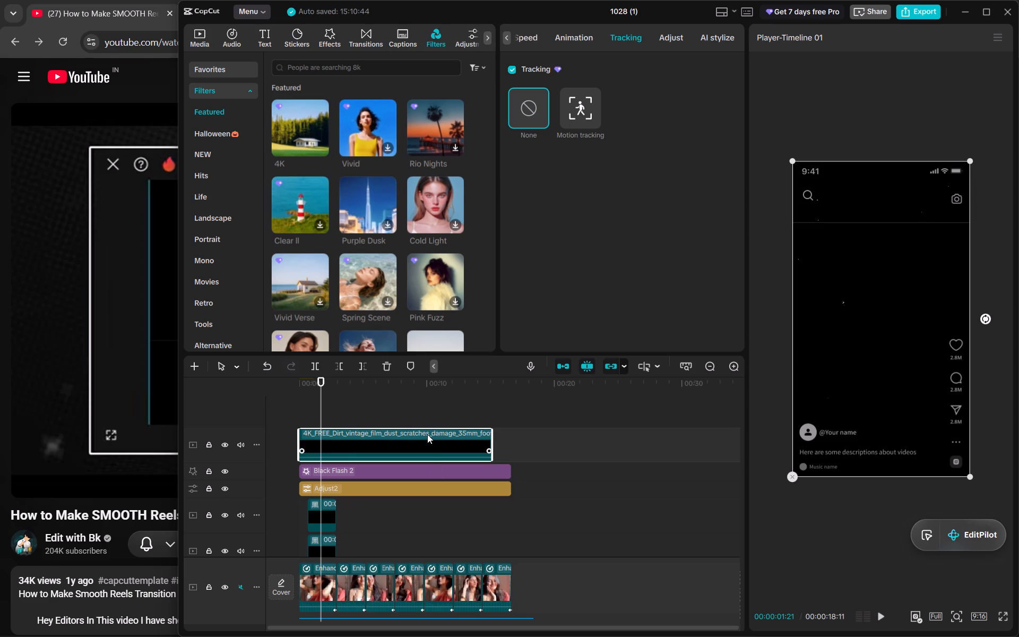
right_click(427, 434)
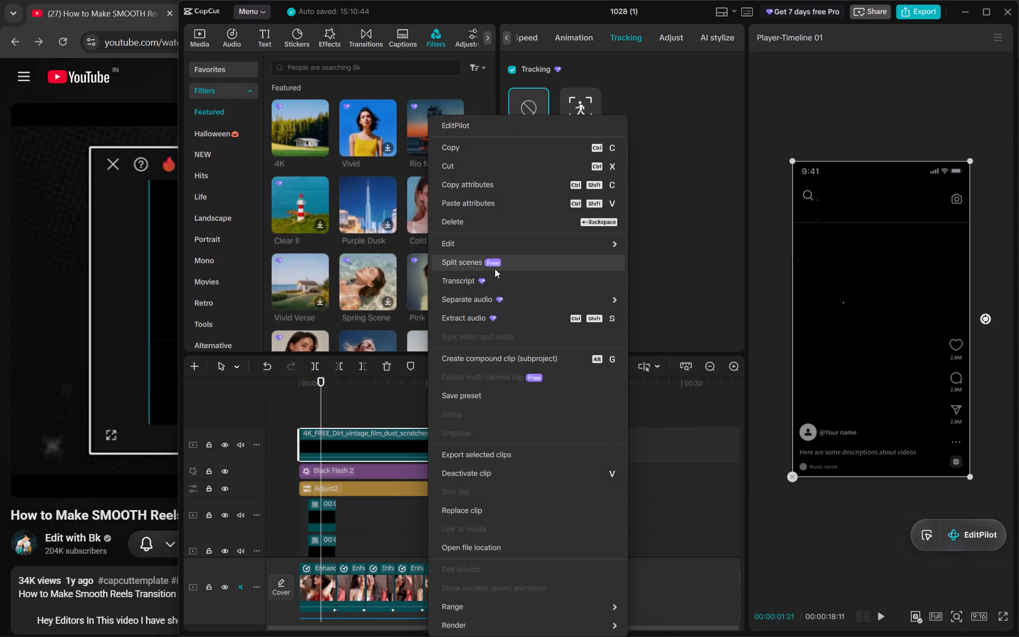
scroll(467, 430, down, 3)
Switch to the YouTube tutorial and take a screenshot of the paused frame showing the Splice modes.
click(369, 406)
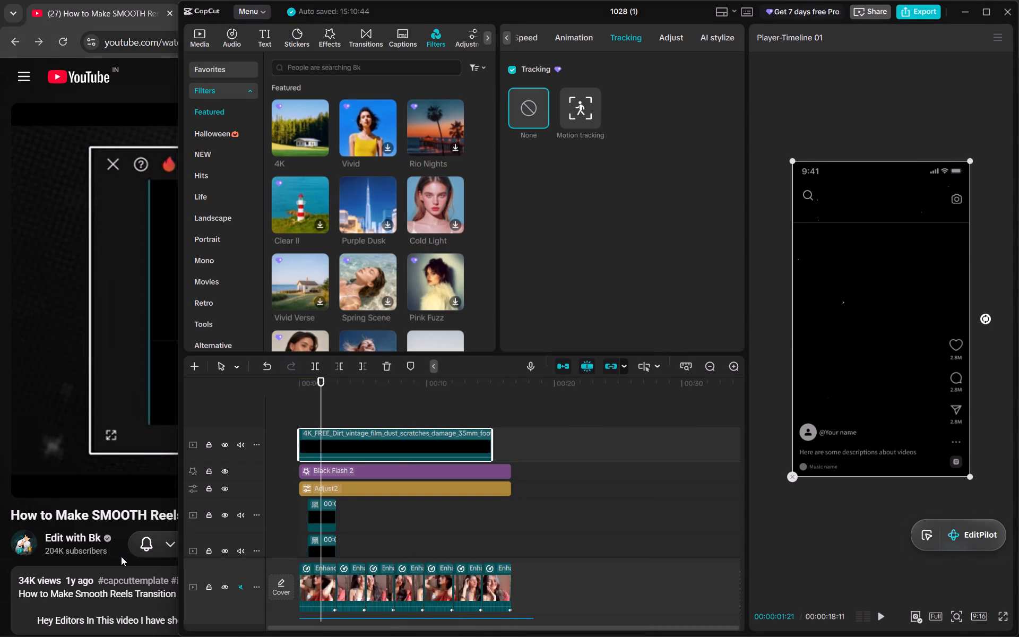
click(120, 557)
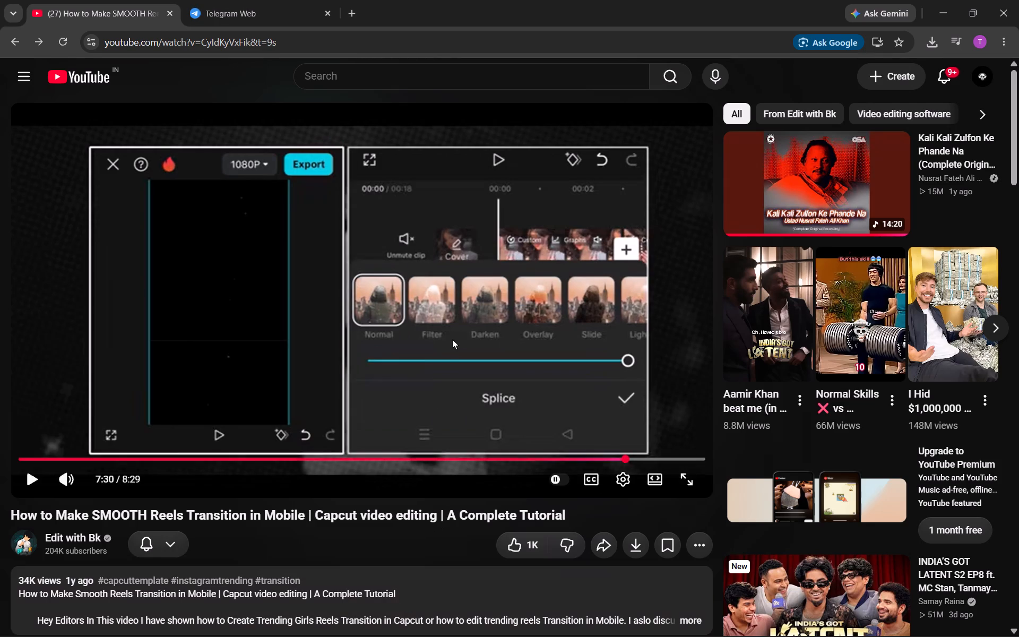
key(Print)
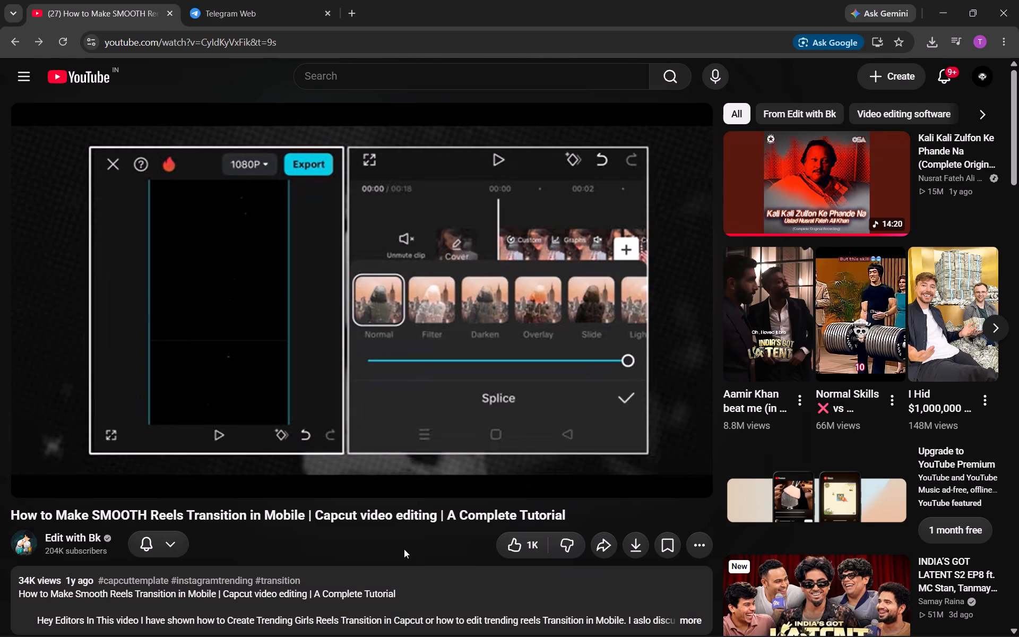
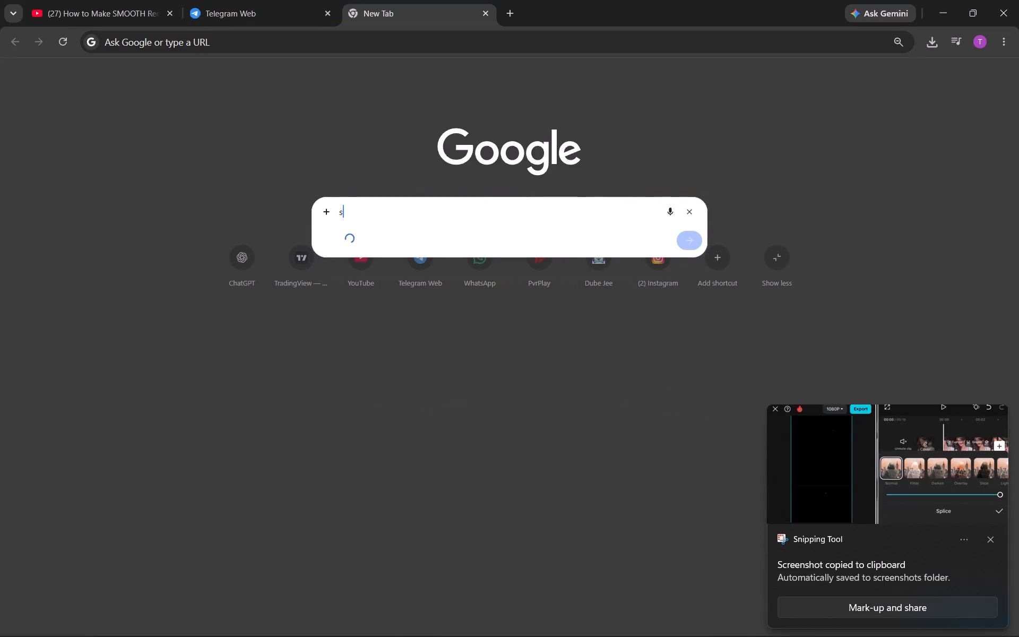
Enter the Google query "spalice wala option capcut pc me kaha hota hai batao" to find the Splice option in desktop CapCut.
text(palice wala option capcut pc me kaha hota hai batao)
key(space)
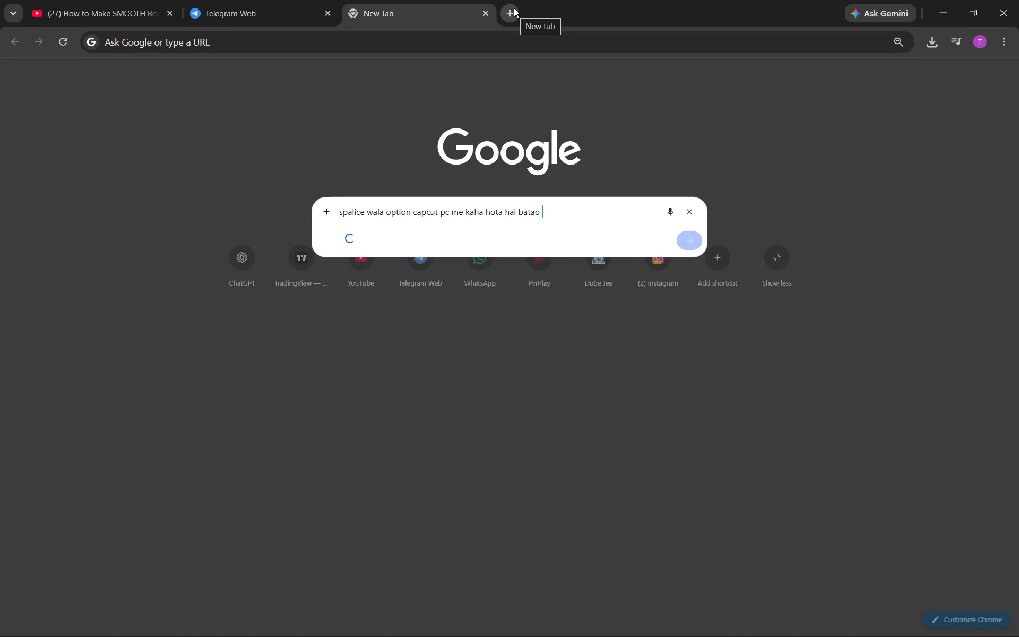
Try to submit the web search asking where the Splice option is in CapCut PC.
click(684, 247)
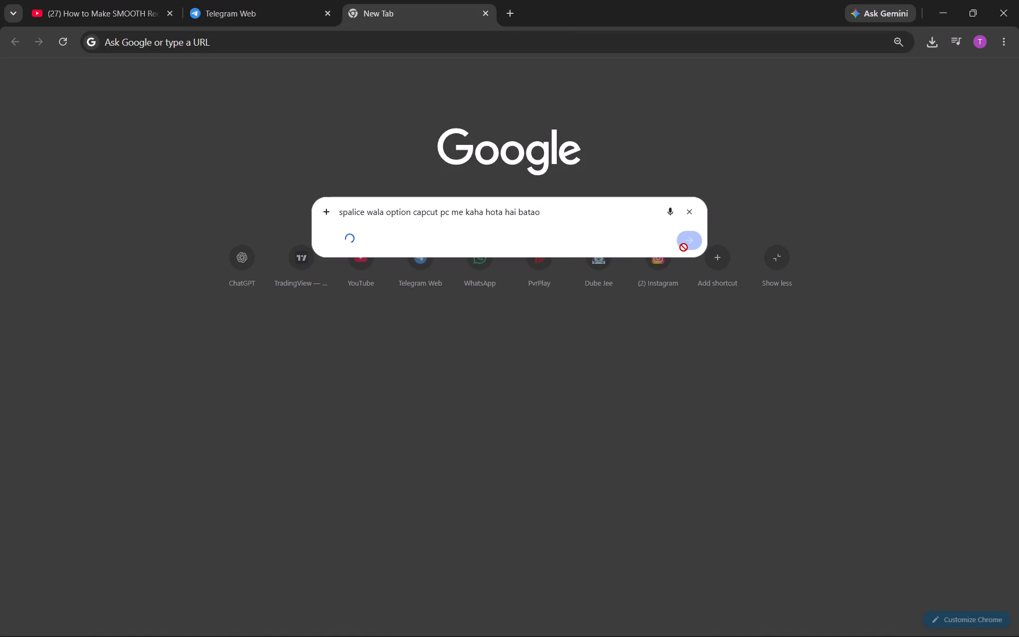
click(685, 248)
Switch back to CapCut, maximize its window and widen the area showing the dust overlay clip's settings.
click(747, 627)
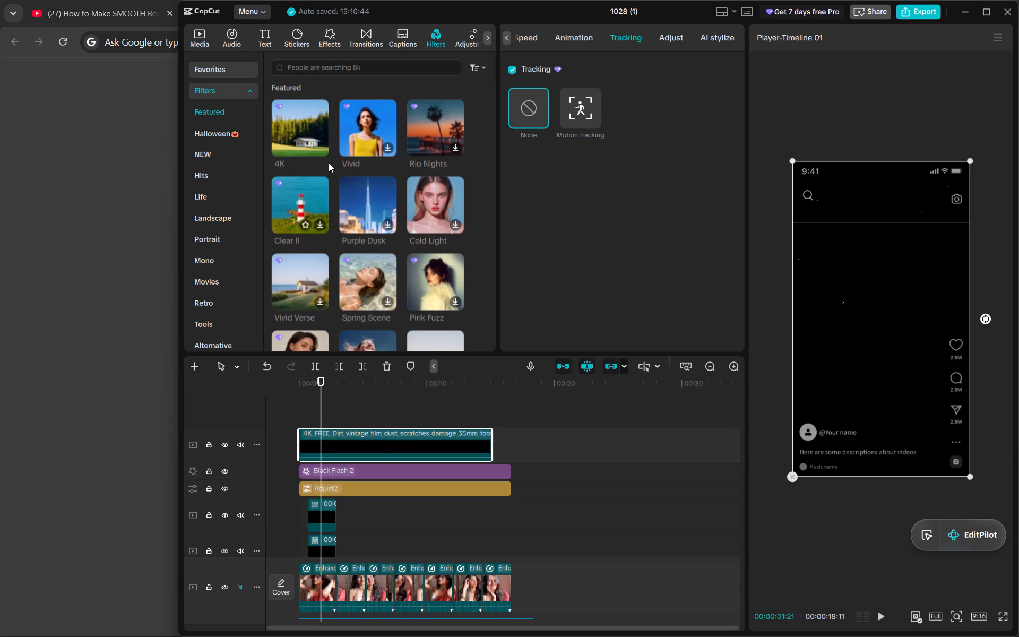
click(979, 16)
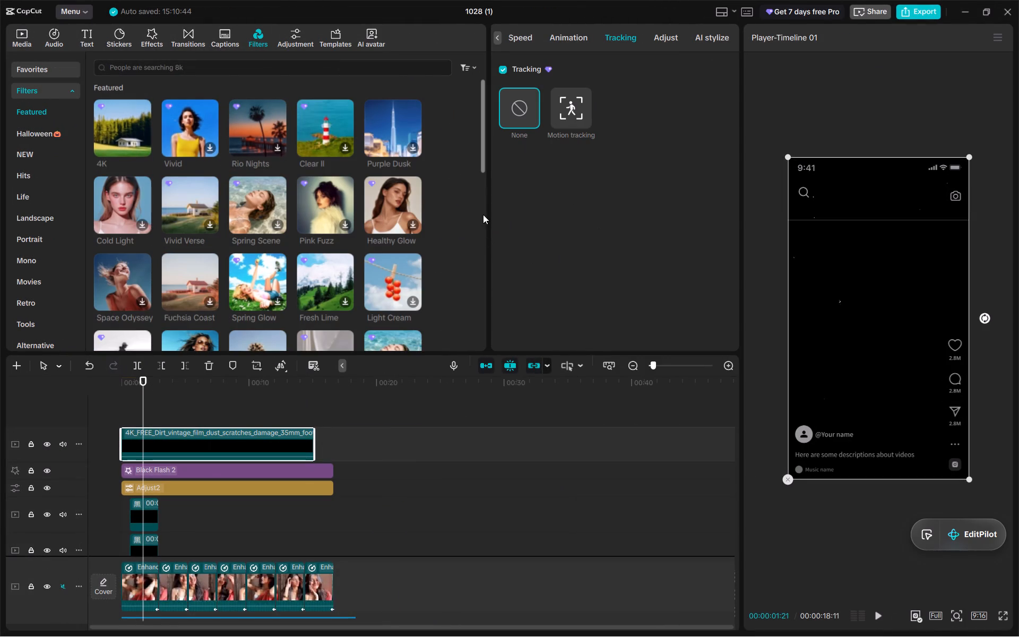
drag(489, 213, 429, 204)
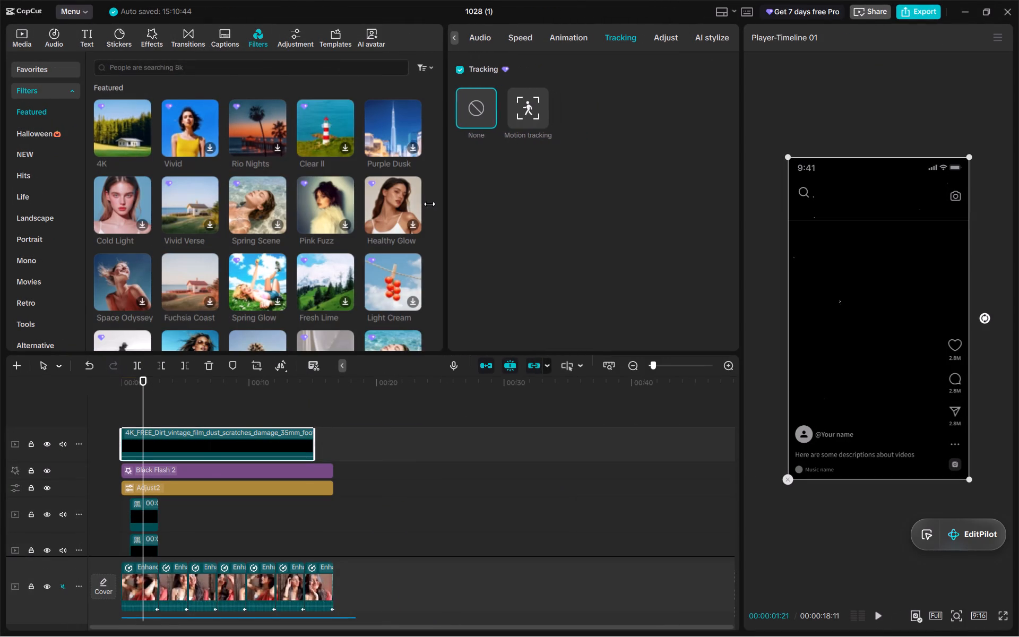
drag(429, 204, 427, 203)
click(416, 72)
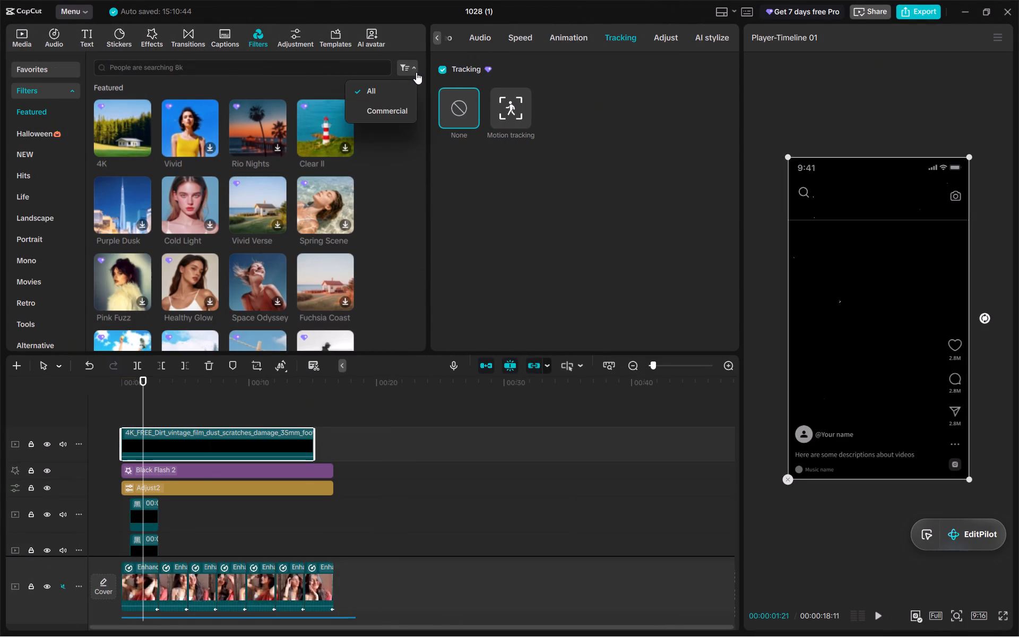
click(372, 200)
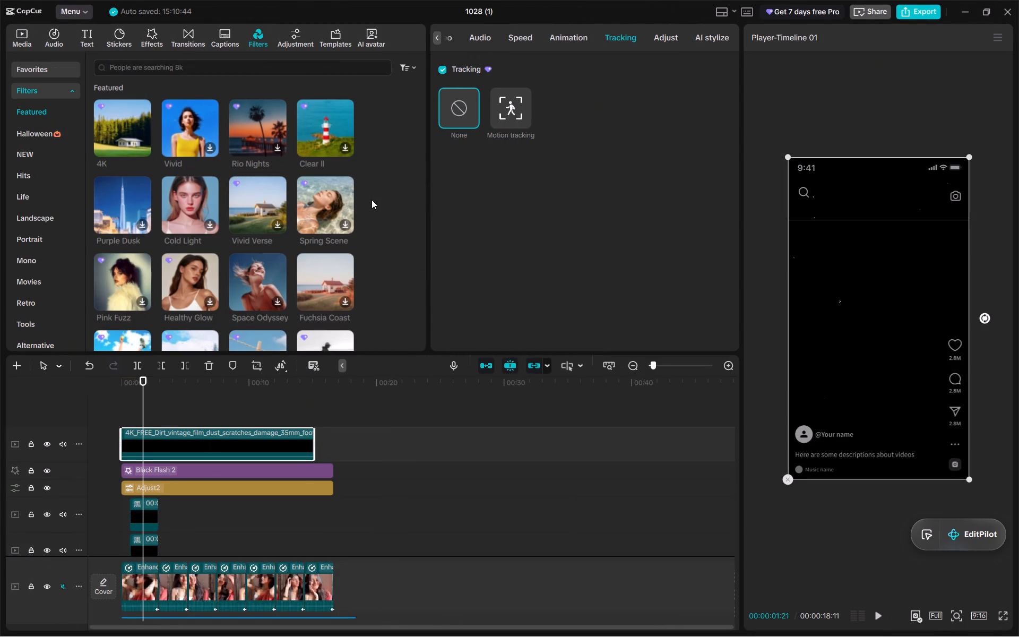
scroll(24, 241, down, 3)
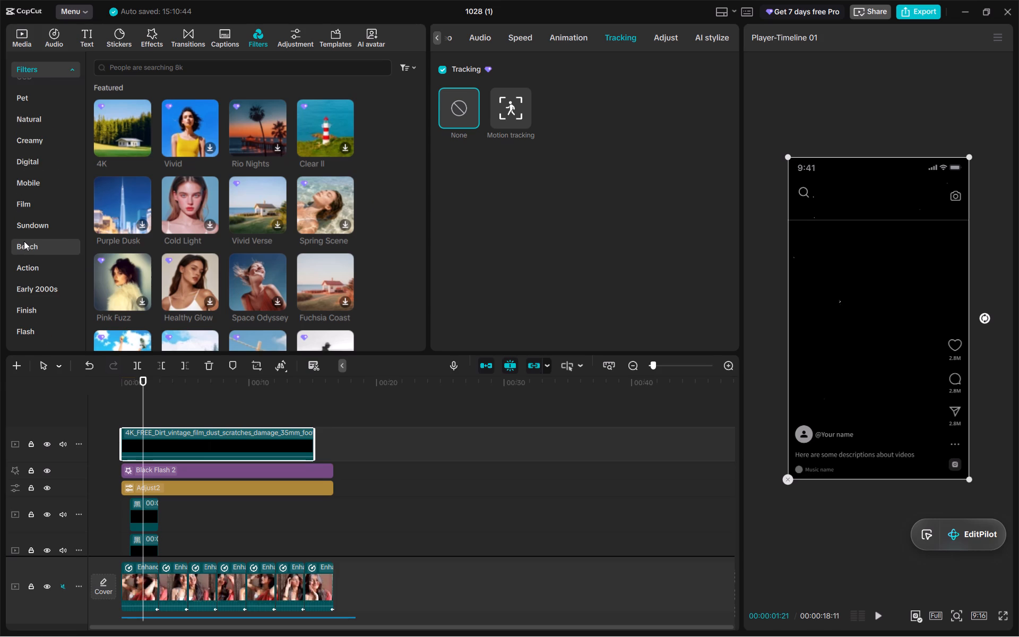
Select the dust overlay clip and preview the timeline briefly from about 4 seconds.
triple_click(196, 446)
drag(315, 442, 324, 447)
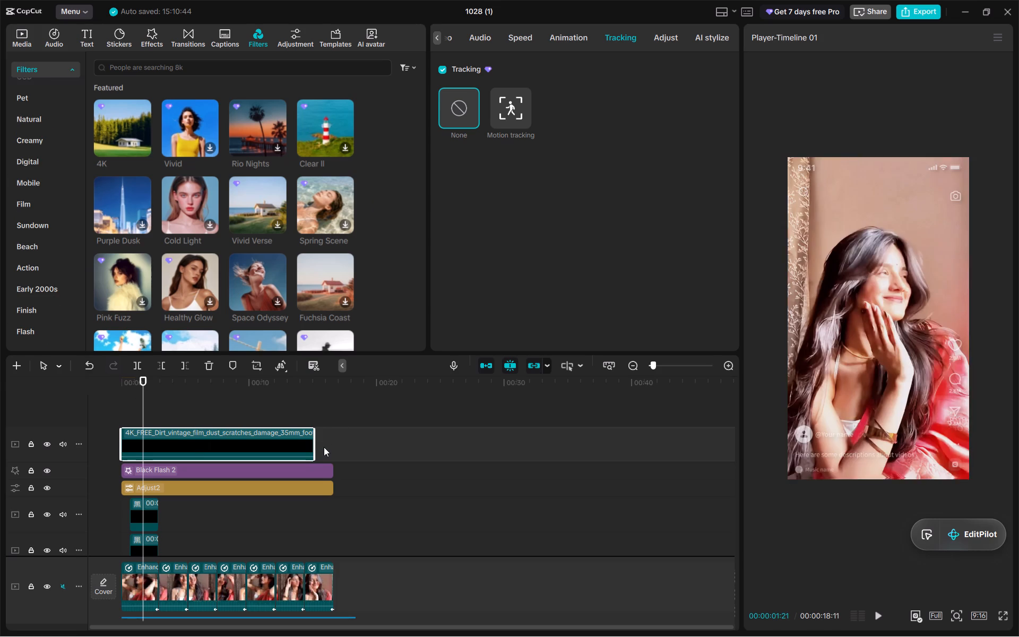
drag(220, 385, 176, 382)
key(space)
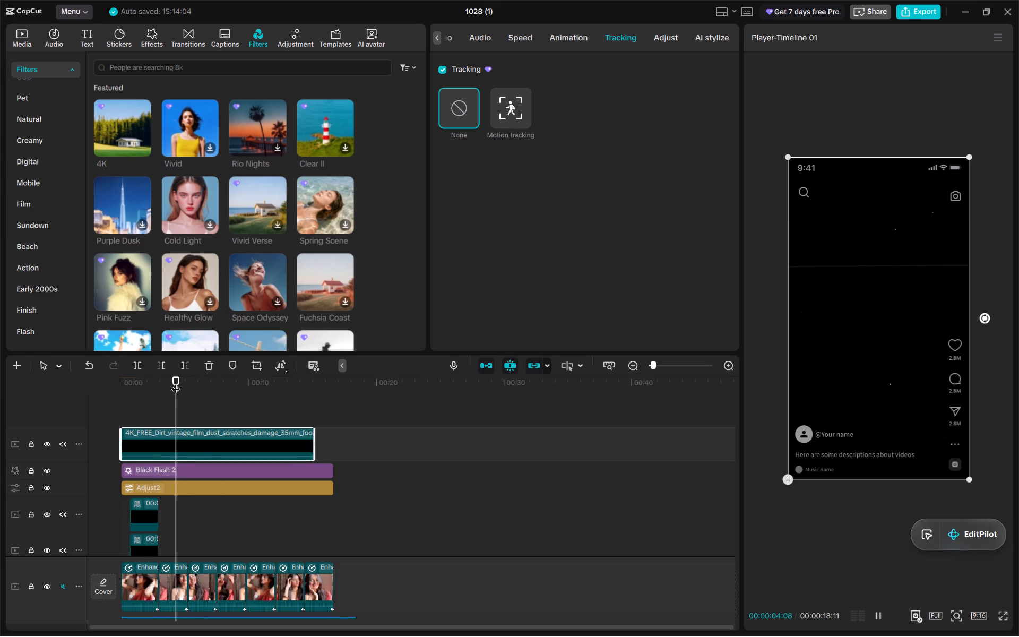
key(space)
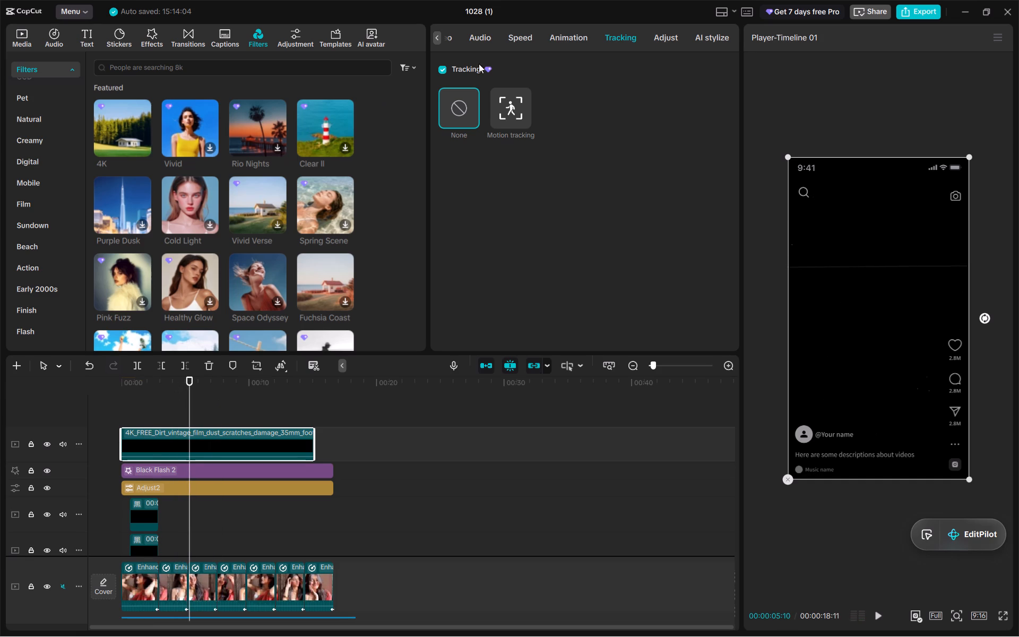
Examine the dust overlay clip's Audio, Video, Speed, Animation, Tracking and Adjust settings for the Splice option.
click(478, 40)
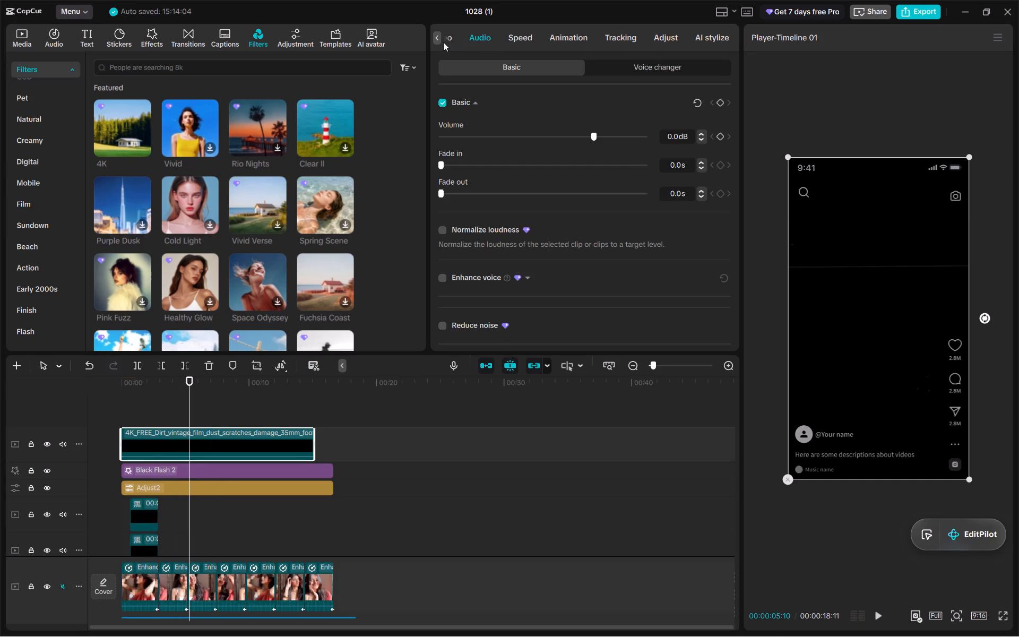
click(439, 41)
click(446, 41)
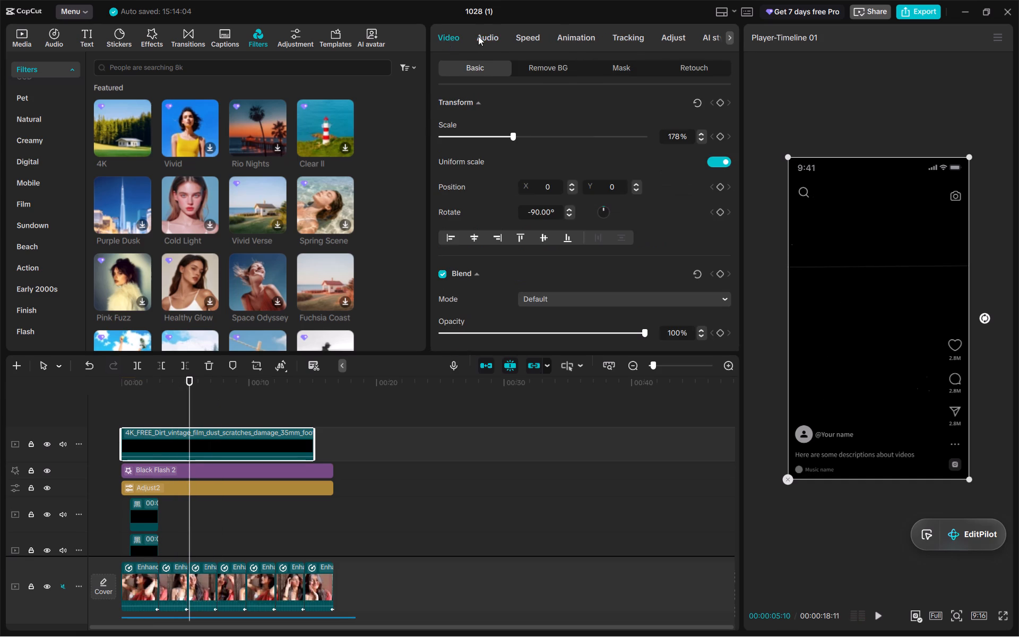
click(488, 37)
click(529, 39)
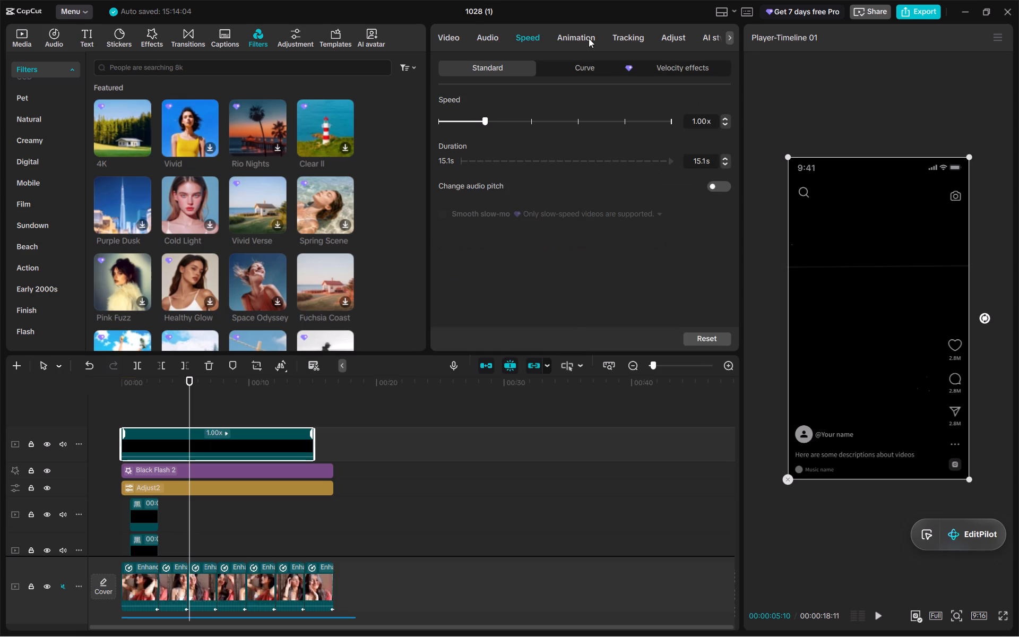
click(589, 38)
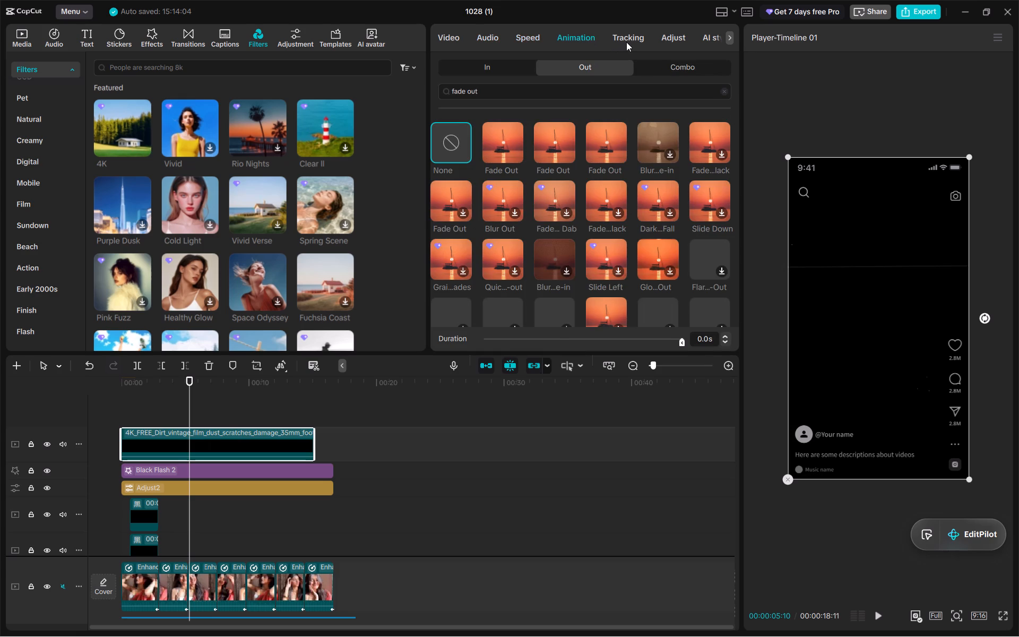
scroll(588, 122, left, 1)
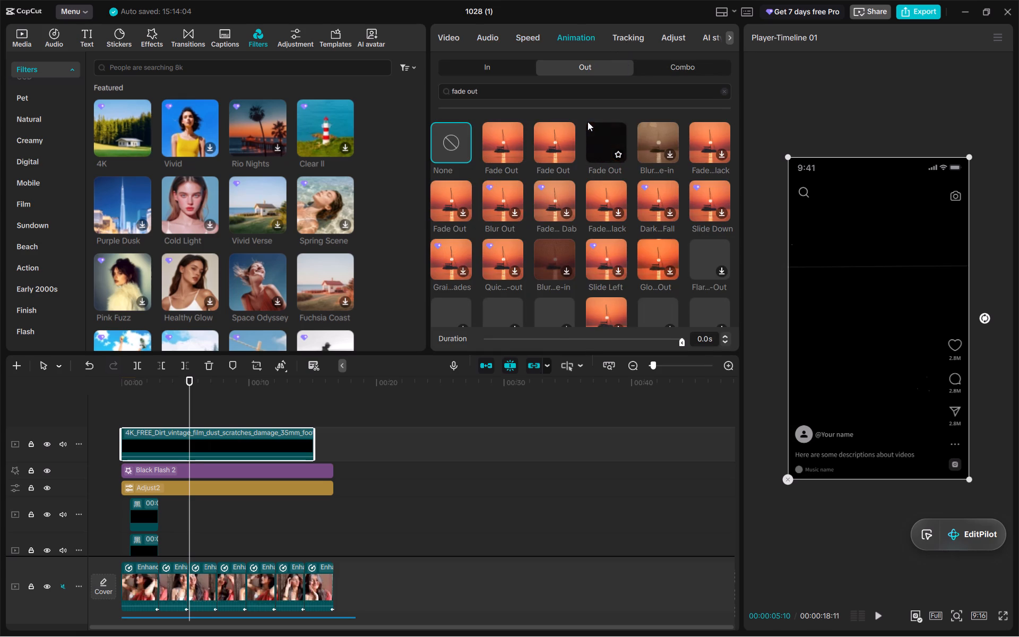
click(612, 34)
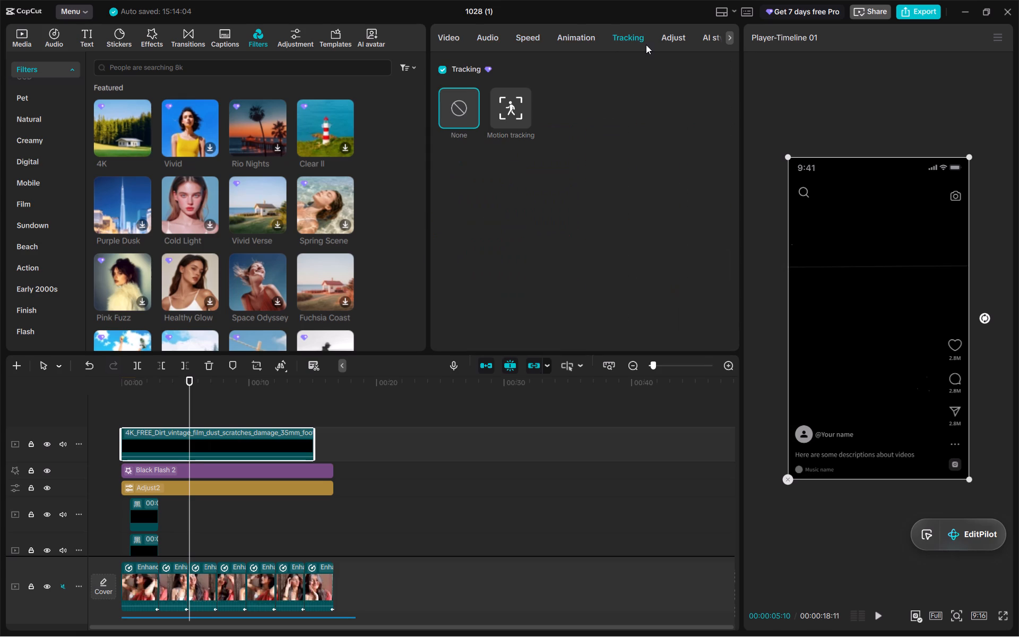
click(670, 41)
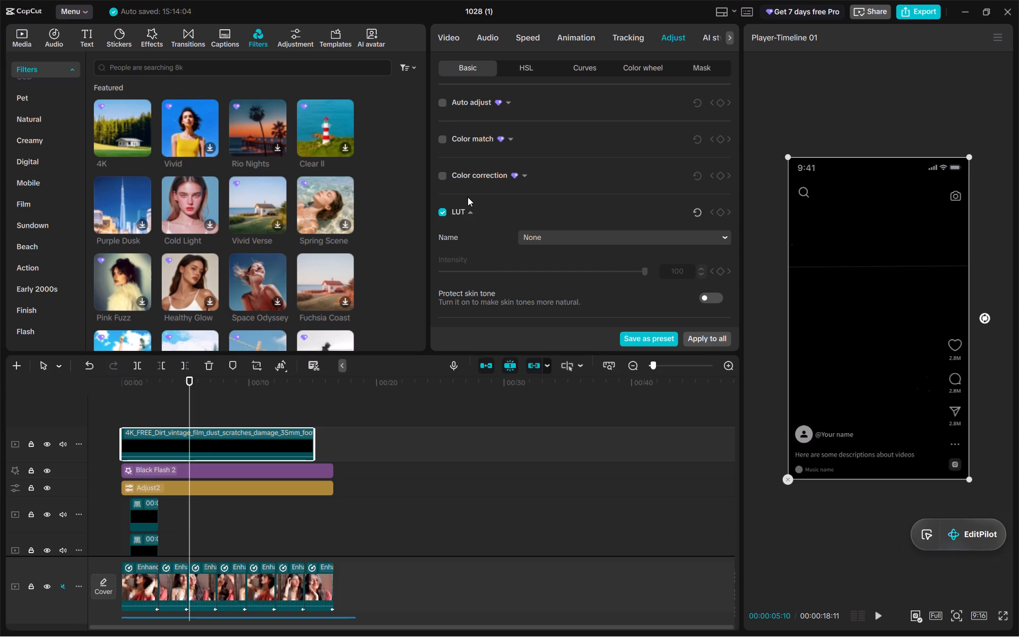
scroll(468, 197, down, 2)
scroll(468, 197, up, 1)
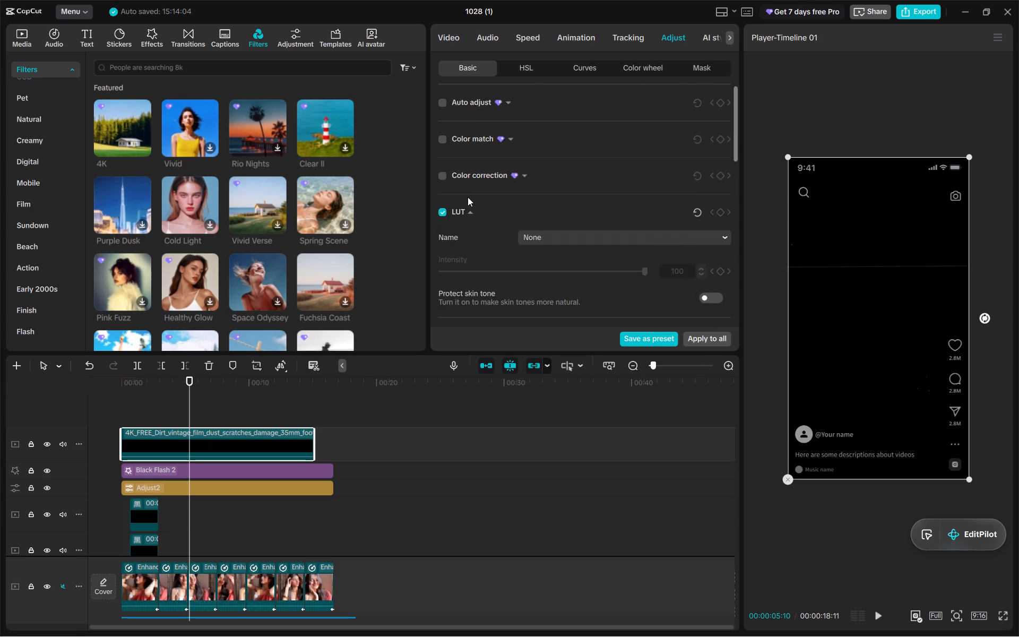
scroll(468, 197, down, 4)
scroll(468, 197, up, 1)
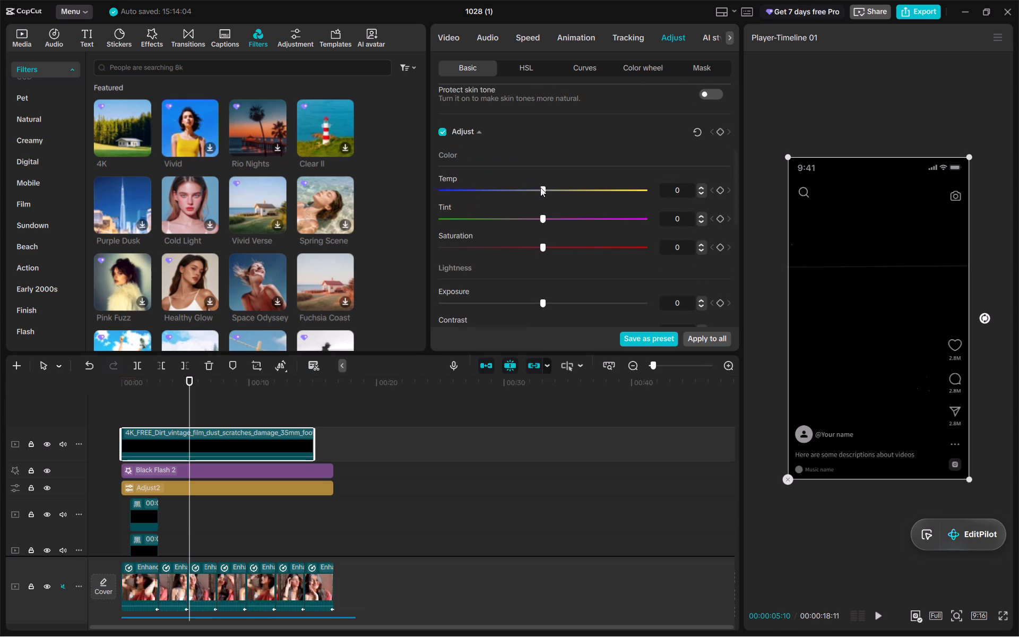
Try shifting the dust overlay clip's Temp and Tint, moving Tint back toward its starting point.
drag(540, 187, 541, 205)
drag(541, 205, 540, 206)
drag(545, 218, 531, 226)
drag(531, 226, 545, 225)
Examine the dust overlay clip's Color match, Color correction and Auto adjust options.
scroll(545, 225, up, 3)
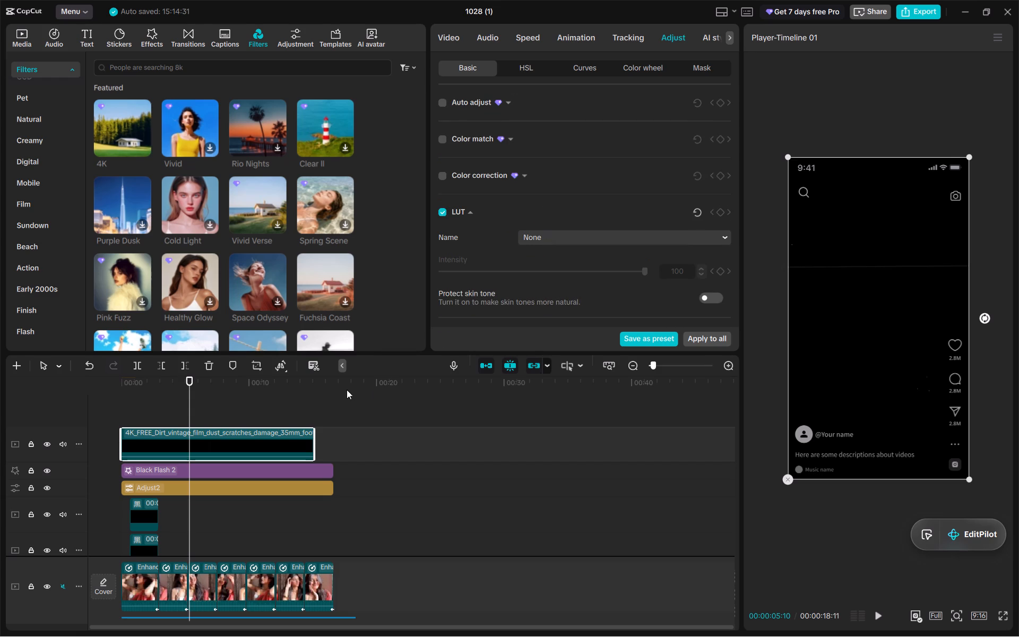
click(509, 139)
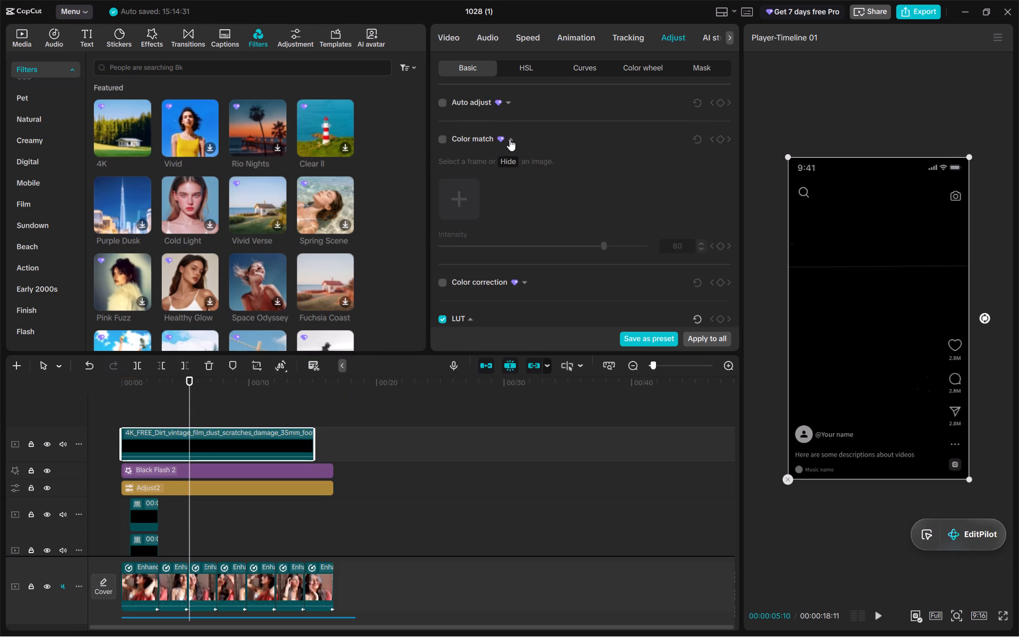
click(525, 284)
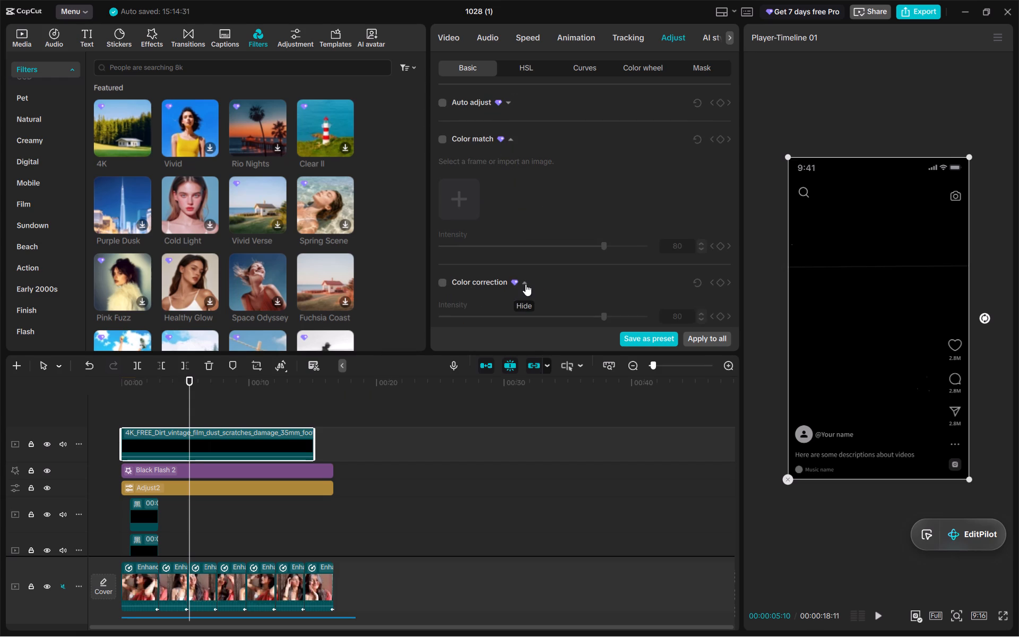
click(525, 284)
click(511, 138)
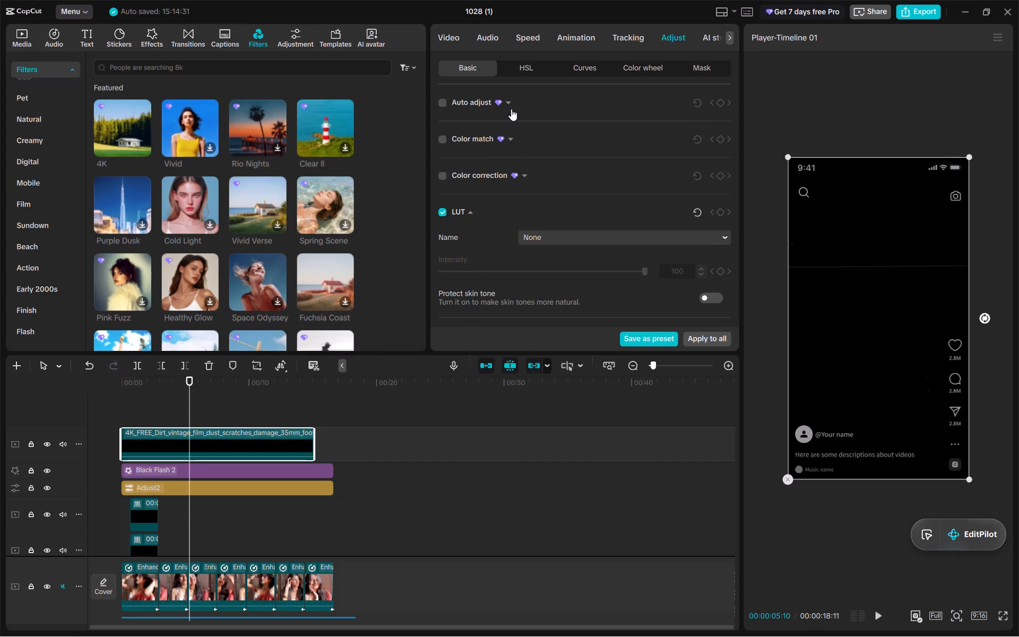
click(511, 109)
click(511, 109)
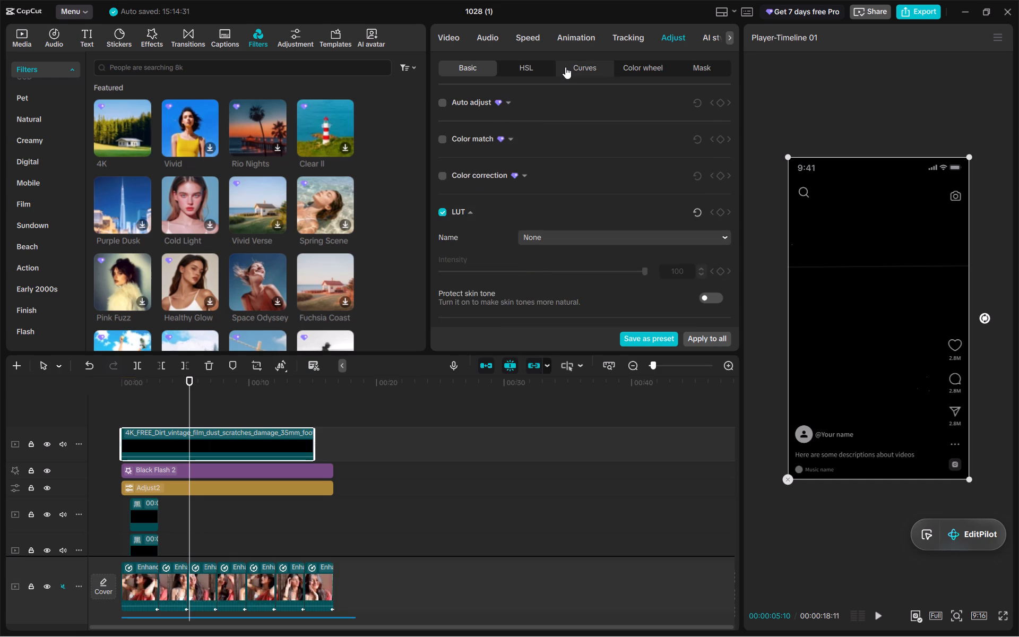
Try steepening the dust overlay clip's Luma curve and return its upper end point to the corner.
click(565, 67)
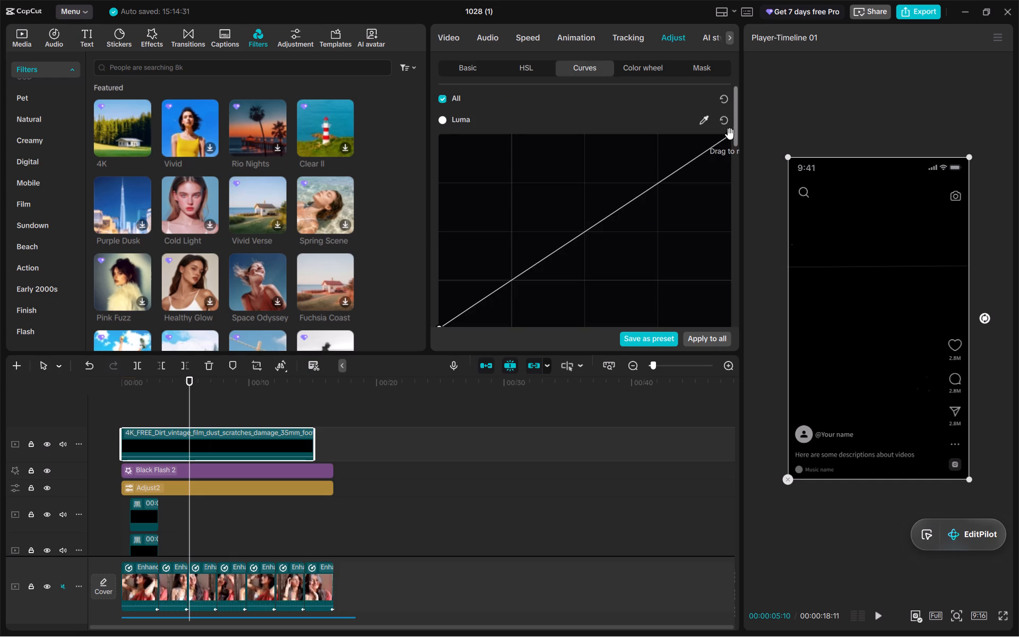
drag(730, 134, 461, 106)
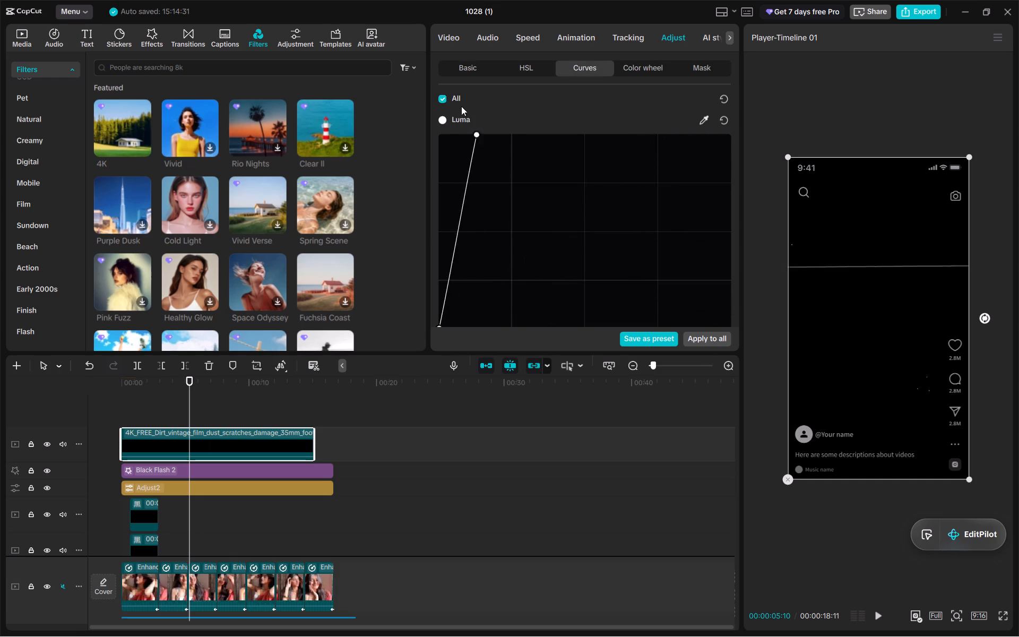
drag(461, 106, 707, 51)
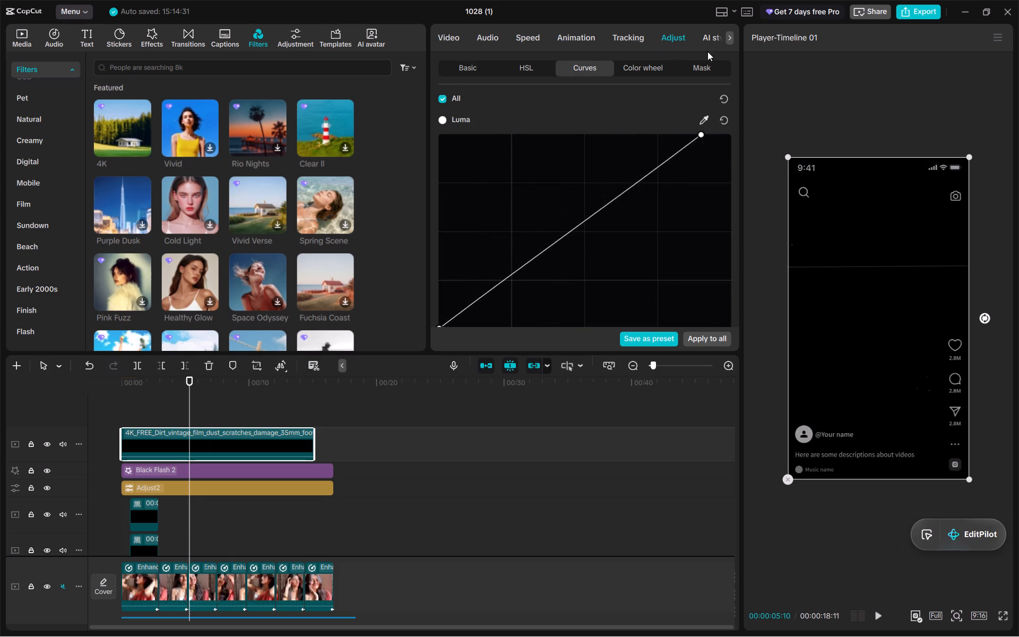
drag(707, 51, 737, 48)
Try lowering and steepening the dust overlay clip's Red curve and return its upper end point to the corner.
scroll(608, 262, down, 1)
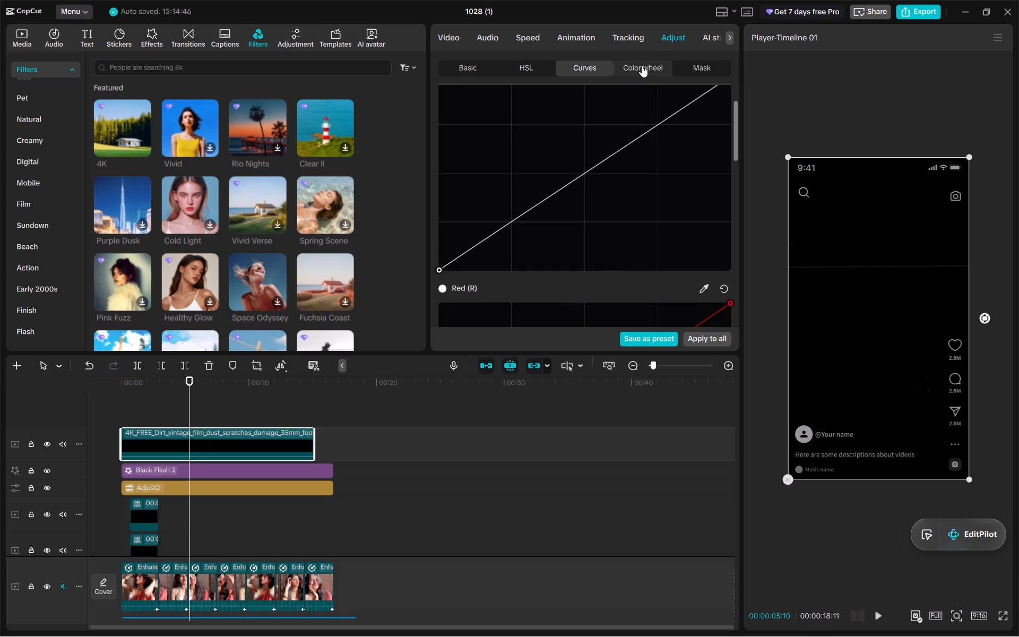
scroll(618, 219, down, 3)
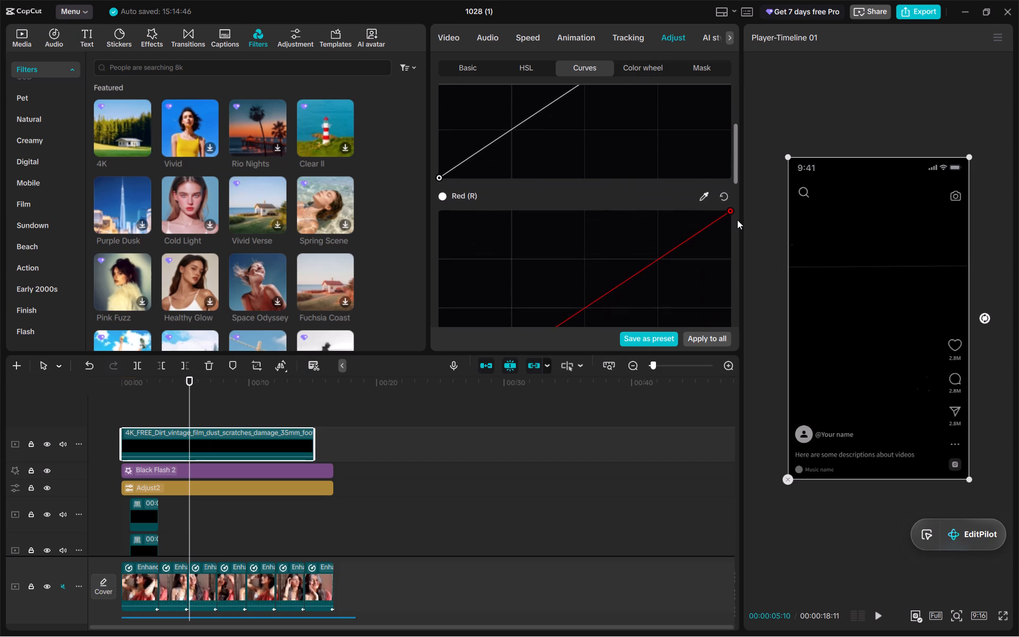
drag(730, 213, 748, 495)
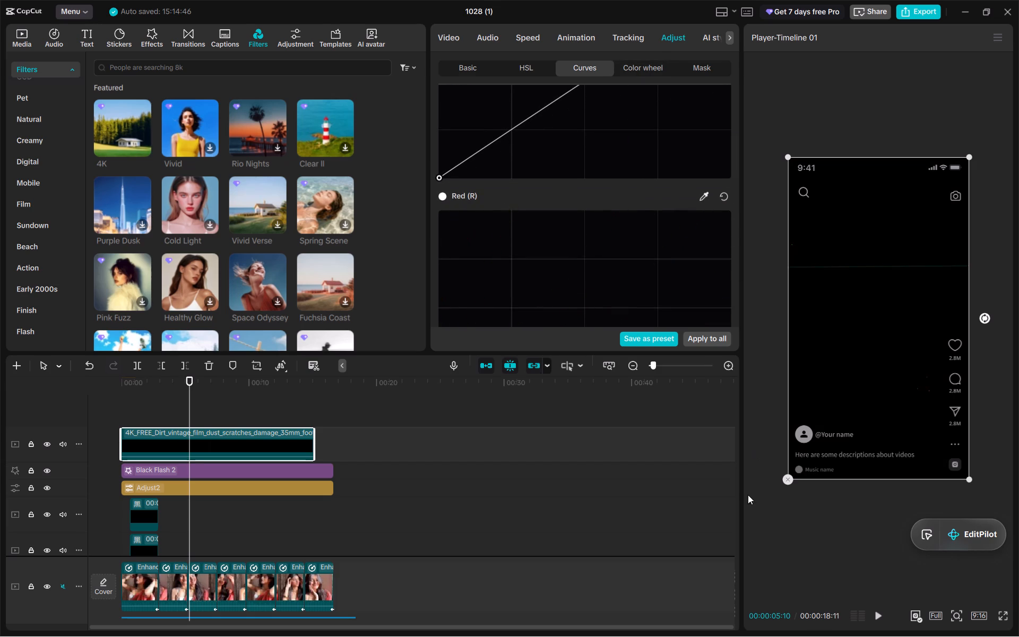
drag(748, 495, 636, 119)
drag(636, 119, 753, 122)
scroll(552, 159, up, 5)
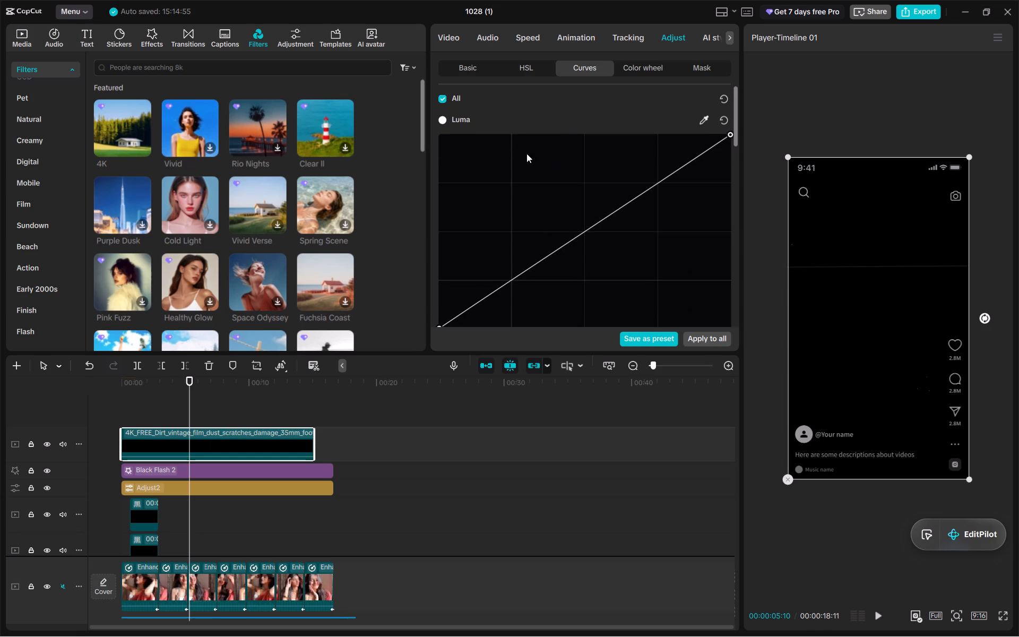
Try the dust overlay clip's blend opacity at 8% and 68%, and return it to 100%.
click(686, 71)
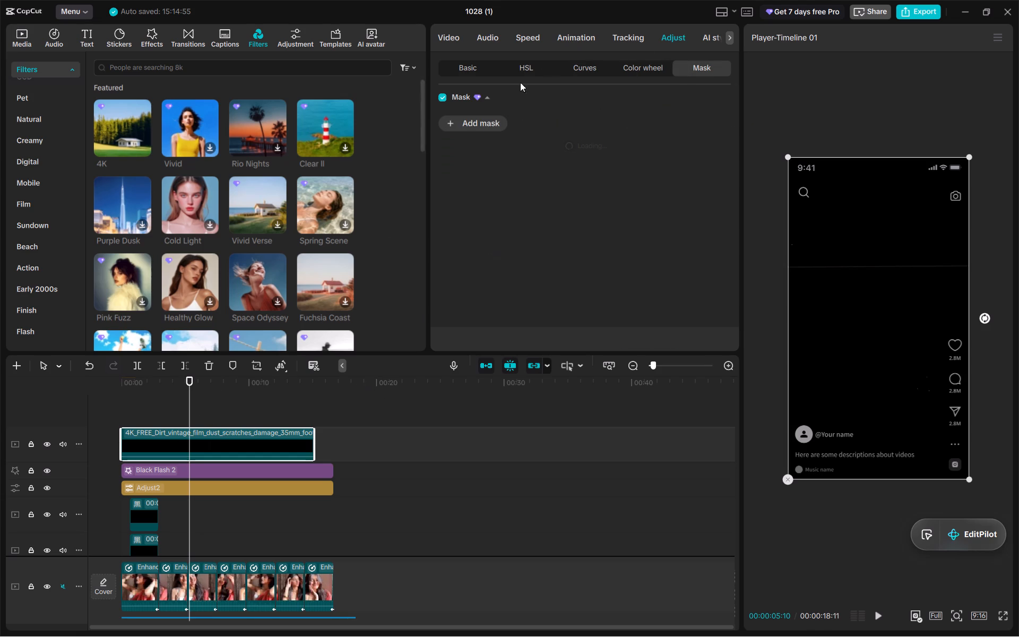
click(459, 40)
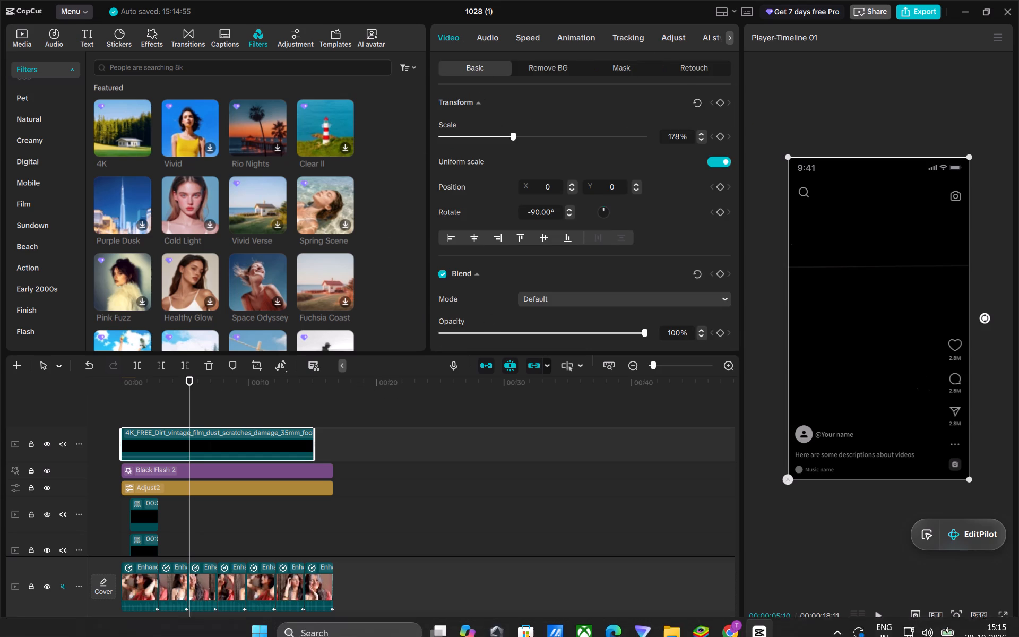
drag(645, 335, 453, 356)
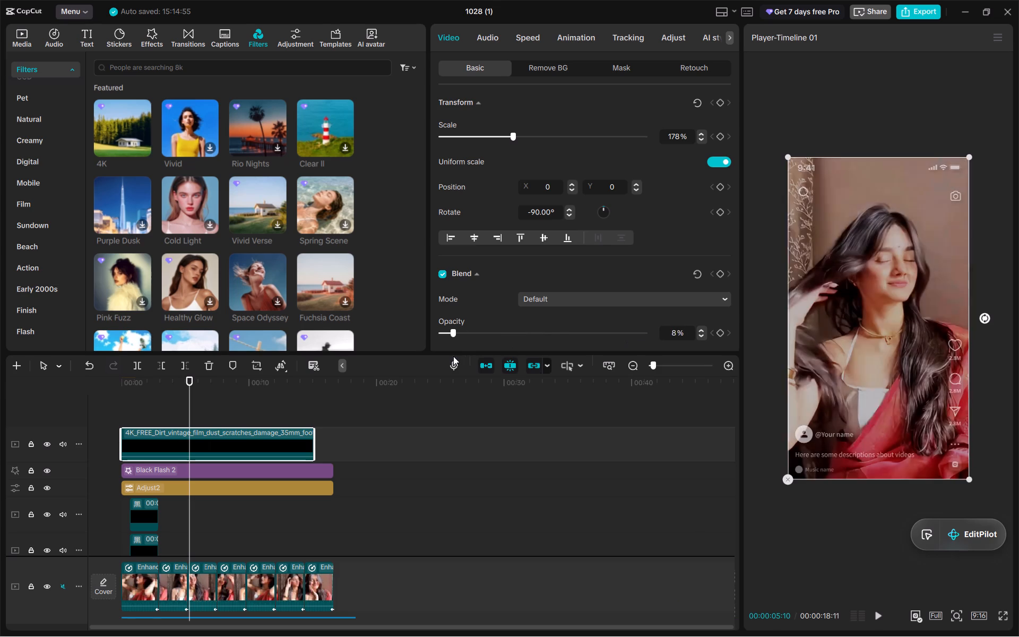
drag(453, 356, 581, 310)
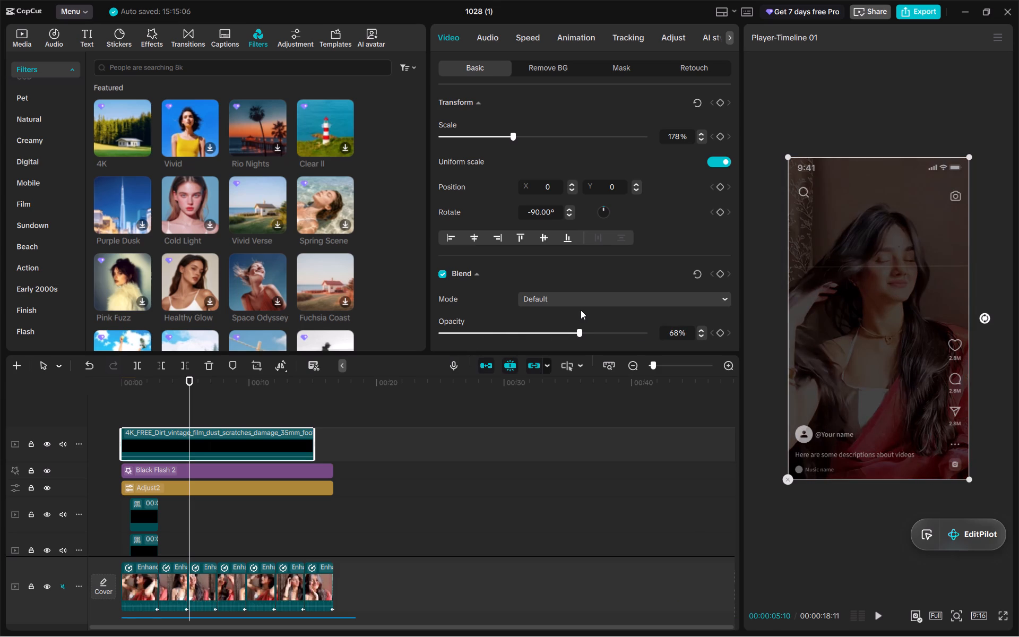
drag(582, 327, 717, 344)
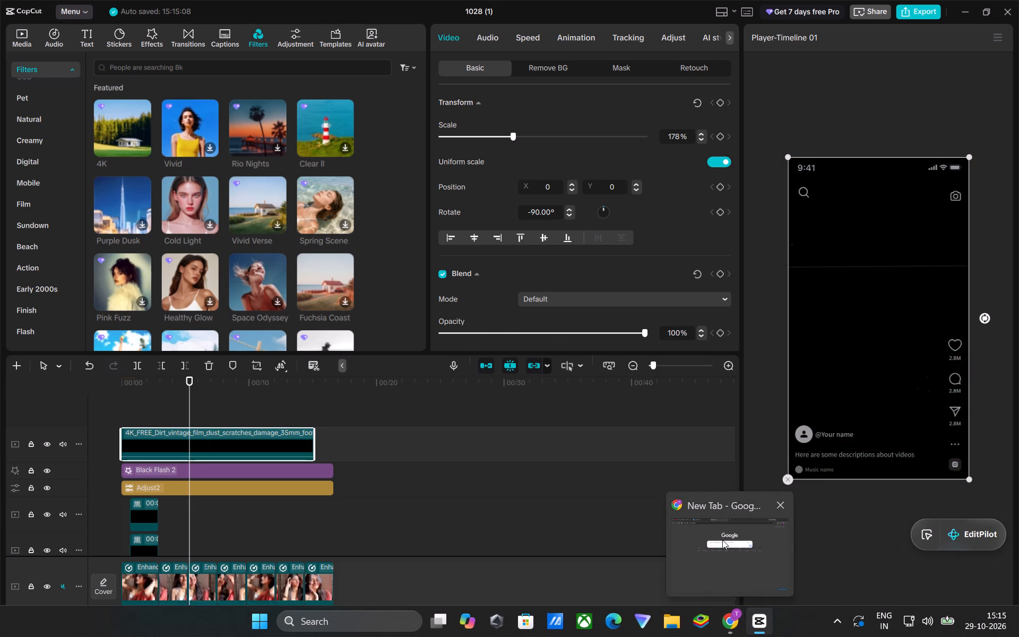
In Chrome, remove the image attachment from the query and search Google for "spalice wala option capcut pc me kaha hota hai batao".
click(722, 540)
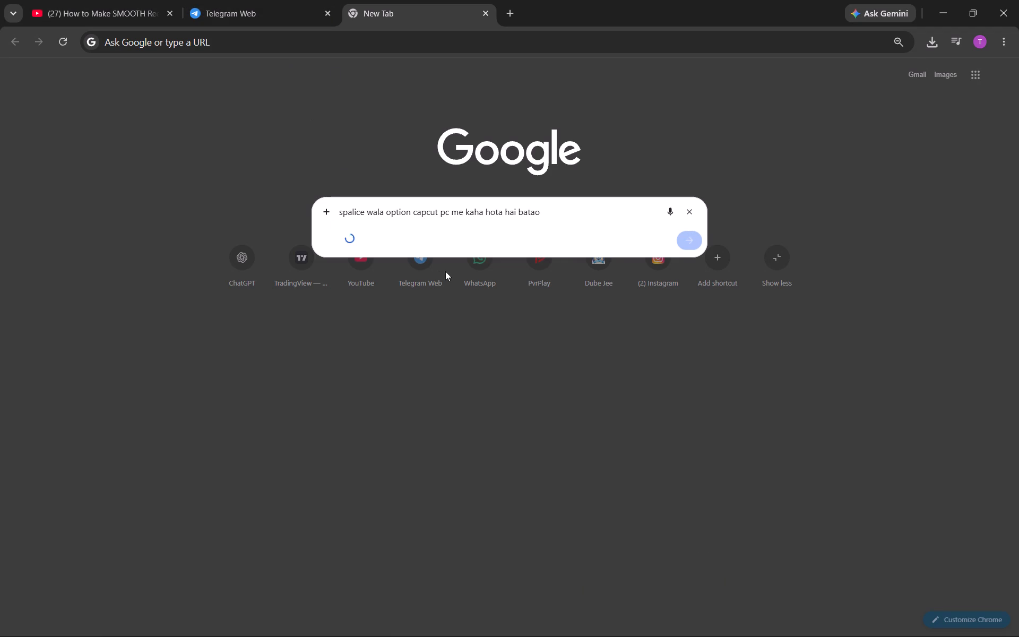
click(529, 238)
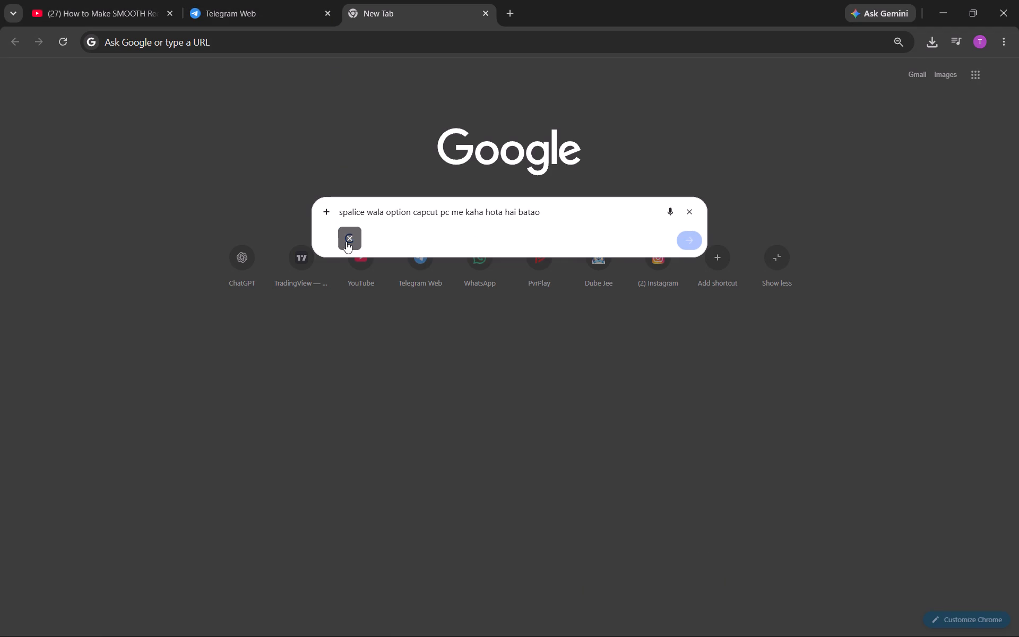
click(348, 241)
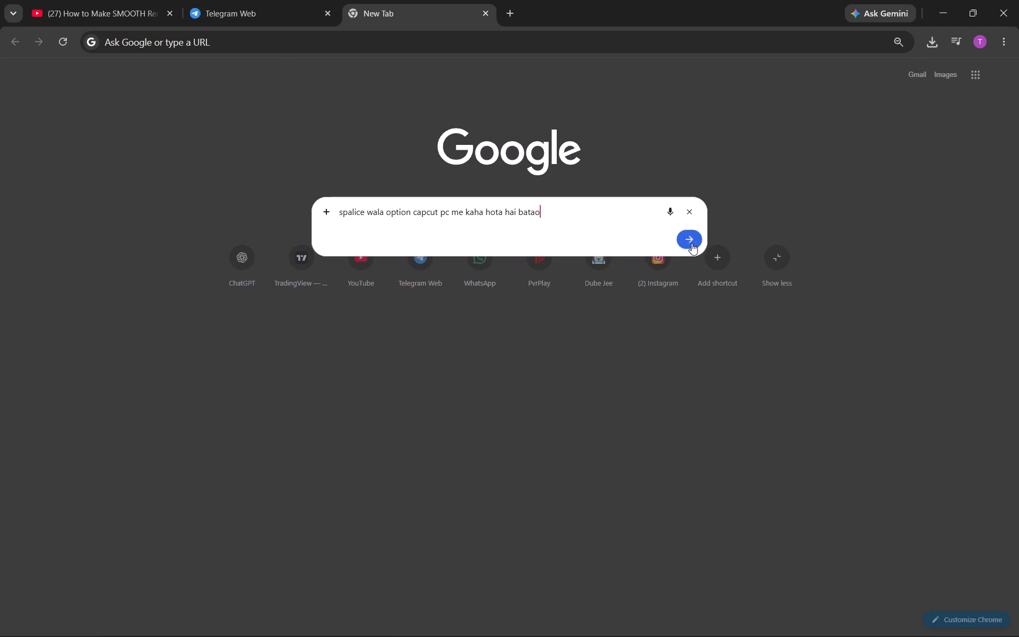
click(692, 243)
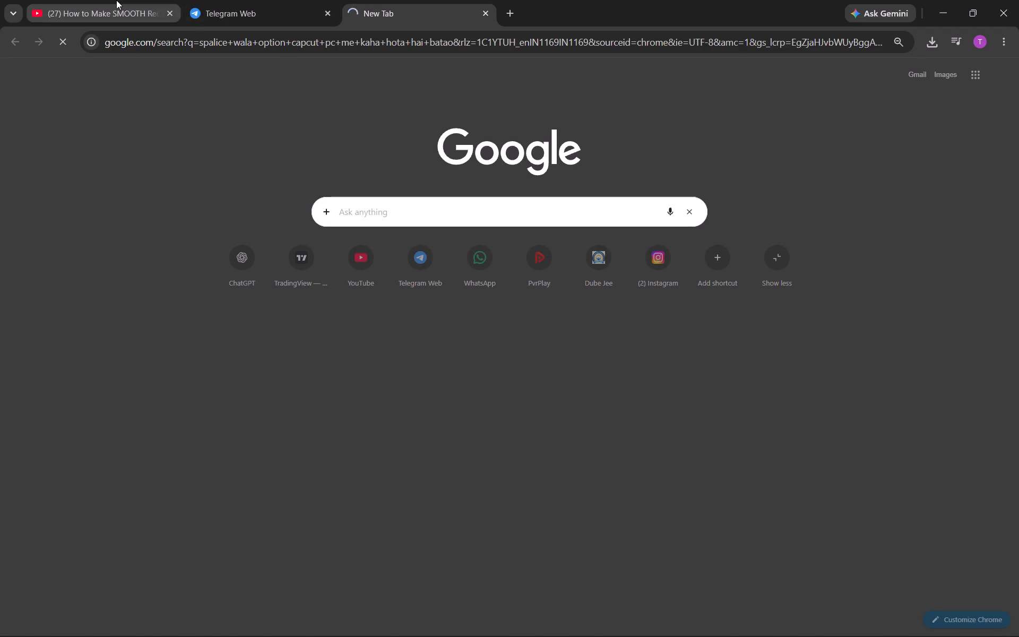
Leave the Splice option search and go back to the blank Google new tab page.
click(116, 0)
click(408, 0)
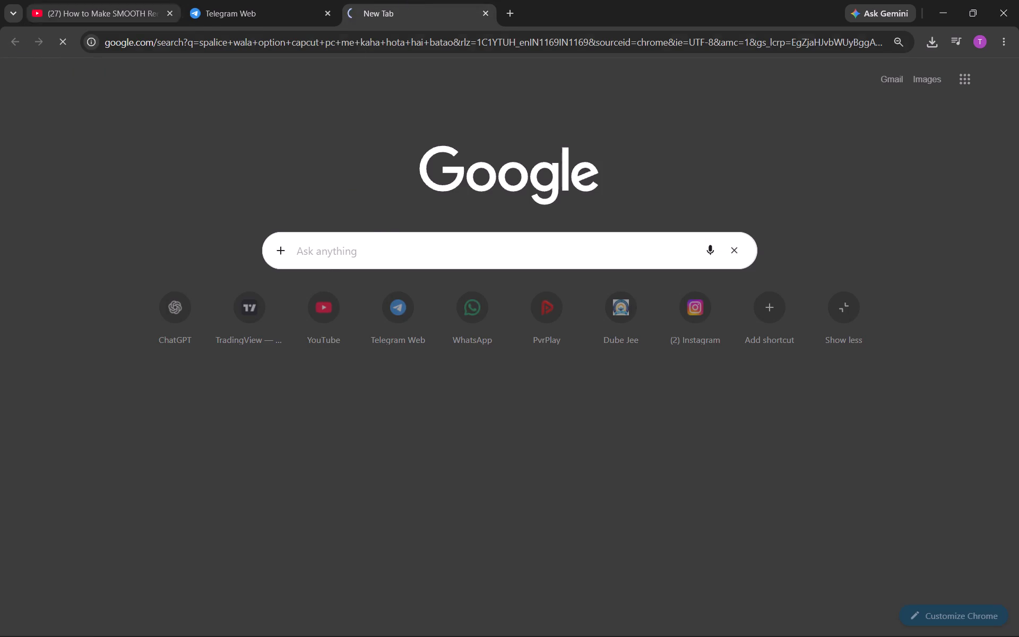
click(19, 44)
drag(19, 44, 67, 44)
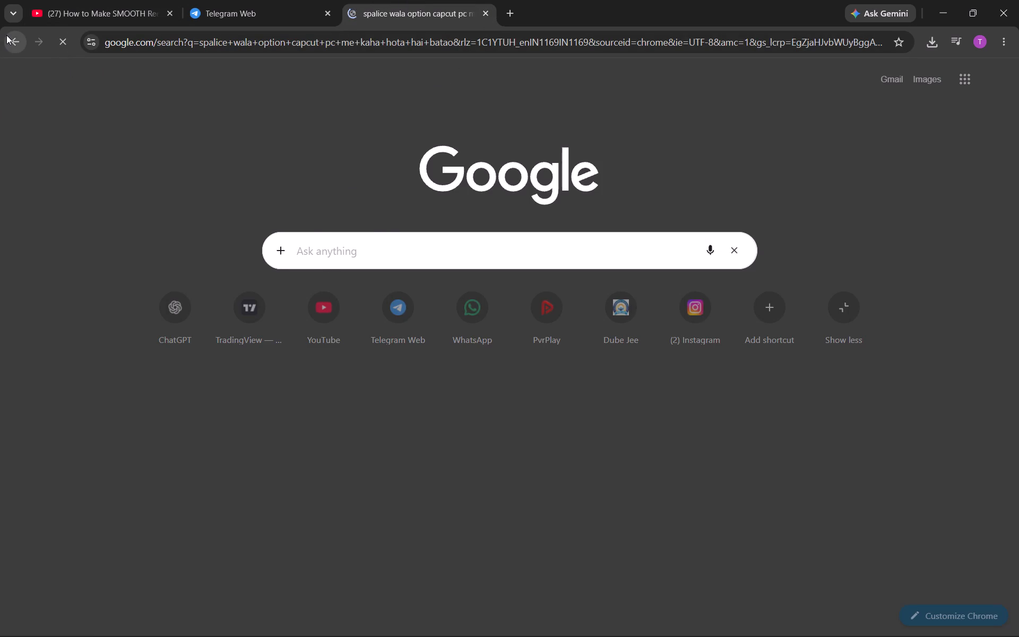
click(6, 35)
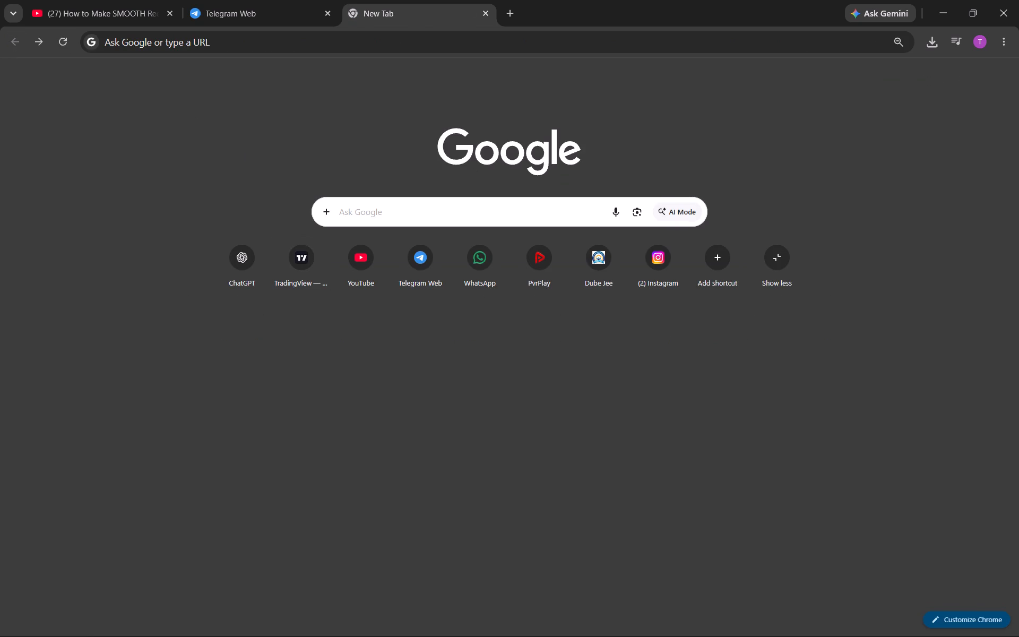
Search Google for "capcut pc me splice option kaha hota hai".
click(365, 209)
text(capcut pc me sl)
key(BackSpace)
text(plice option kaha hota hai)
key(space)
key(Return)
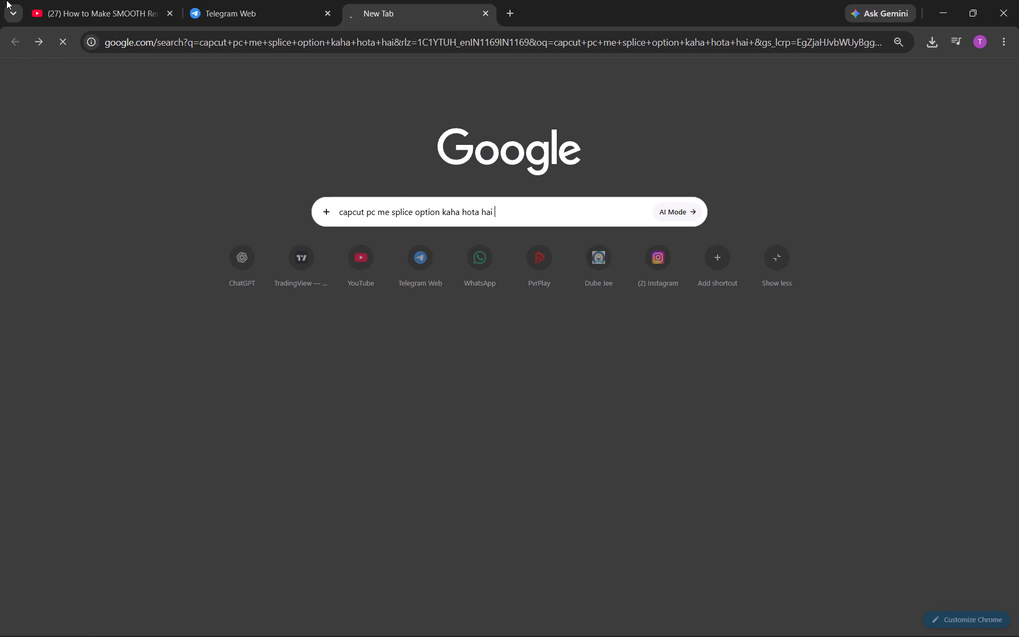
Search the browser's tabs for "c" and reopen the recently closed ChatGPT chat "pin diagram of 8085 microprocessor".
click(11, 8)
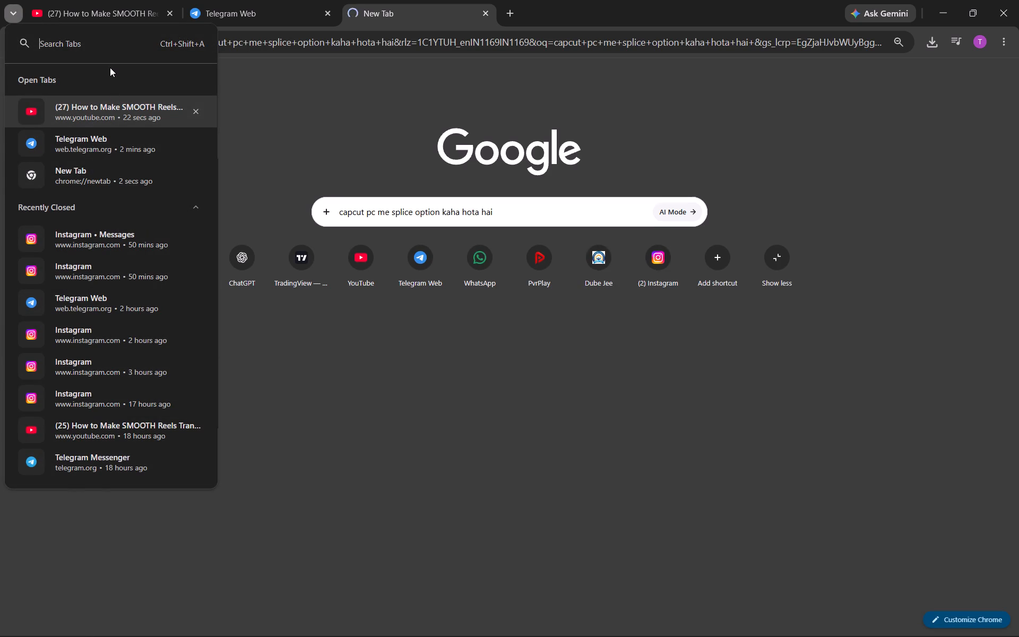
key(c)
click(100, 169)
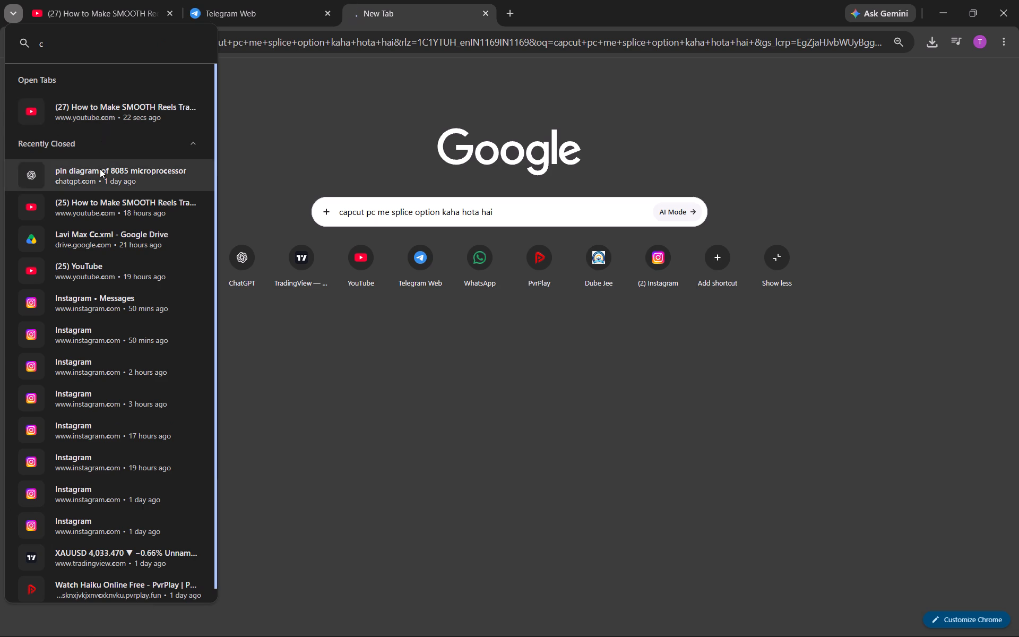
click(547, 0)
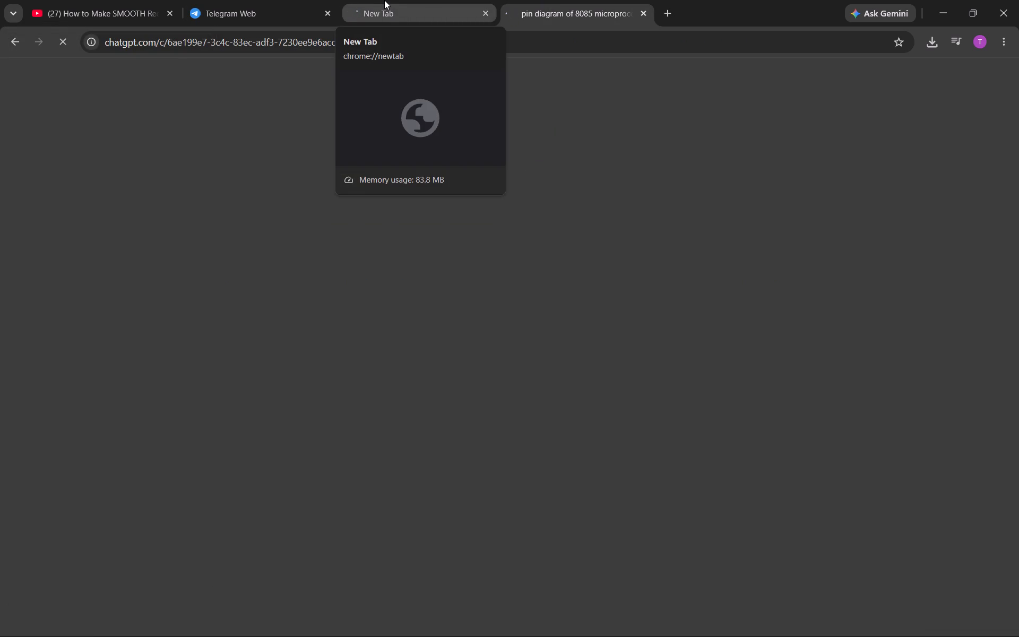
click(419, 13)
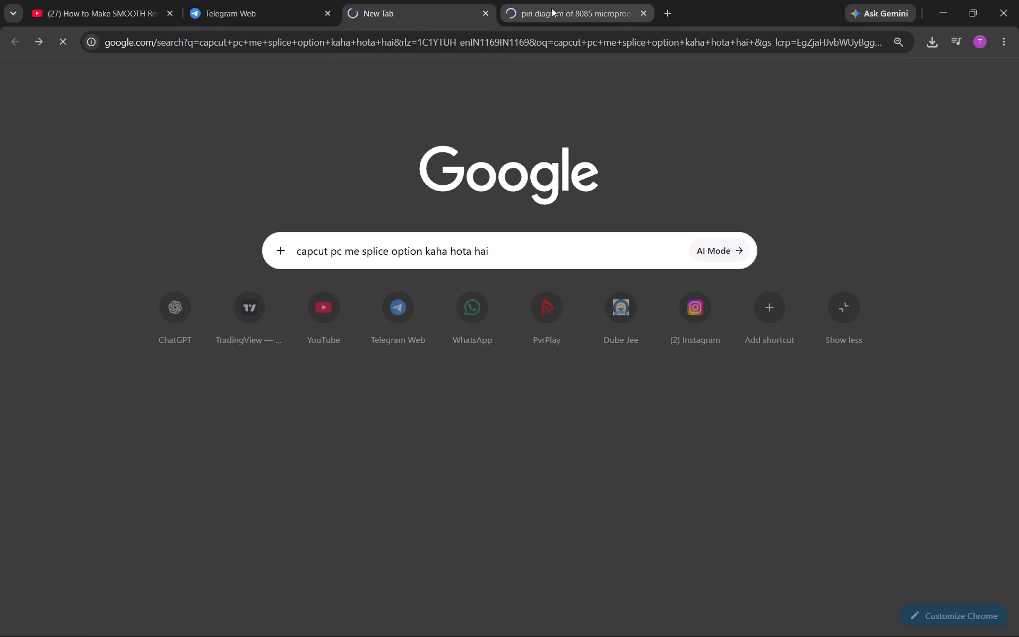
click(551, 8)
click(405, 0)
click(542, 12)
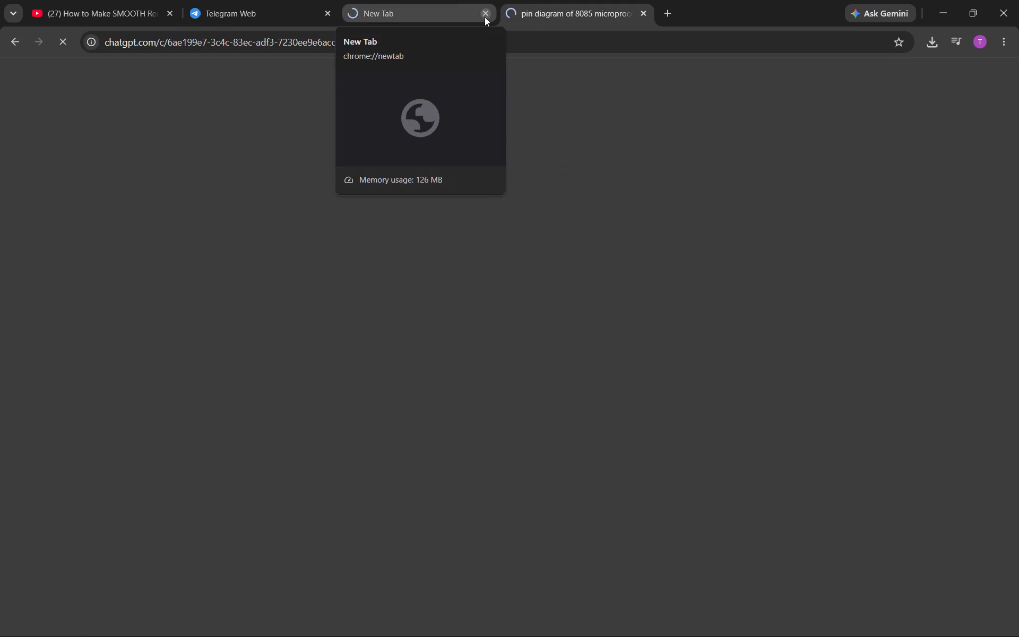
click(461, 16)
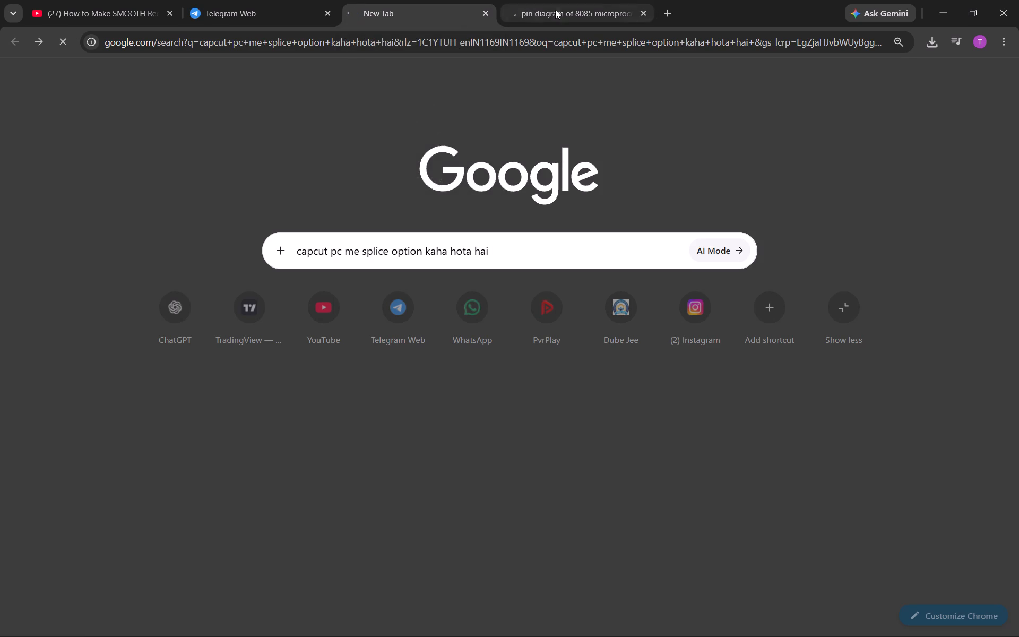
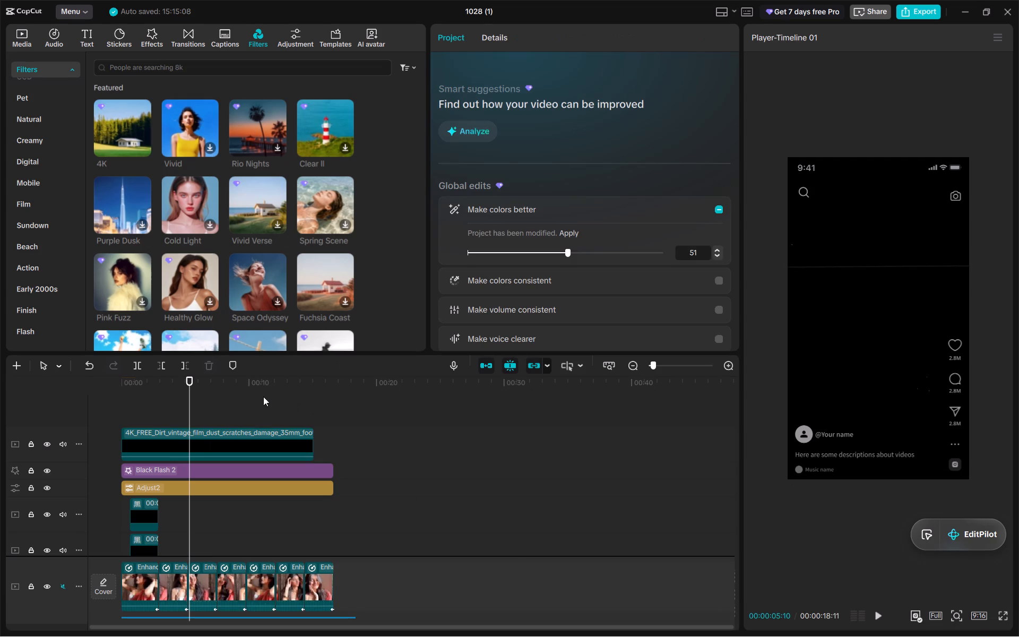
Move the playhead to 00:00:01:12 and mirror the dust scratches overlay clip on the top track.
drag(263, 397, 224, 386)
drag(224, 386, 139, 382)
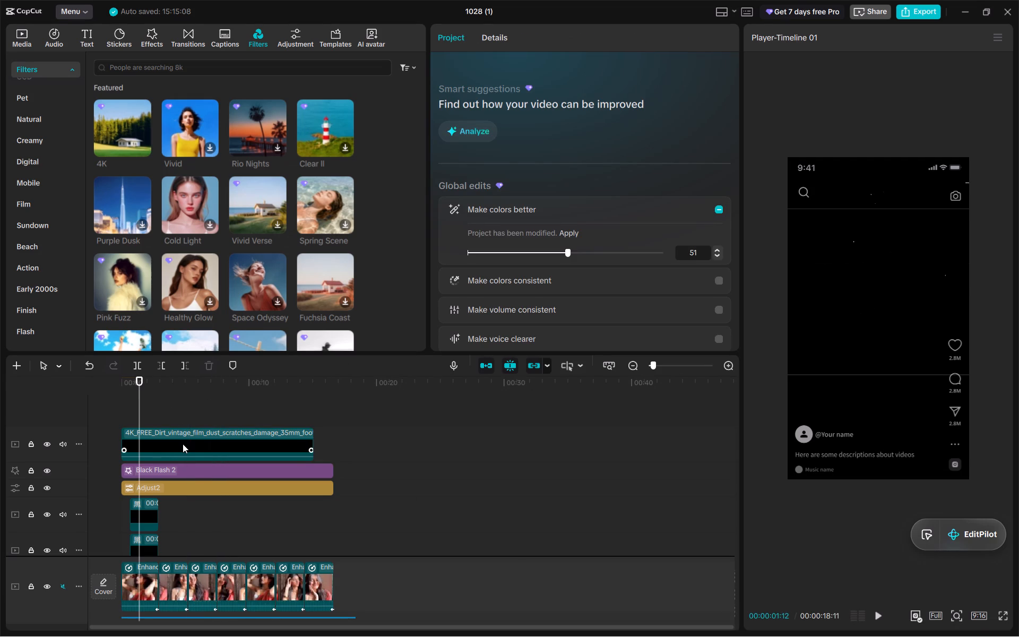
click(183, 444)
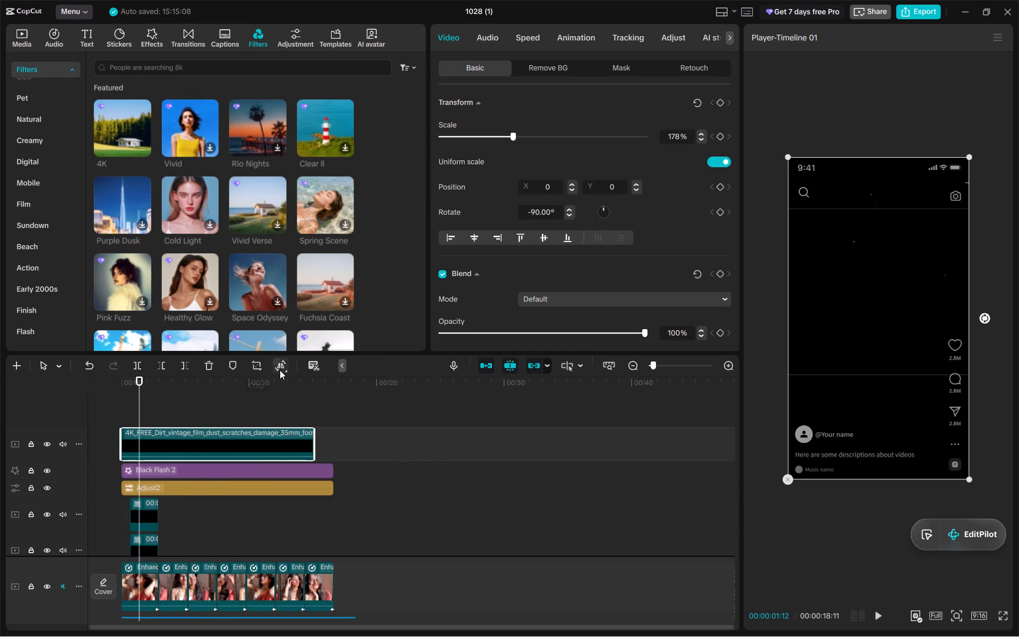
click(320, 440)
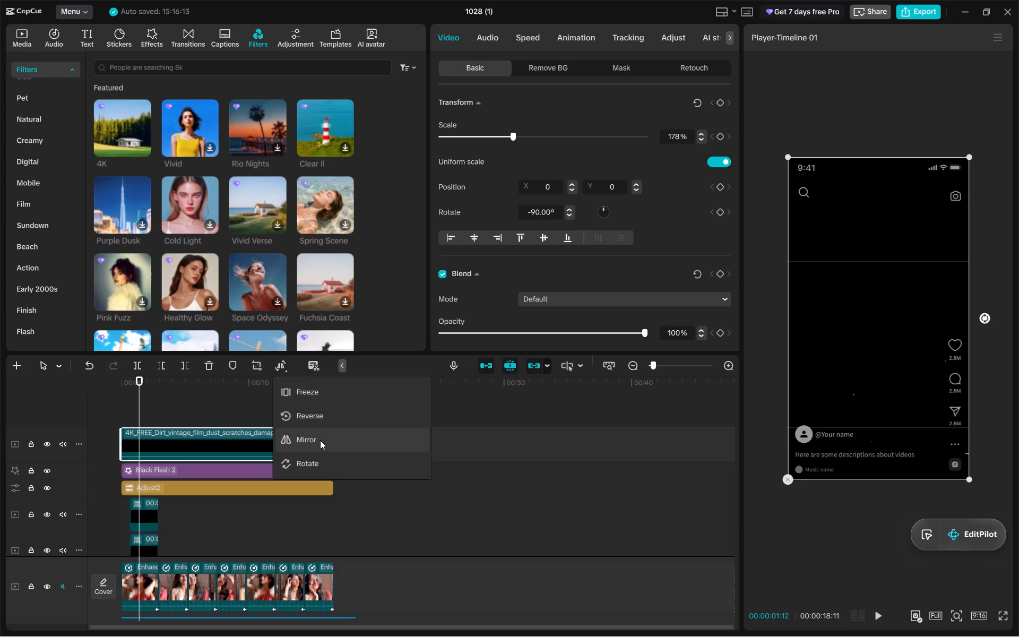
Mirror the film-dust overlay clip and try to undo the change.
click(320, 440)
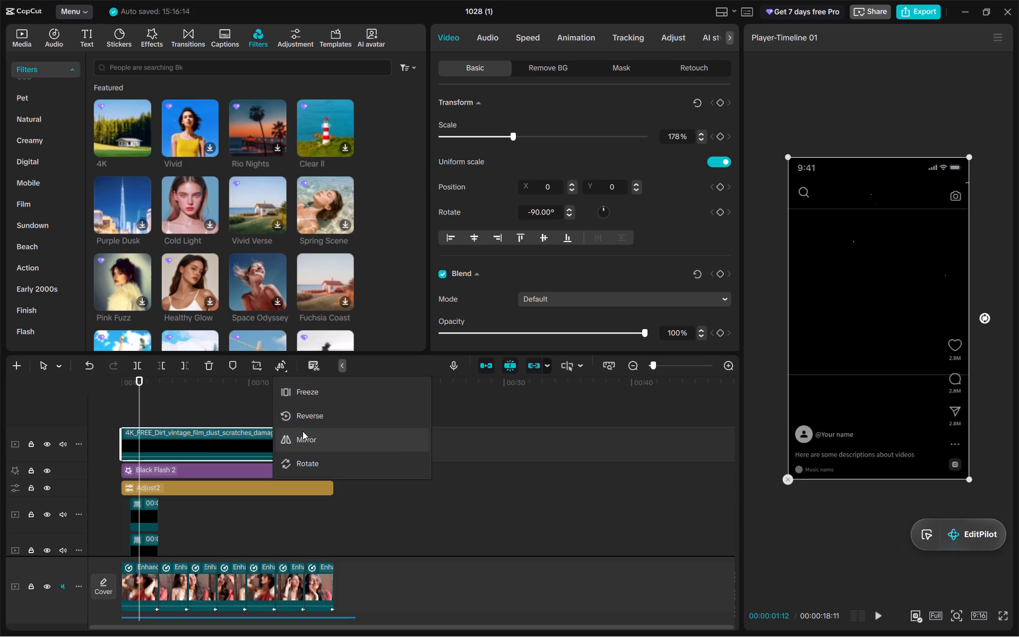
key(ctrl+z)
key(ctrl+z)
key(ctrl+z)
Delete the film-dust overlay clip and add it again from the imported media above Black Flash 2, starting at 00:00.
click(219, 432)
key(BackSpace)
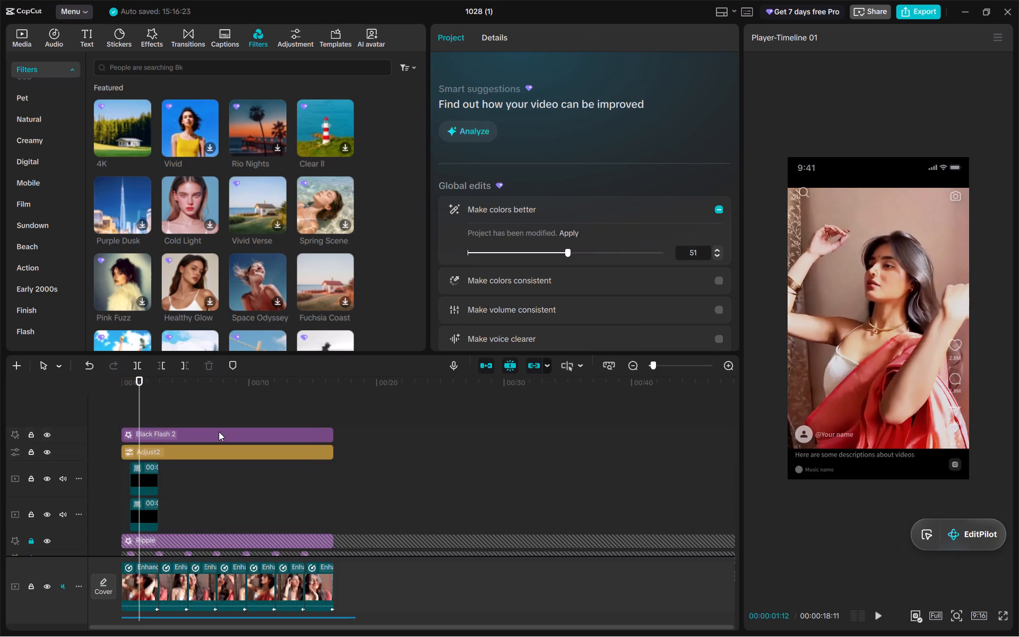
click(22, 36)
drag(308, 130, 248, 368)
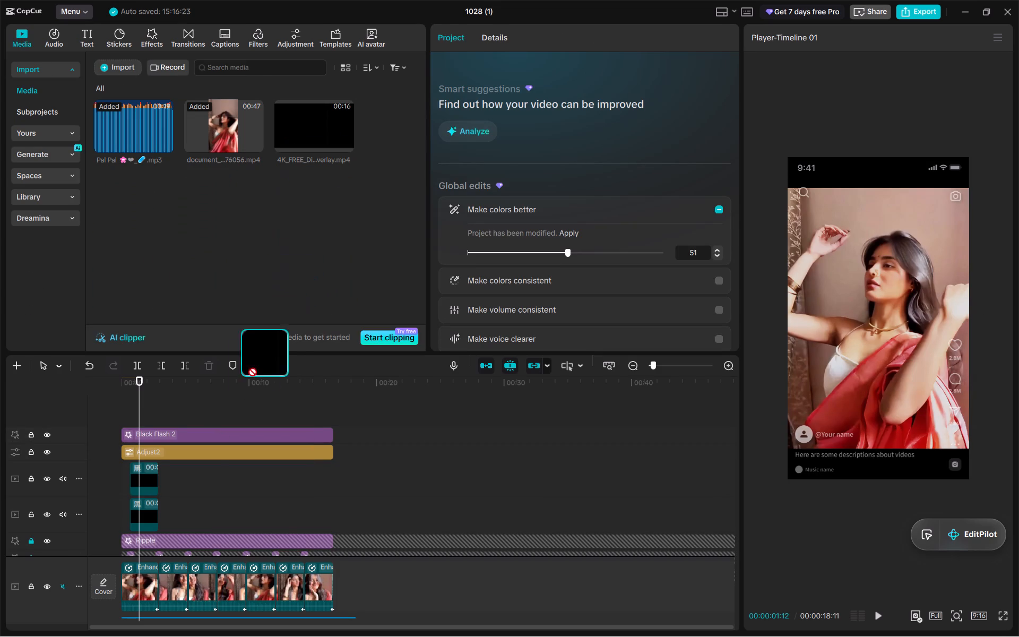
drag(248, 368, 120, 408)
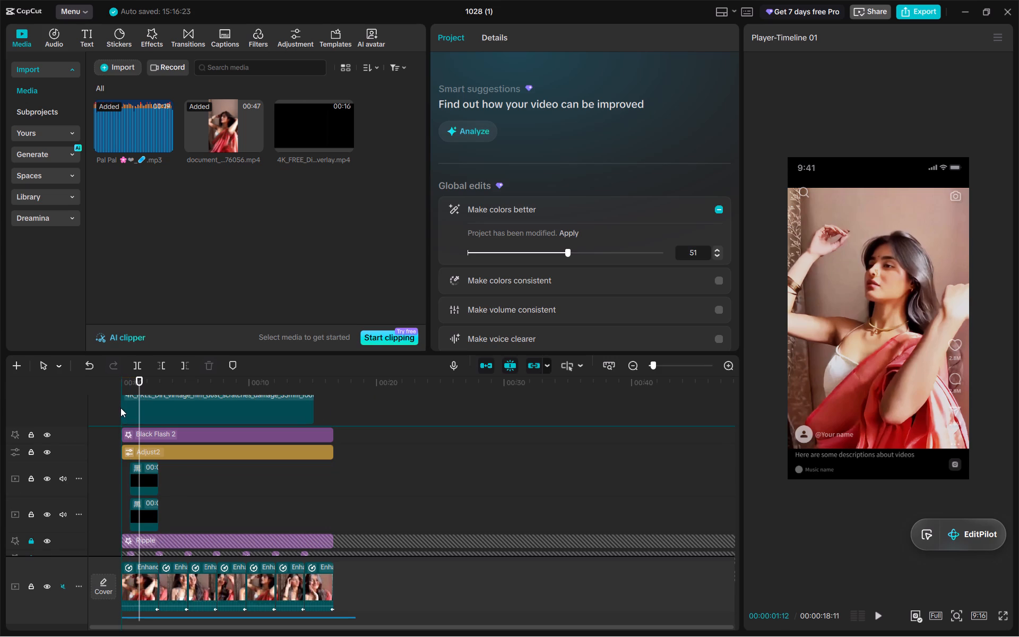
Look through the Media, Audio, Effects, Captions and Filters categories for the Splice option.
click(69, 180)
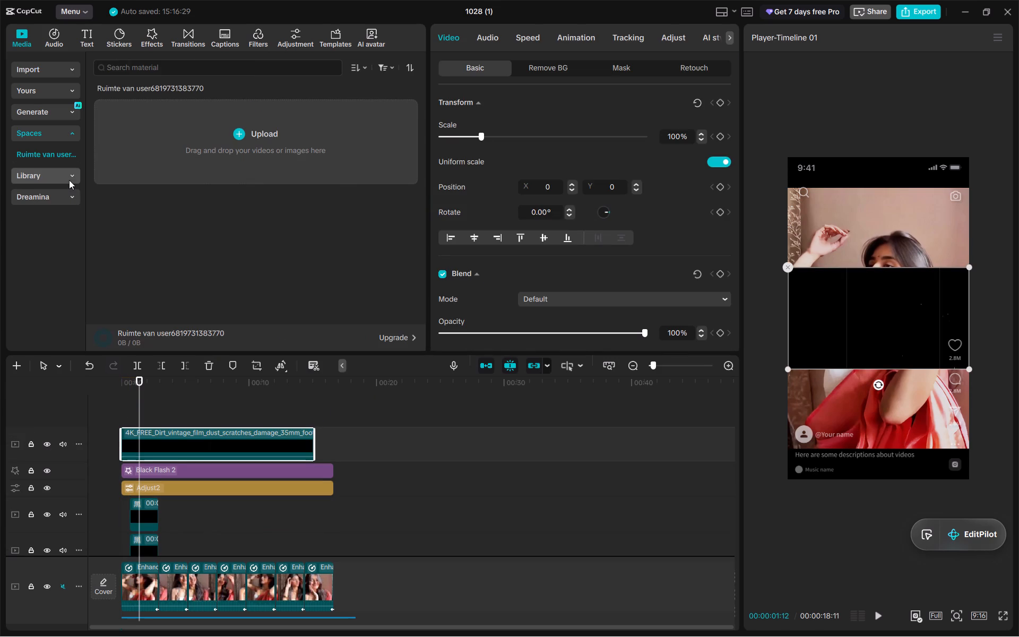
scroll(73, 177, up, 2)
click(69, 92)
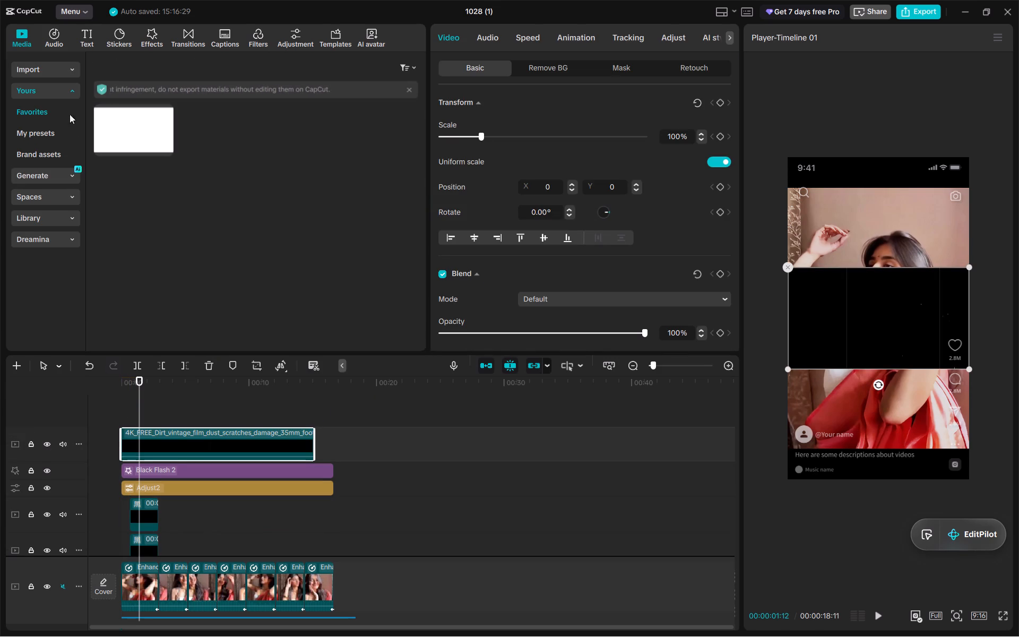
click(73, 180)
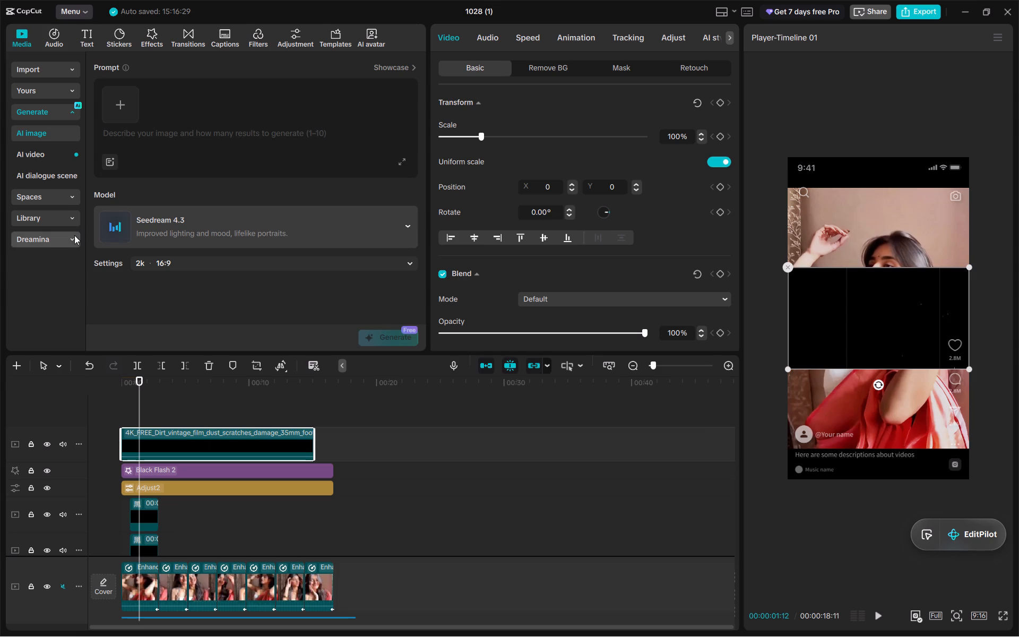
click(74, 235)
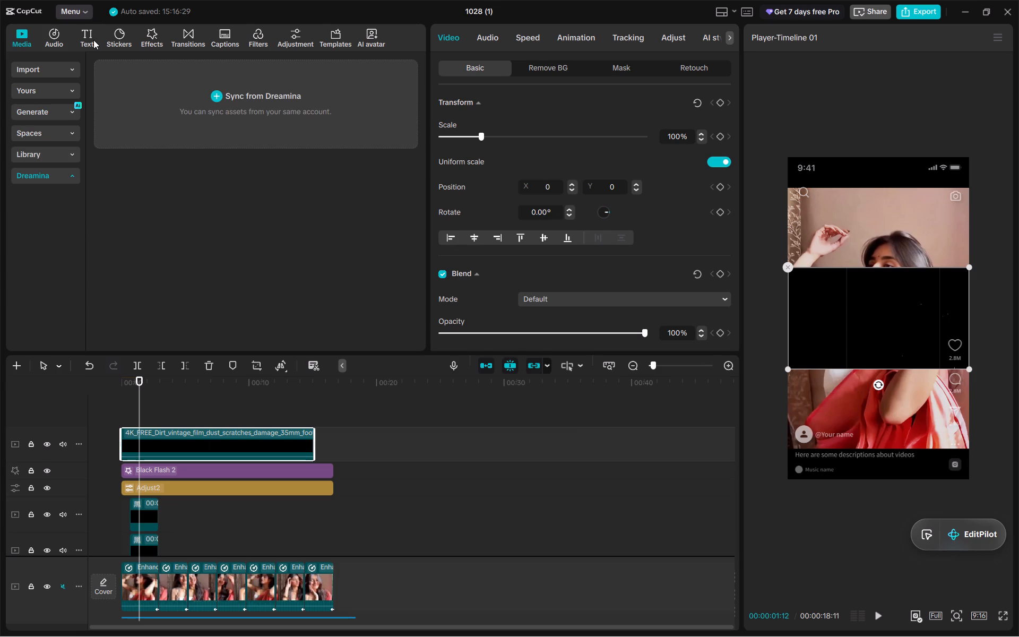
click(93, 40)
click(59, 44)
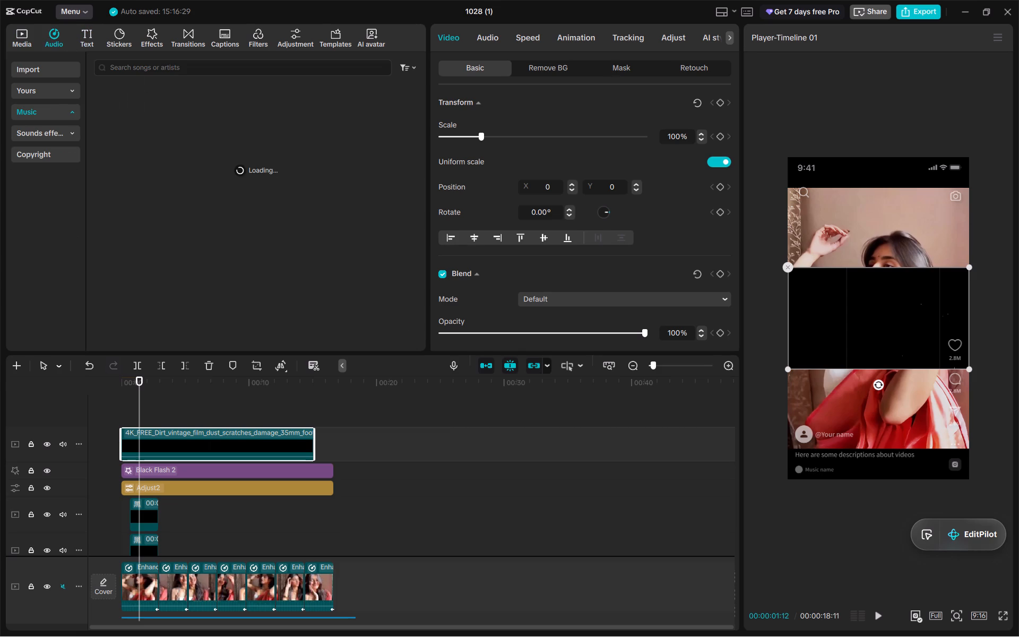
click(102, 46)
click(114, 43)
click(163, 37)
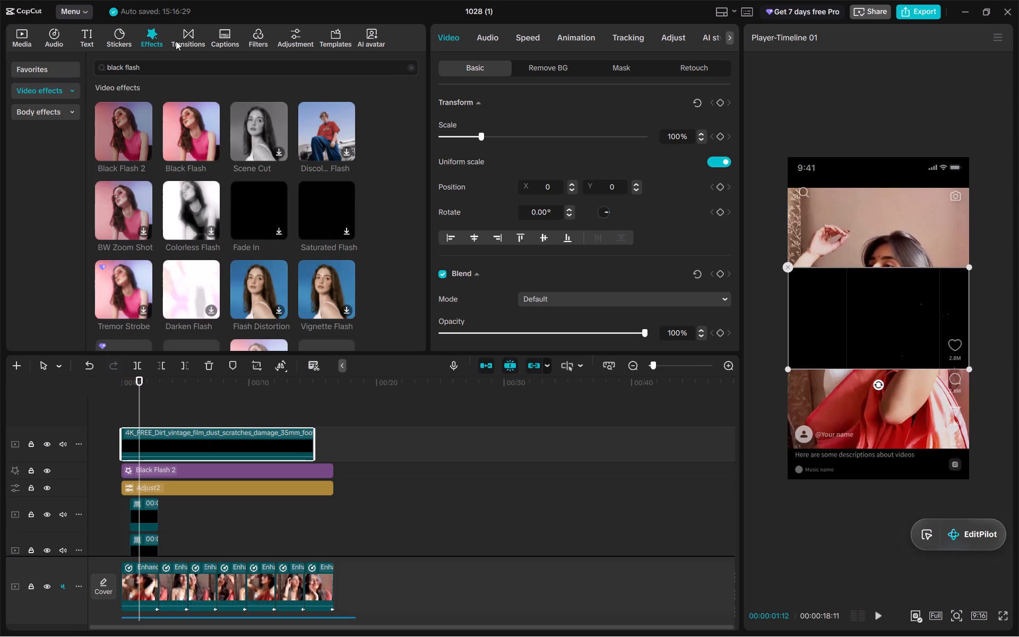
click(176, 41)
click(236, 48)
click(274, 32)
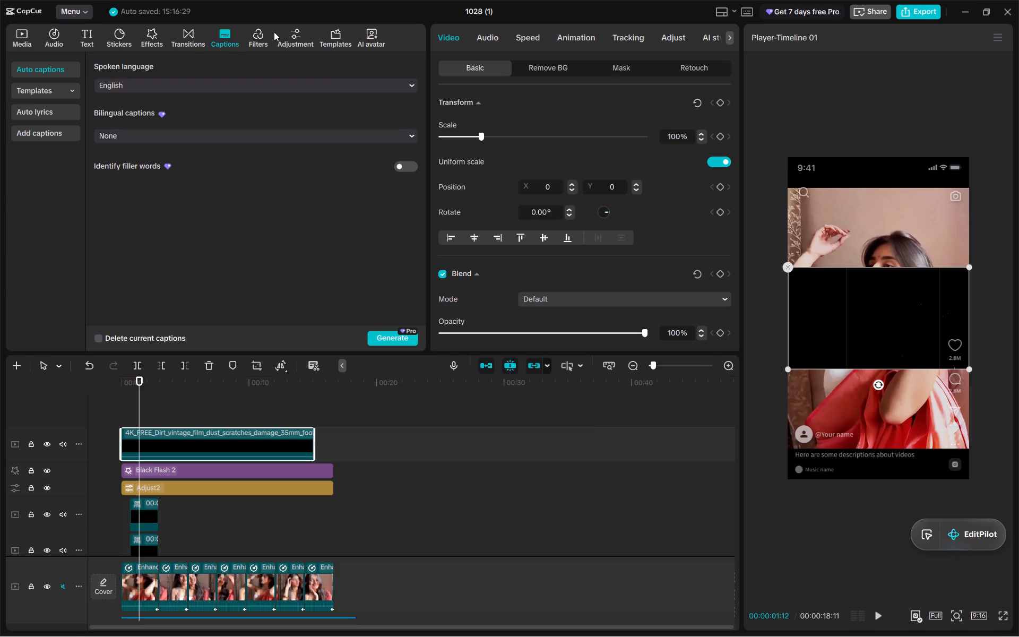
click(259, 38)
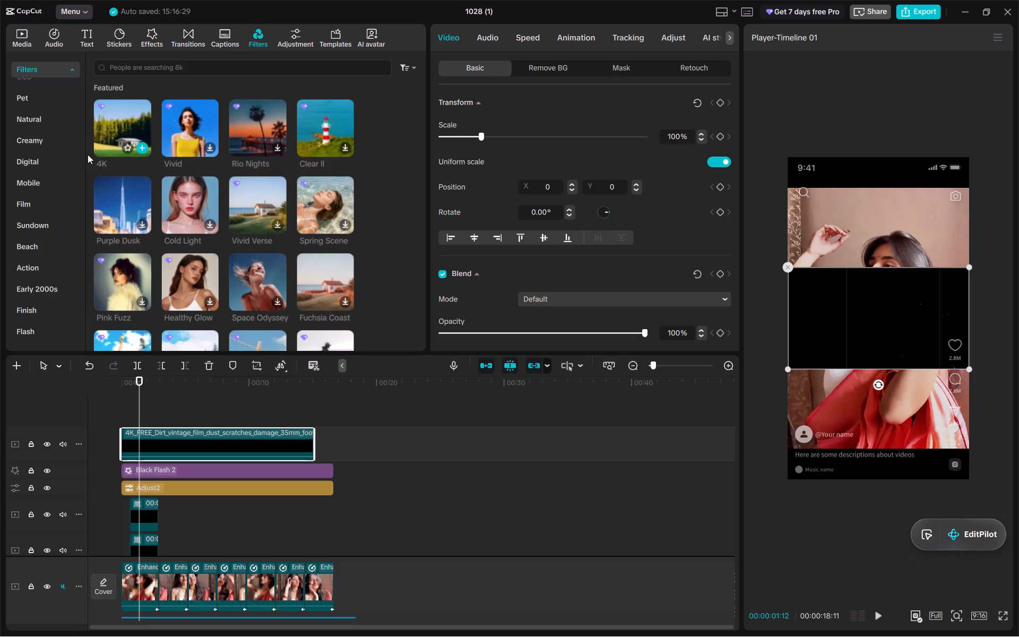
scroll(41, 240, down, 4)
scroll(41, 240, up, 4)
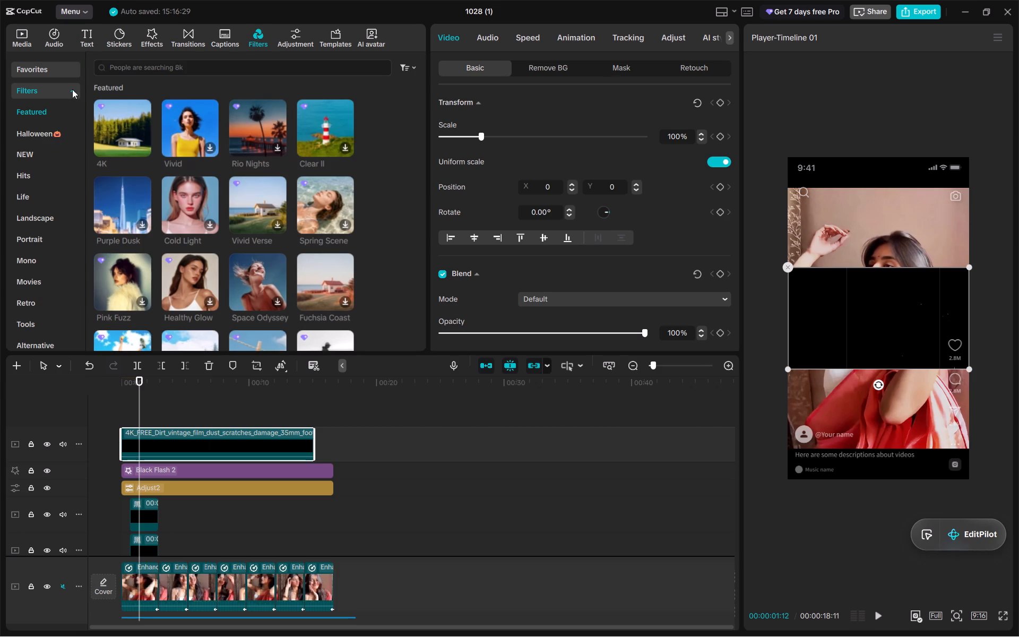
Search the filters library for "filter".
click(126, 70)
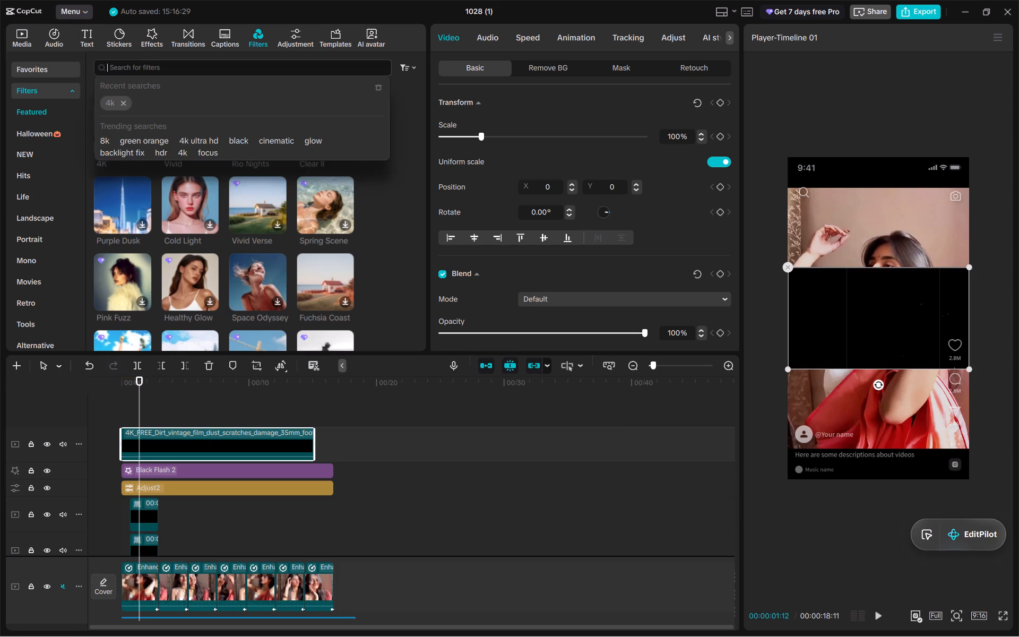
text(filter)
key(Return)
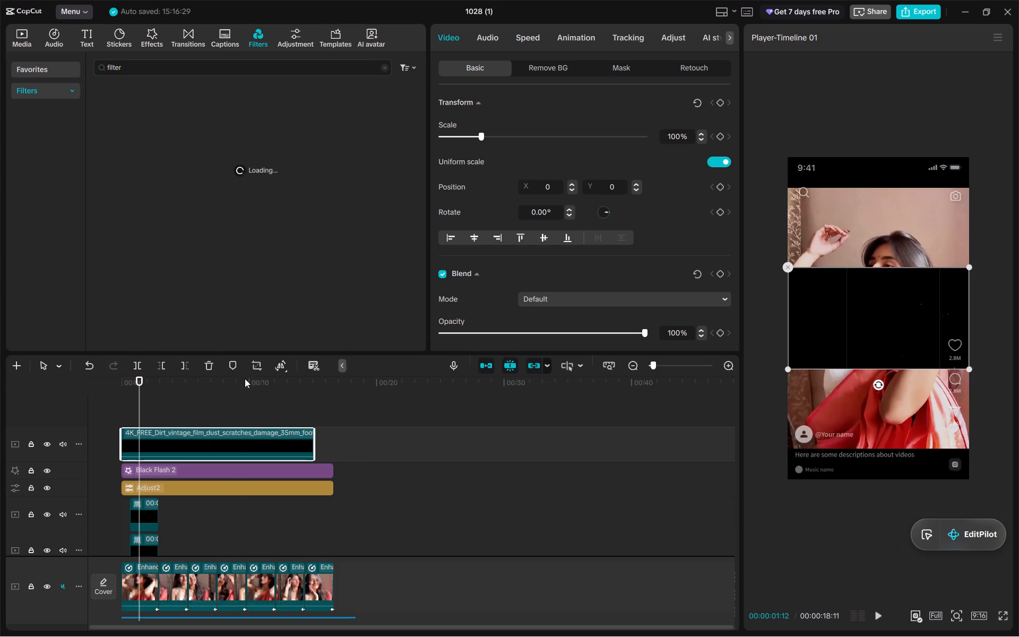
Move the playhead to the start of the timeline and rotate the film-dust overlay to -90°.
drag(238, 382, 65, 352)
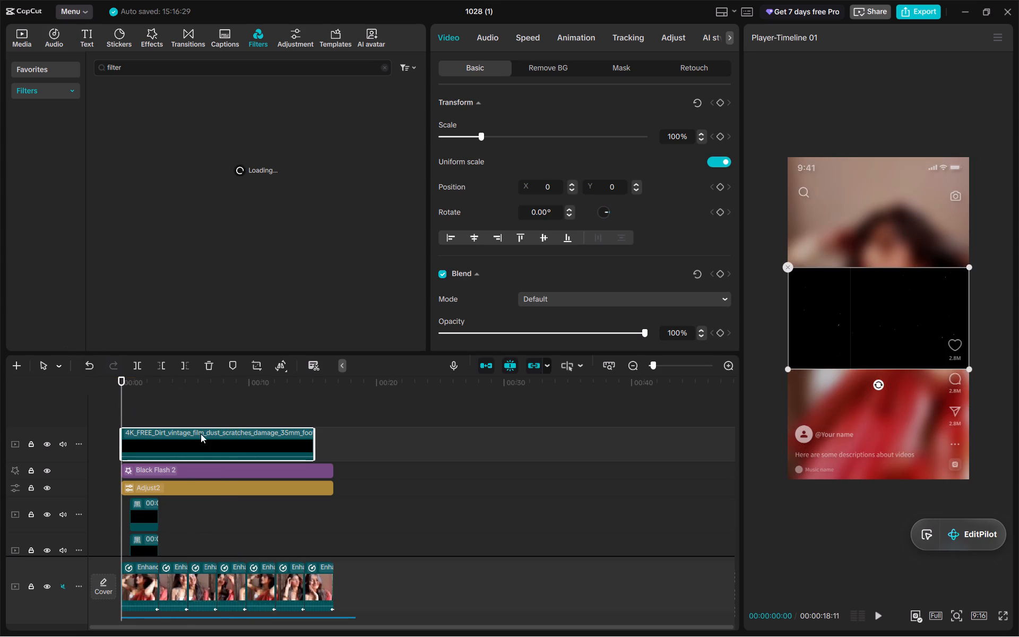
drag(876, 383, 955, 326)
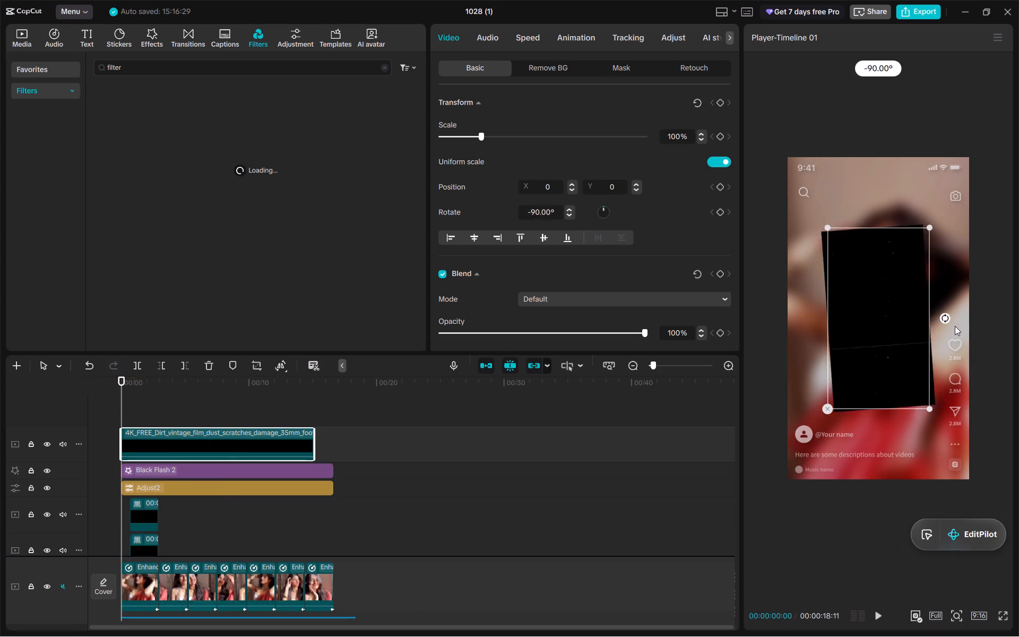
drag(955, 326, 954, 324)
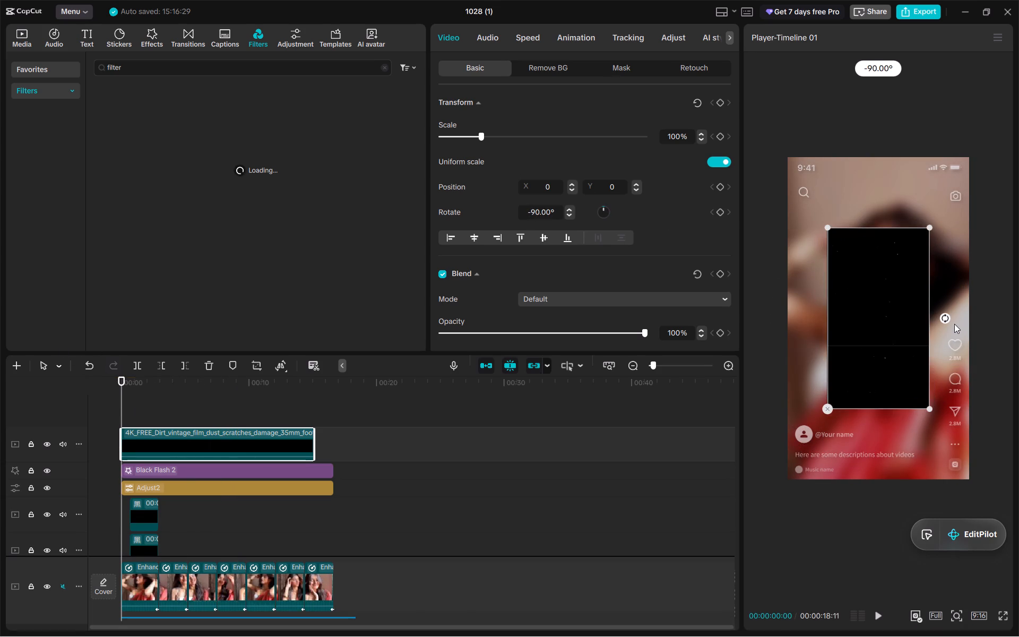
drag(954, 324, 954, 324)
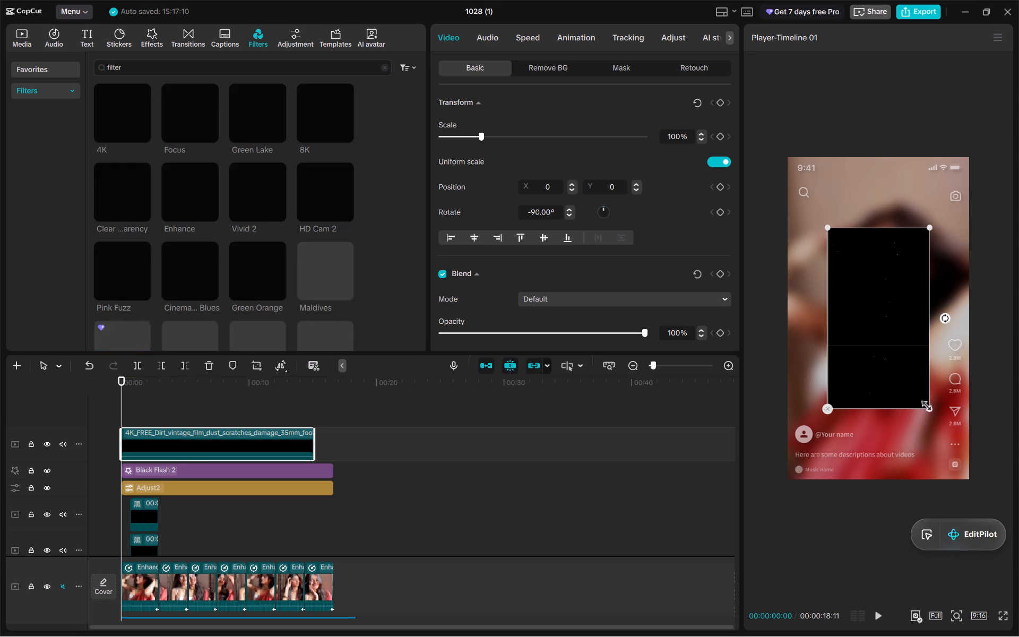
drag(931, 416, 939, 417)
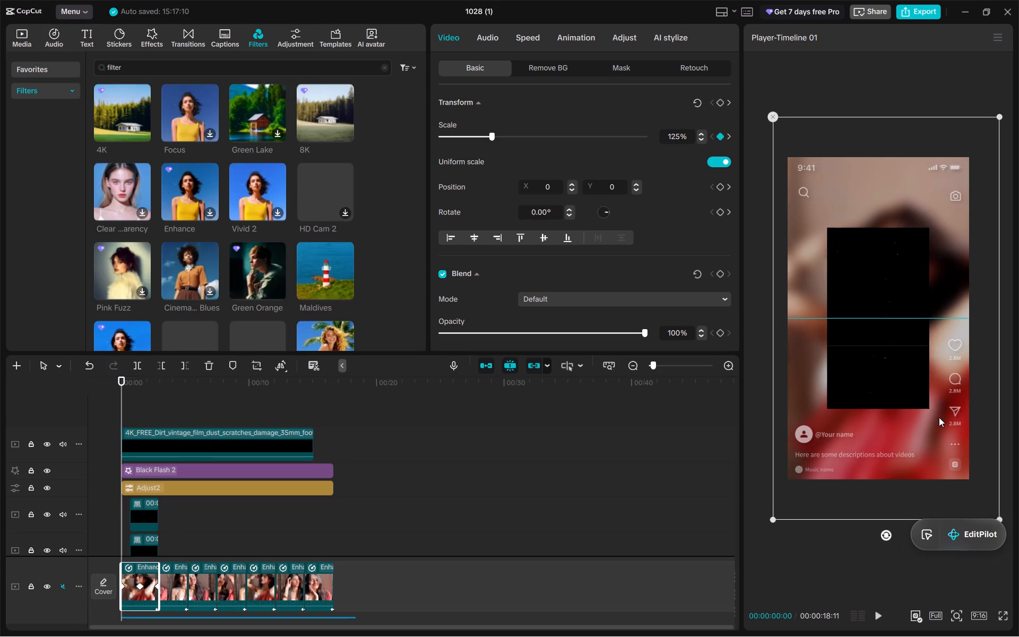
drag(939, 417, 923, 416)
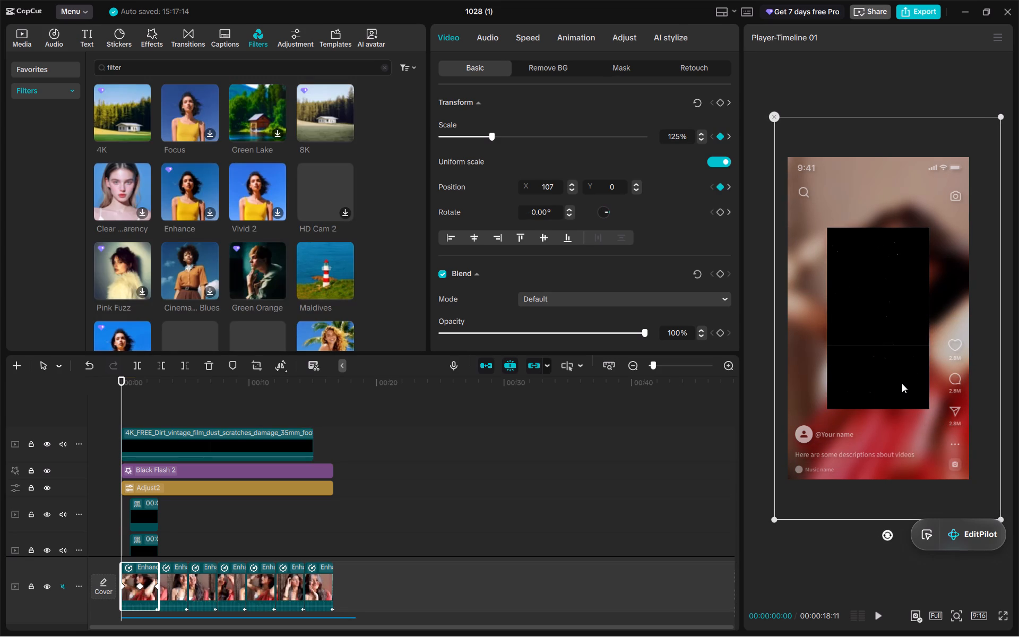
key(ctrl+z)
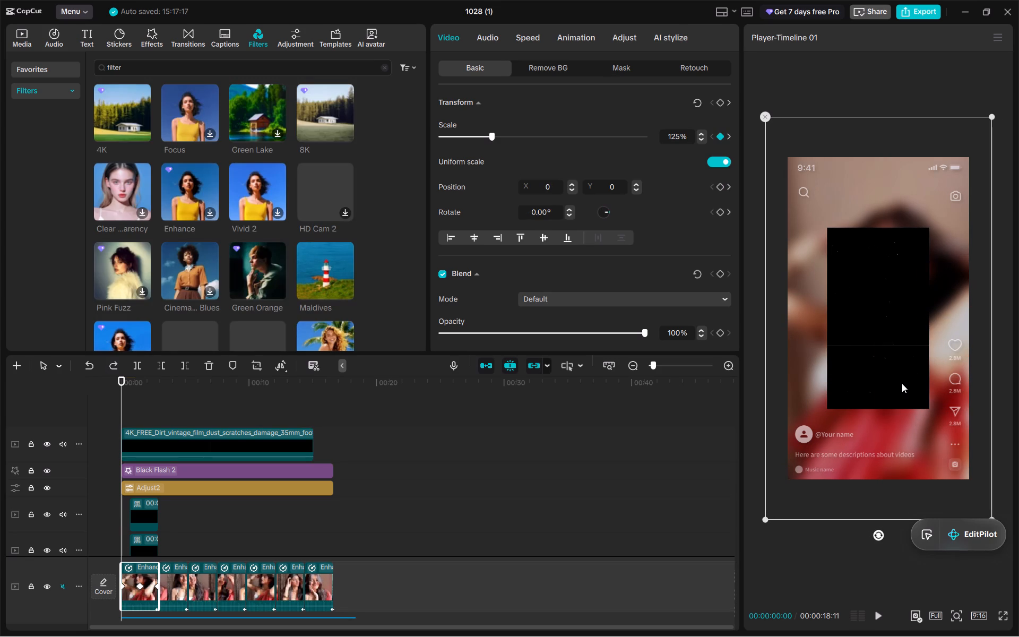
Select the film-dust overlay and enlarge it to cover the whole 9:16 frame.
click(888, 346)
click(888, 346)
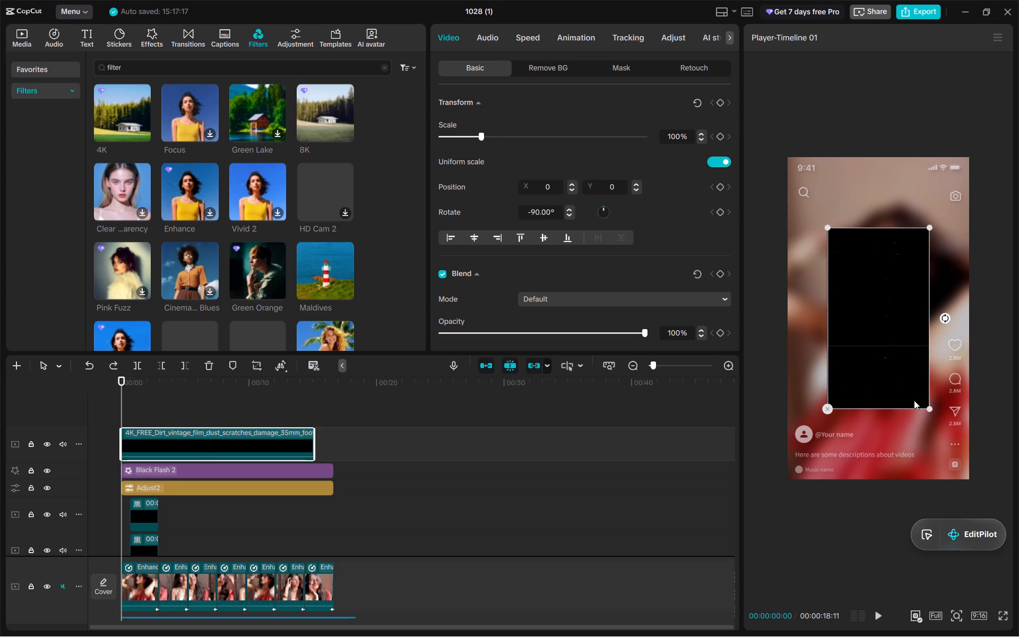
drag(930, 406, 1008, 466)
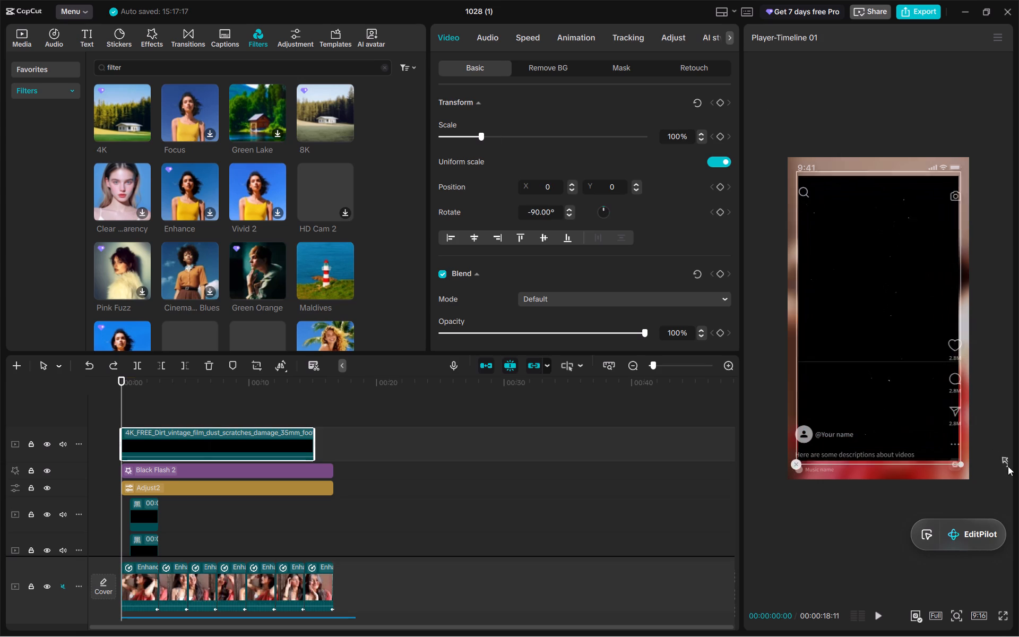
drag(1008, 466, 1018, 486)
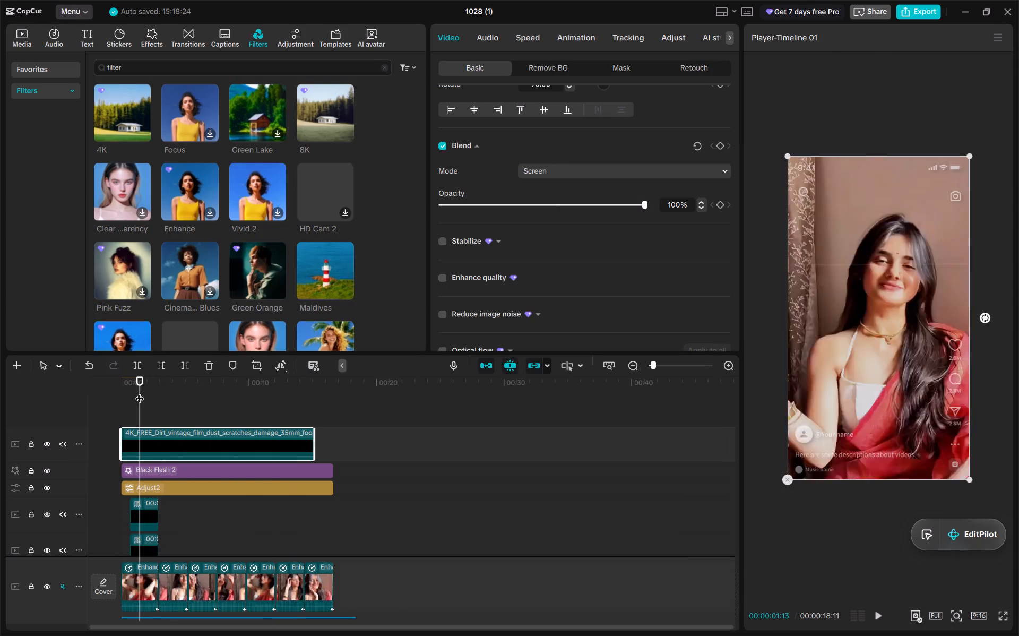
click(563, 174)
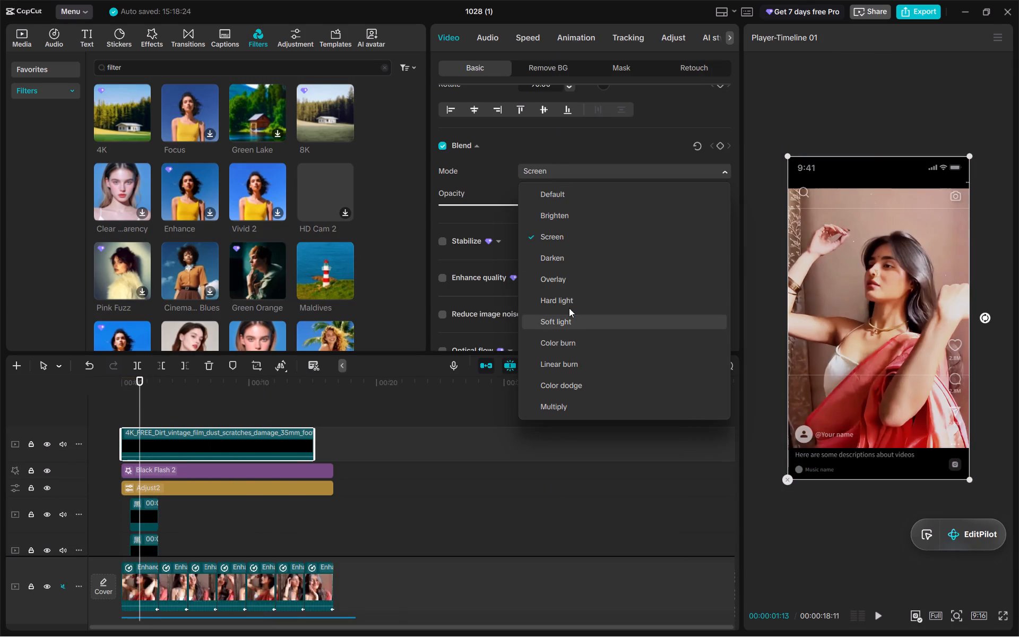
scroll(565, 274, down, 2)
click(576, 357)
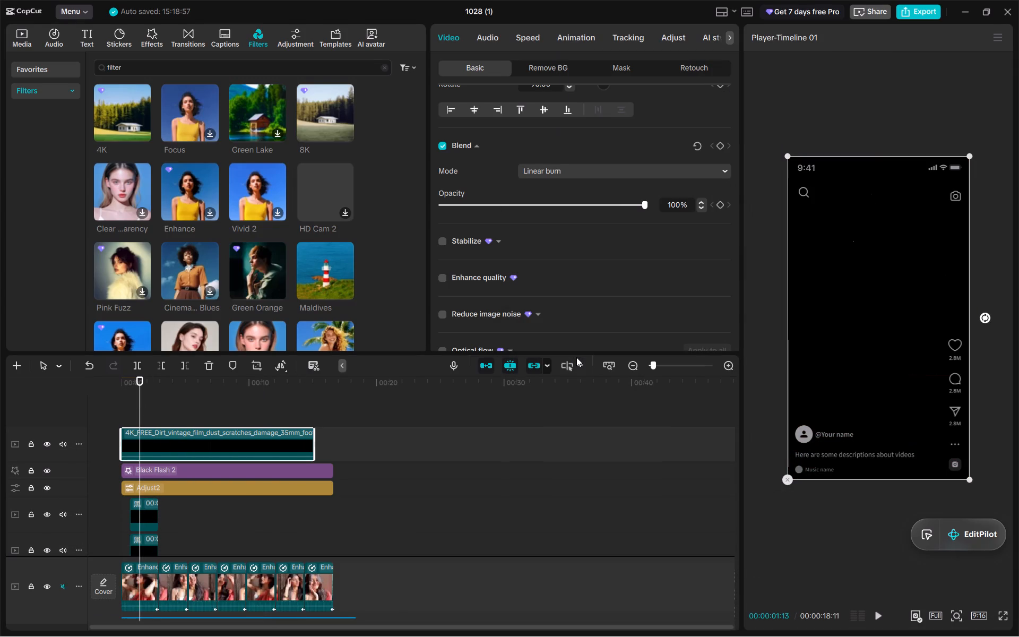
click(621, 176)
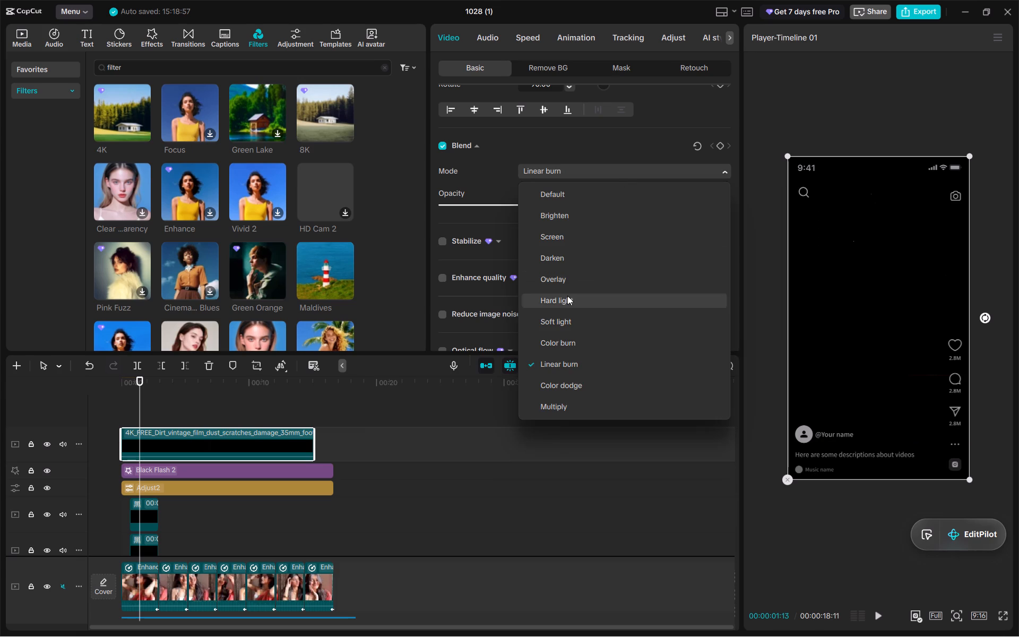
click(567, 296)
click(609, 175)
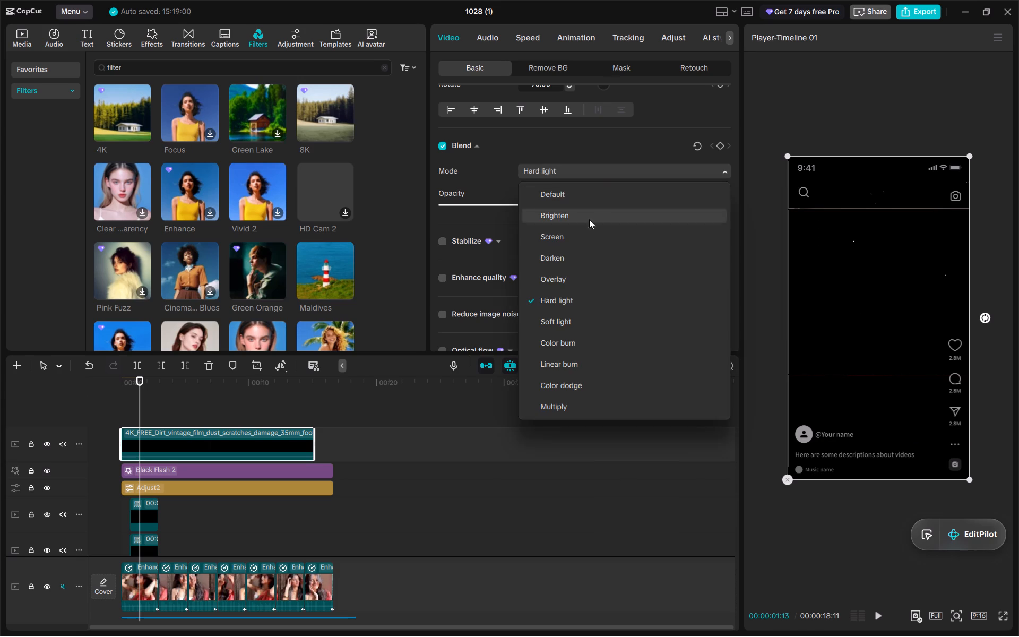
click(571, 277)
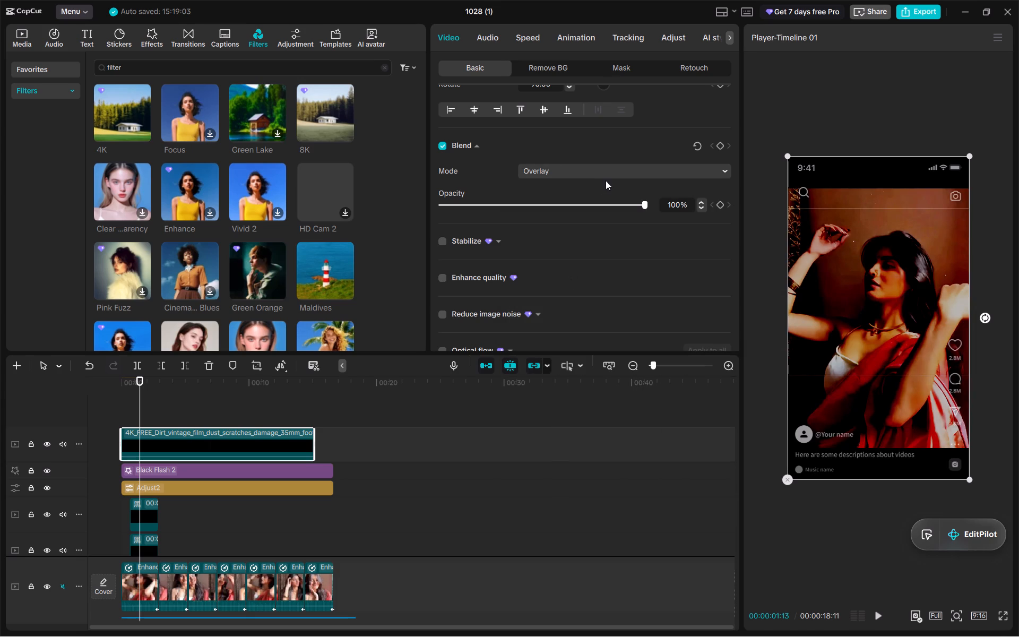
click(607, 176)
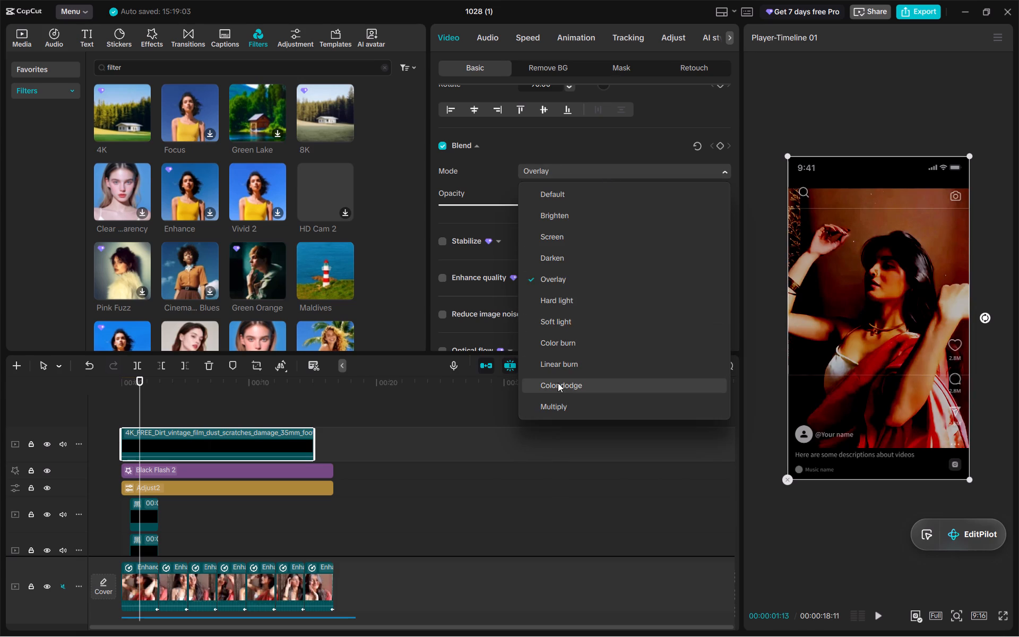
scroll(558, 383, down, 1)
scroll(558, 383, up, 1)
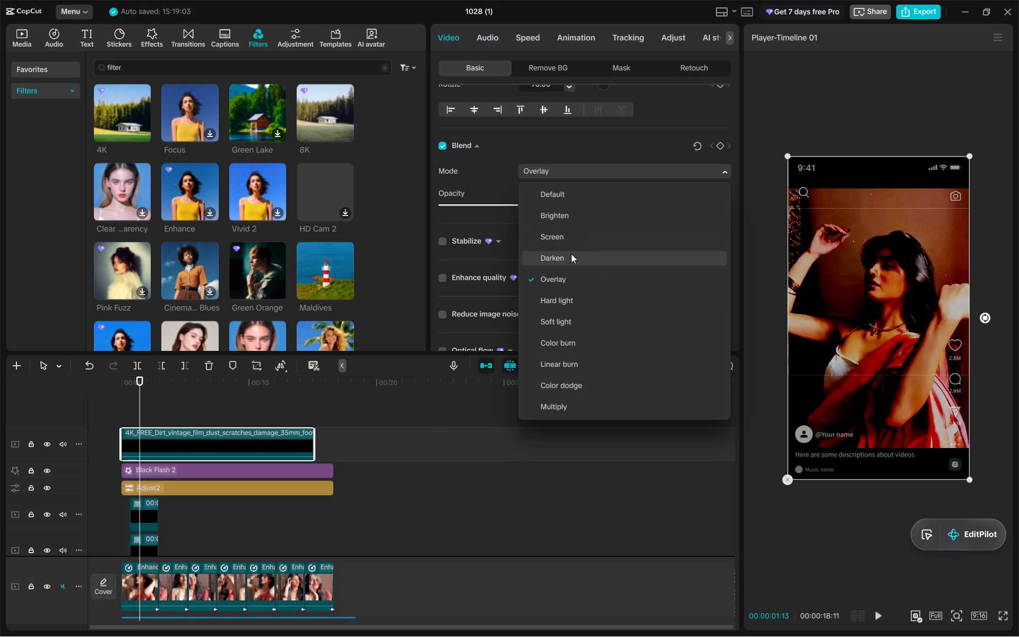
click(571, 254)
Set the film-dust overlay's blend mode to Brighten and briefly play the timeline to preview it.
click(603, 175)
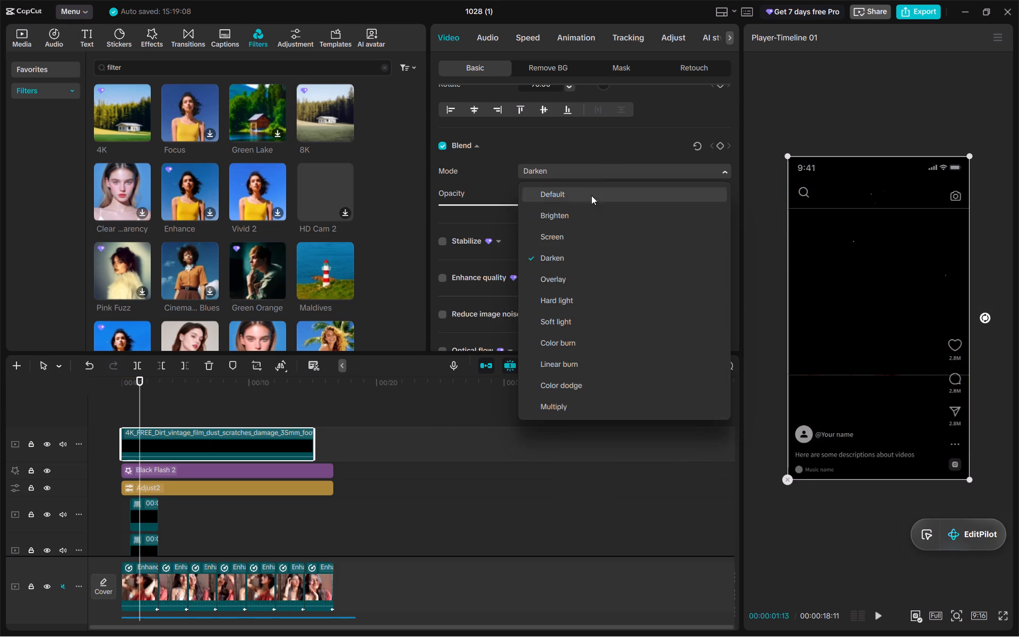
click(578, 215)
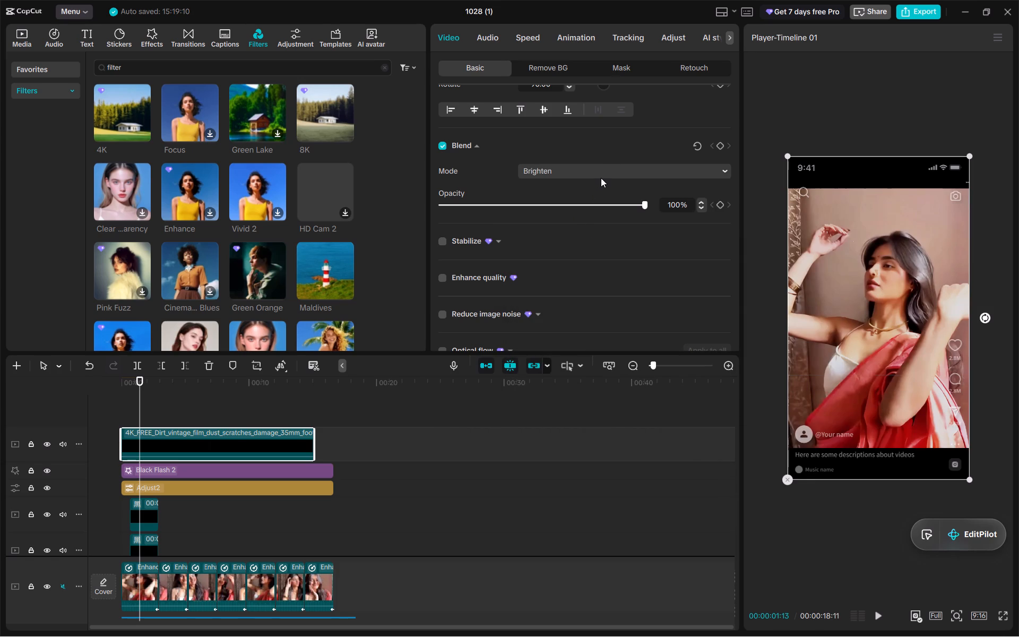
key(space)
key(space)
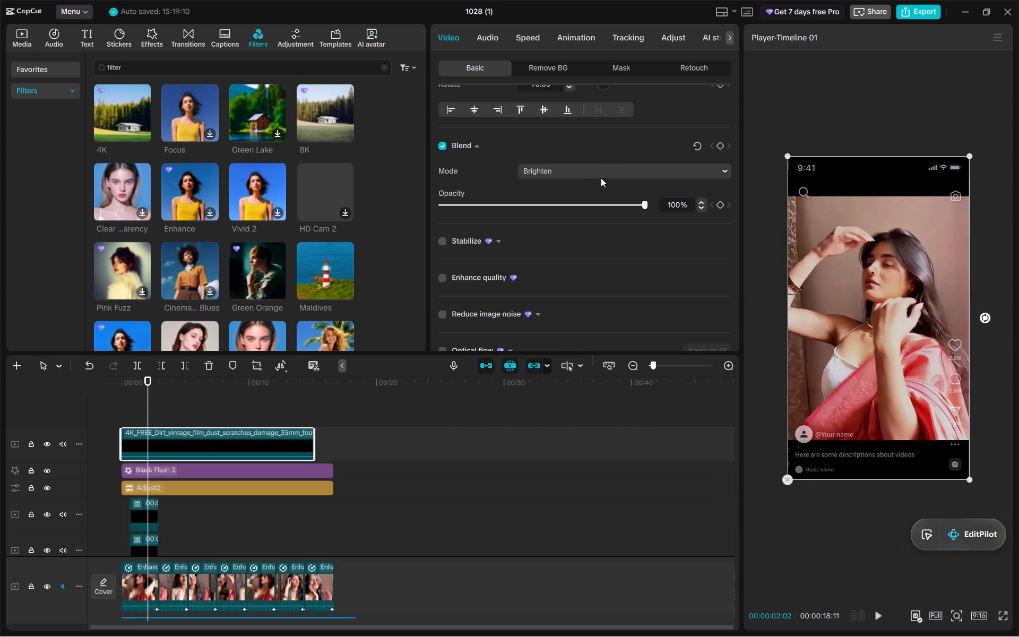
Set the film-dust overlay's blend mode to Screen.
click(601, 178)
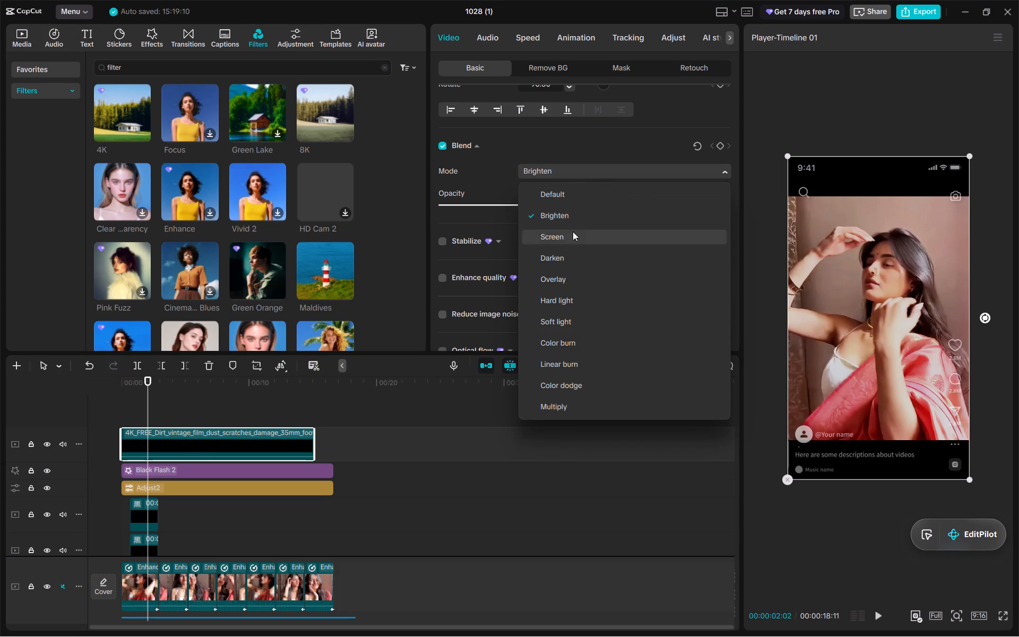
click(569, 237)
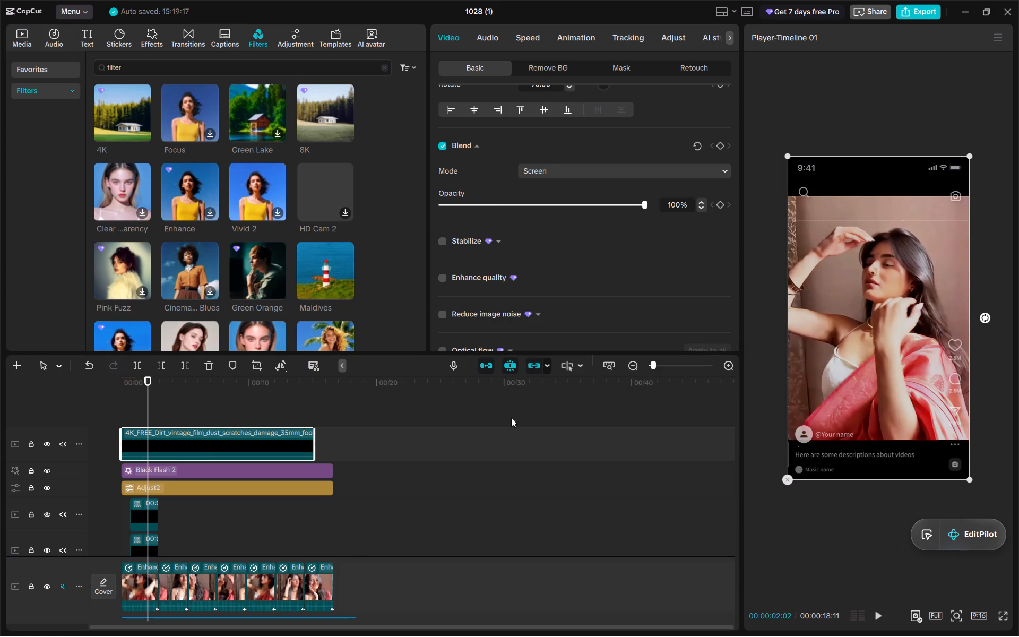
Play the timeline from the start to about 12 seconds to preview the film-dust overlay over the clips.
click(462, 385)
drag(462, 385, 346, 399)
drag(346, 399, 119, 410)
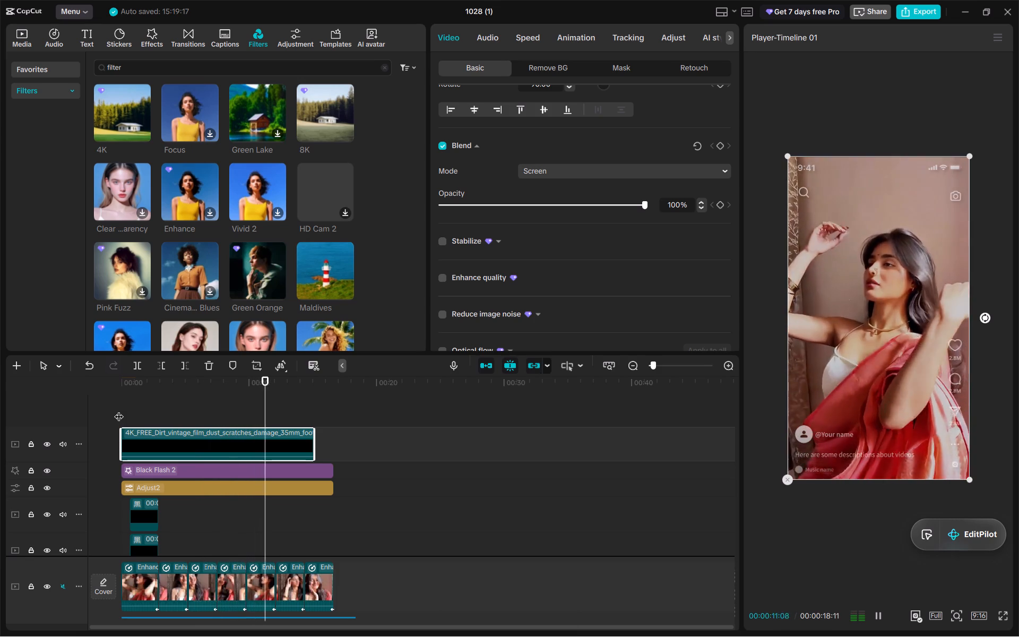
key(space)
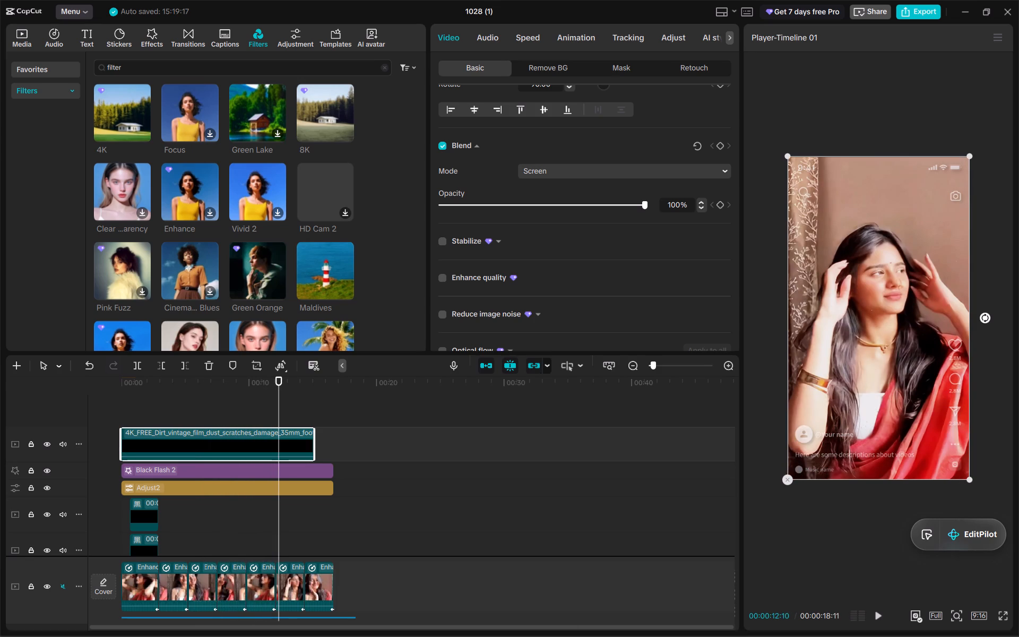
Switch to Chrome with the ChatGPT conversation about CapCut blending.
click(736, 623)
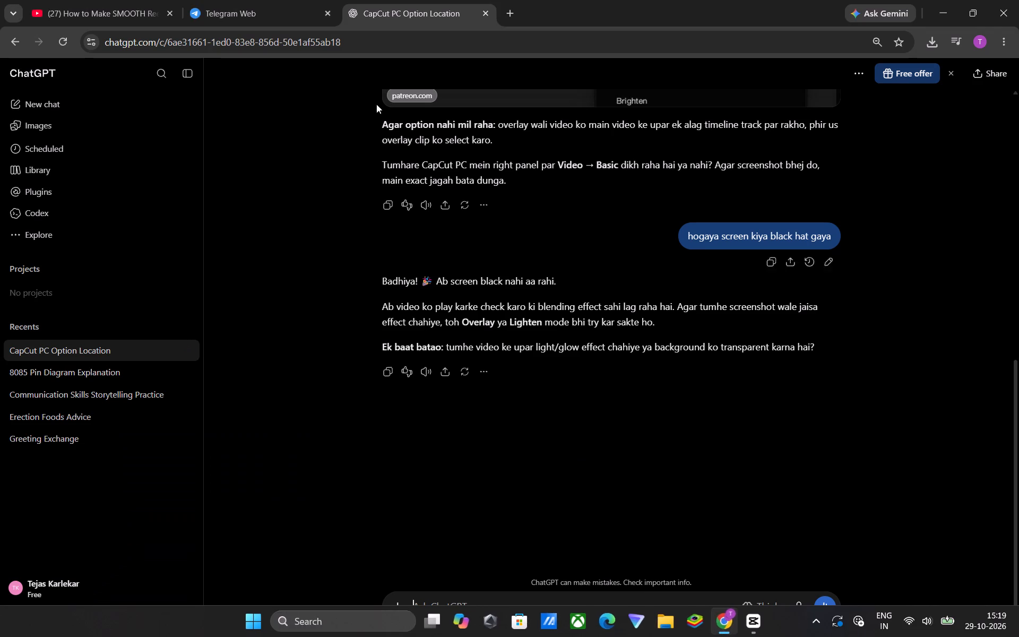